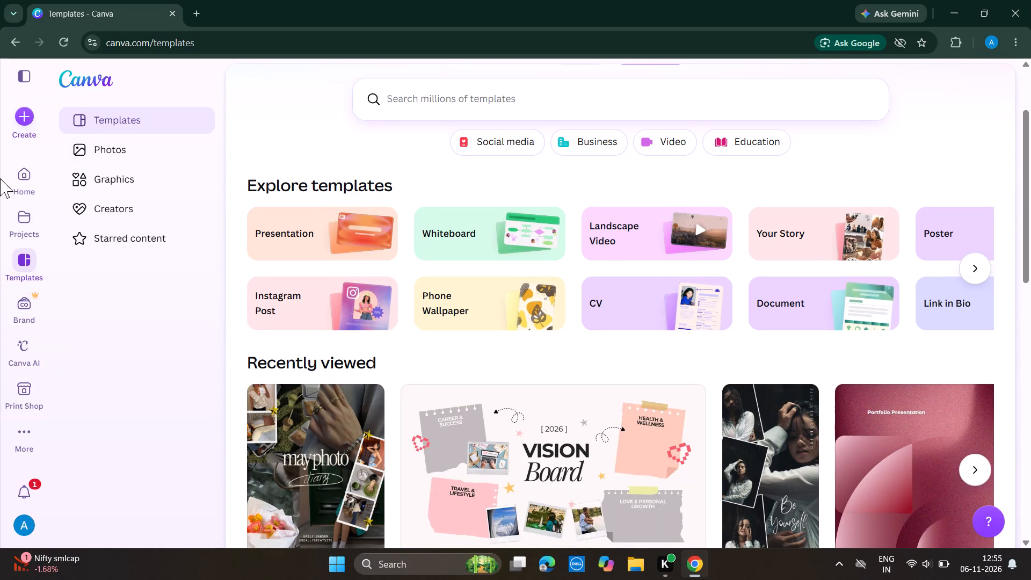
Browse the Presentation templates and open all 10 pages of the Orange and Black Bold Grunge Digital Marketing Presentation for editing.
{"action": "left_click", "coordinate": [326, 227]}
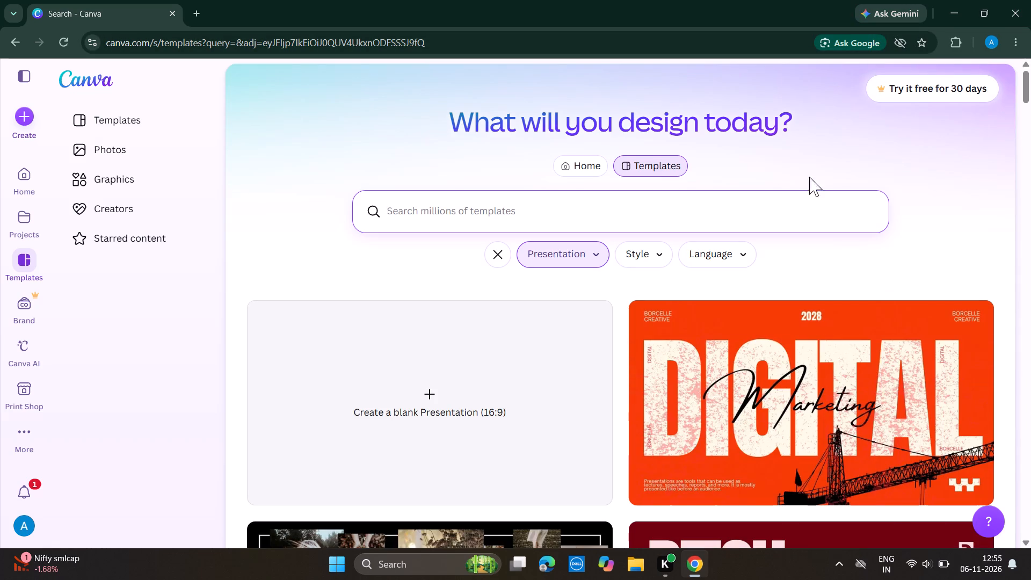
{"action": "left_click_drag", "start_coordinate": [1029, 78], "coordinate": [1025, 102]}
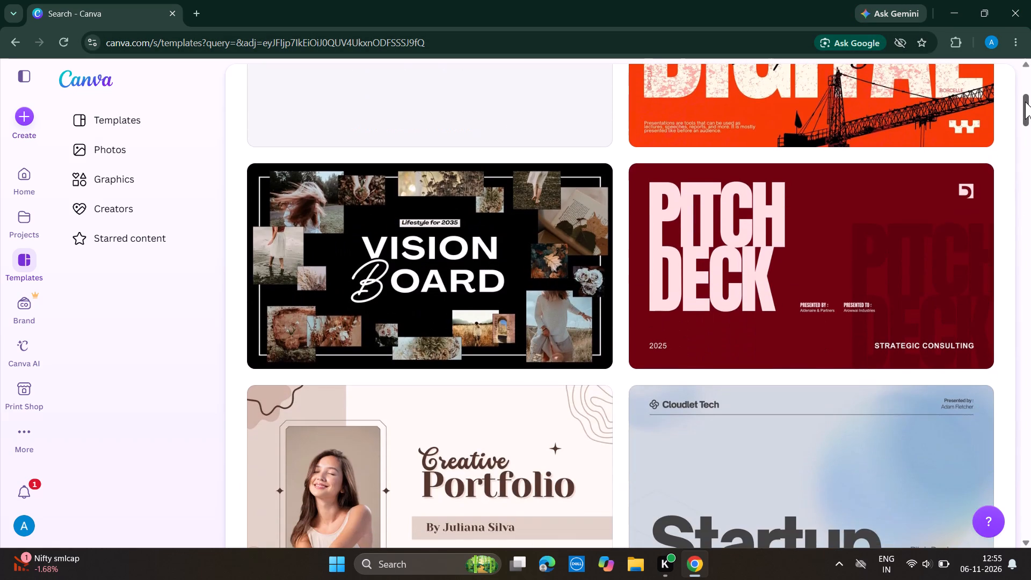
{"action": "left_click_drag", "start_coordinate": [1025, 102], "coordinate": [1025, 94]}
{"action": "left_click", "coordinate": [803, 182]}
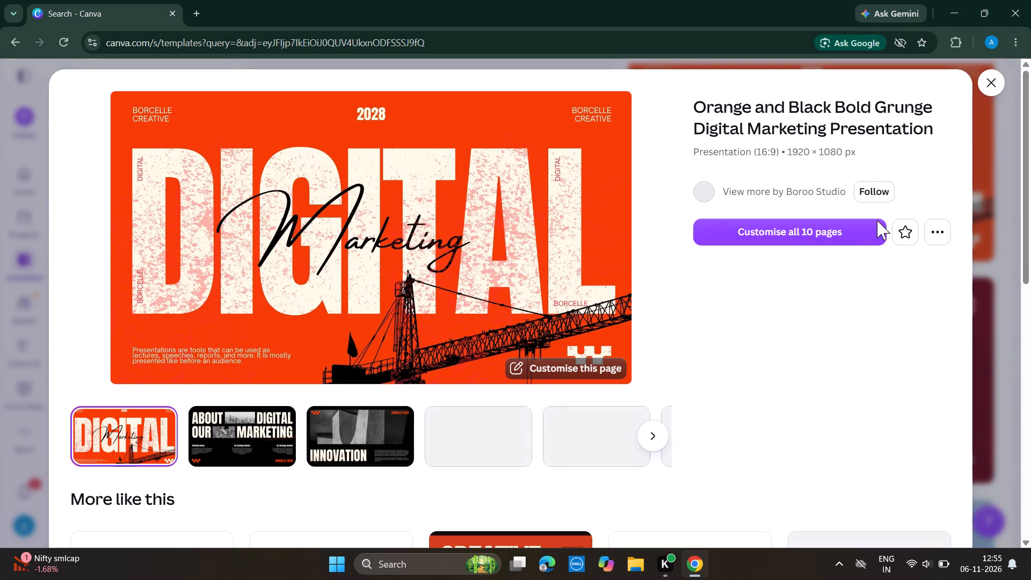
{"action": "left_click", "coordinate": [812, 235]}
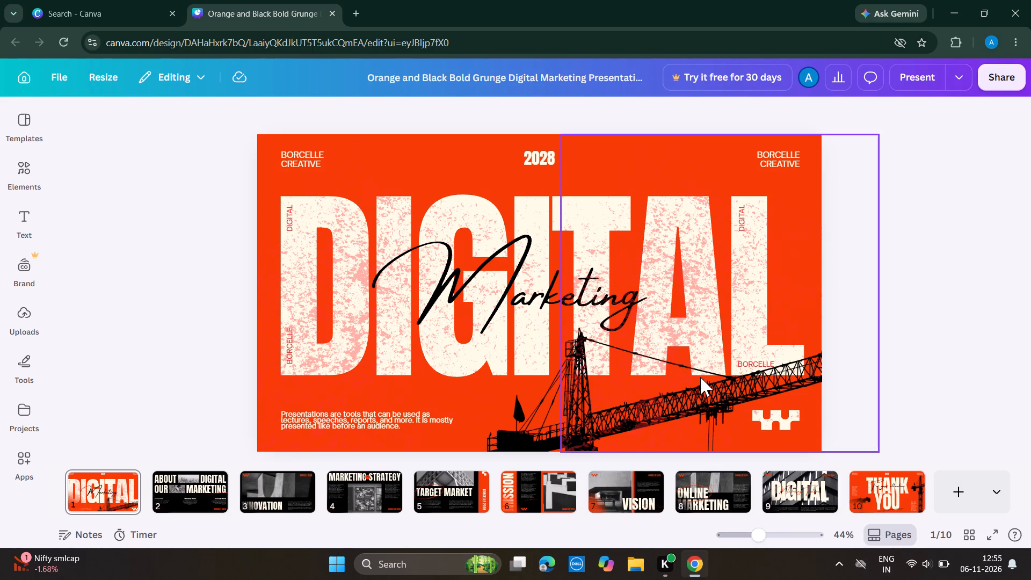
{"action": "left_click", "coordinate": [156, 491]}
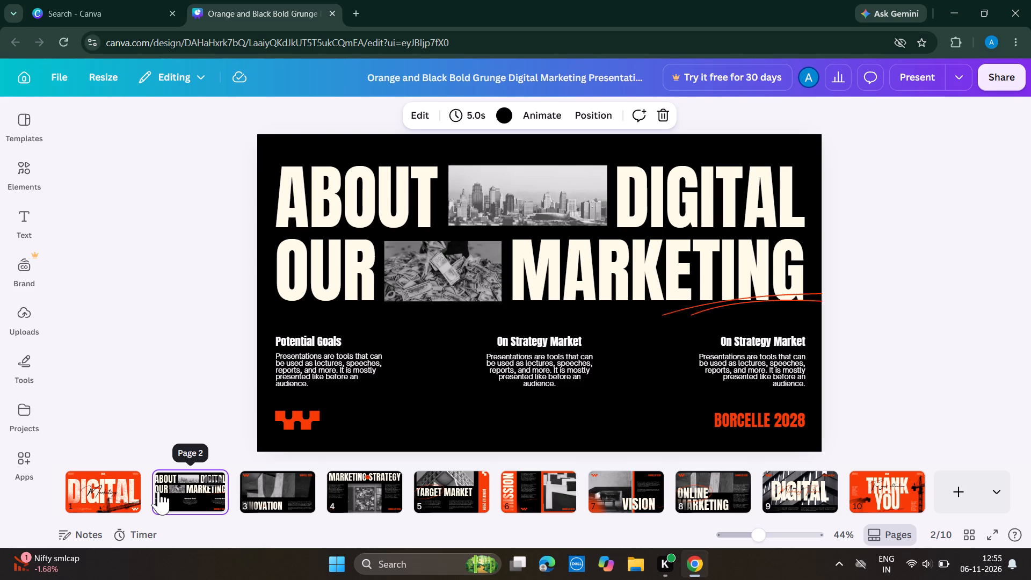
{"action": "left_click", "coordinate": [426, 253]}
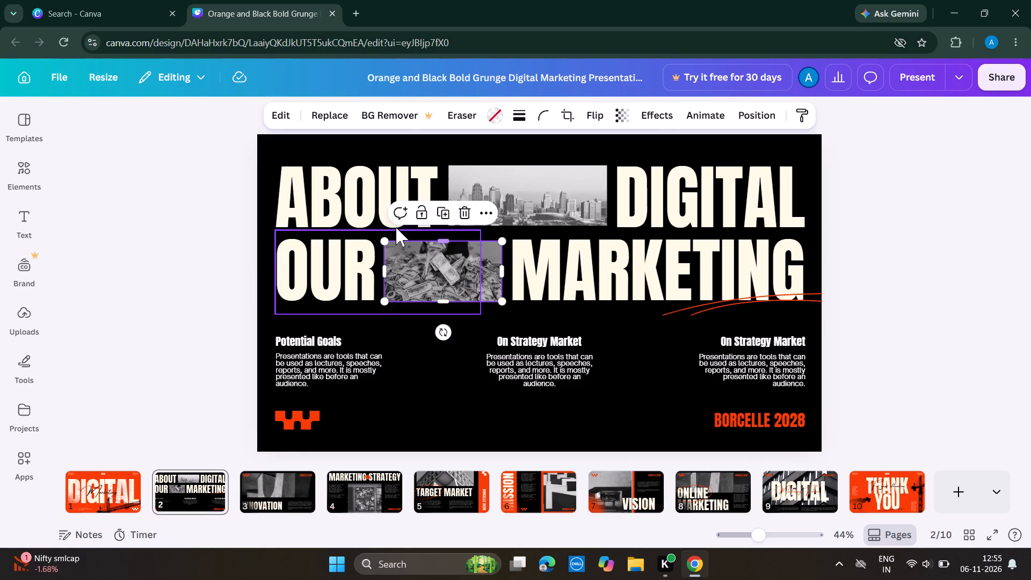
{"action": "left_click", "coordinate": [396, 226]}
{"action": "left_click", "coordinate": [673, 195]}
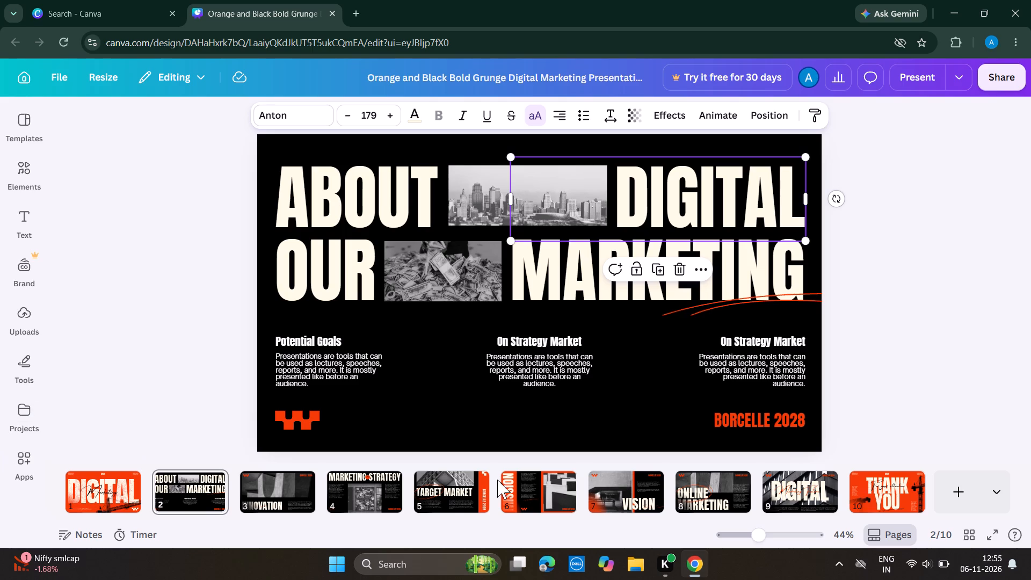
Add a blank page at the end of the presentation.
{"action": "left_click", "coordinate": [976, 496]}
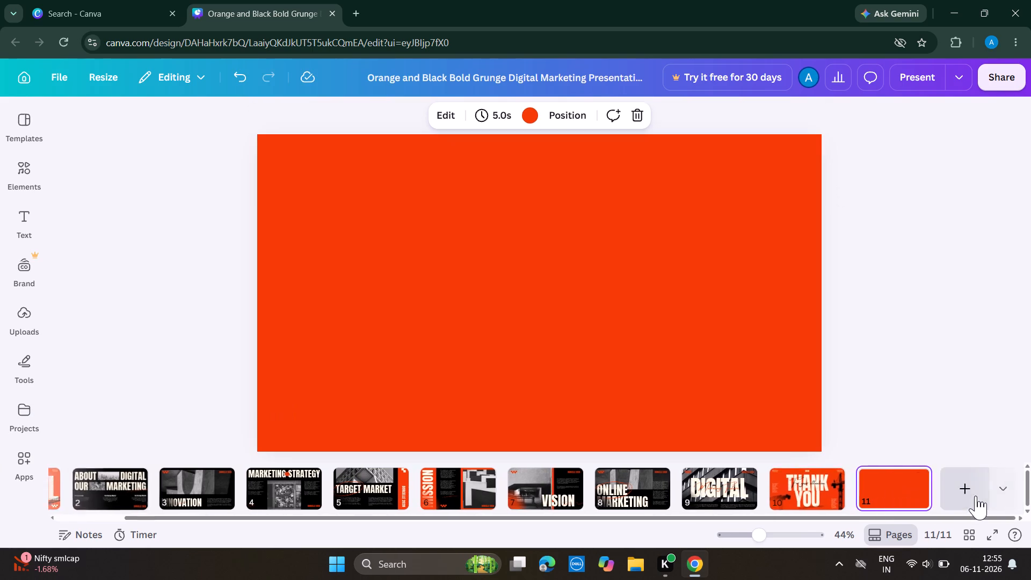
Copy the DIGITAL Marketing cover page and paste it after the blank last page.
{"action": "left_click_drag", "start_coordinate": [98, 484], "coordinate": [122, 482]}
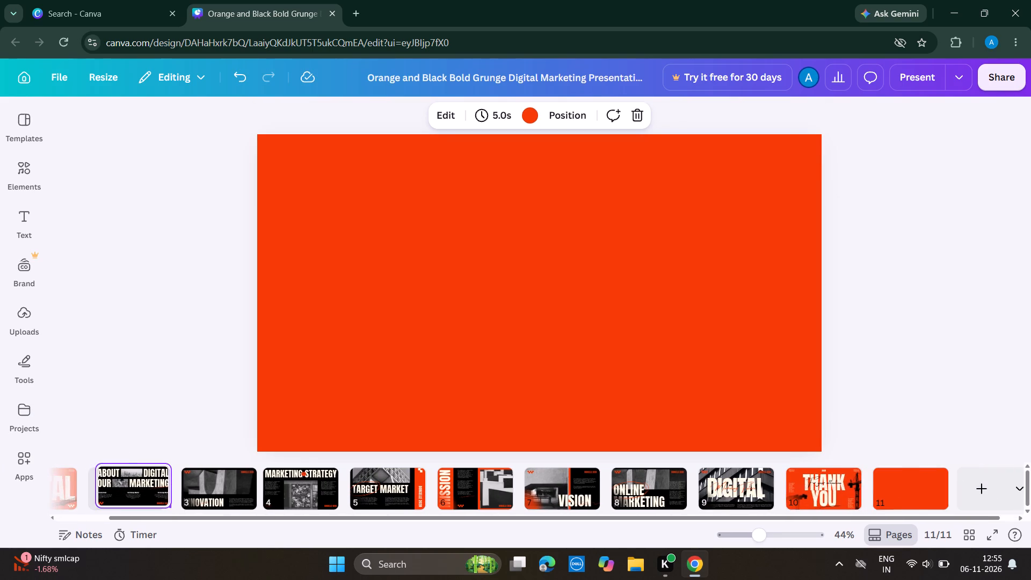
{"action": "left_click_drag", "start_coordinate": [322, 515], "coordinate": [320, 515]}
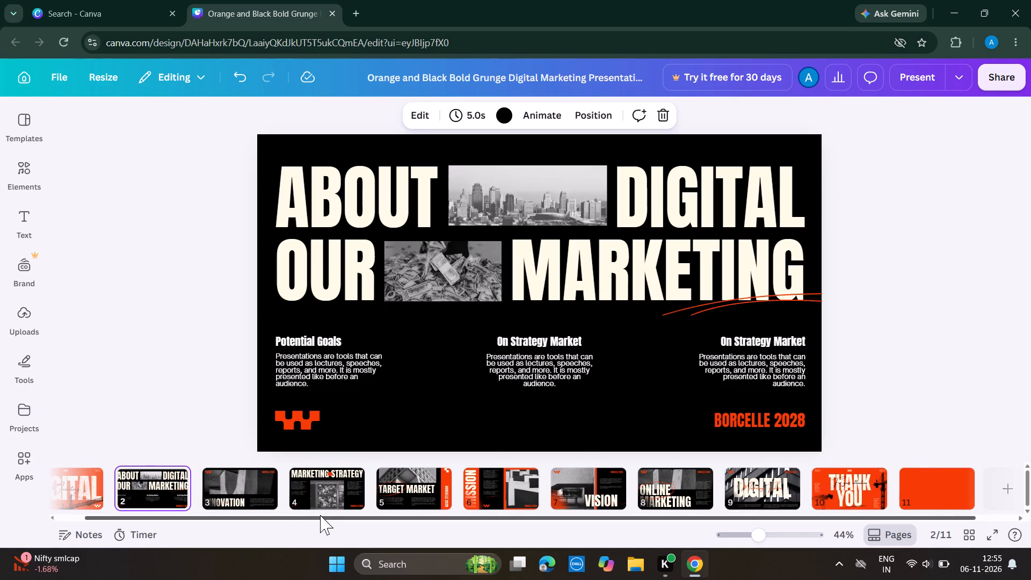
{"action": "left_click_drag", "start_coordinate": [320, 515], "coordinate": [176, 508]}
{"action": "left_click", "coordinate": [95, 481]}
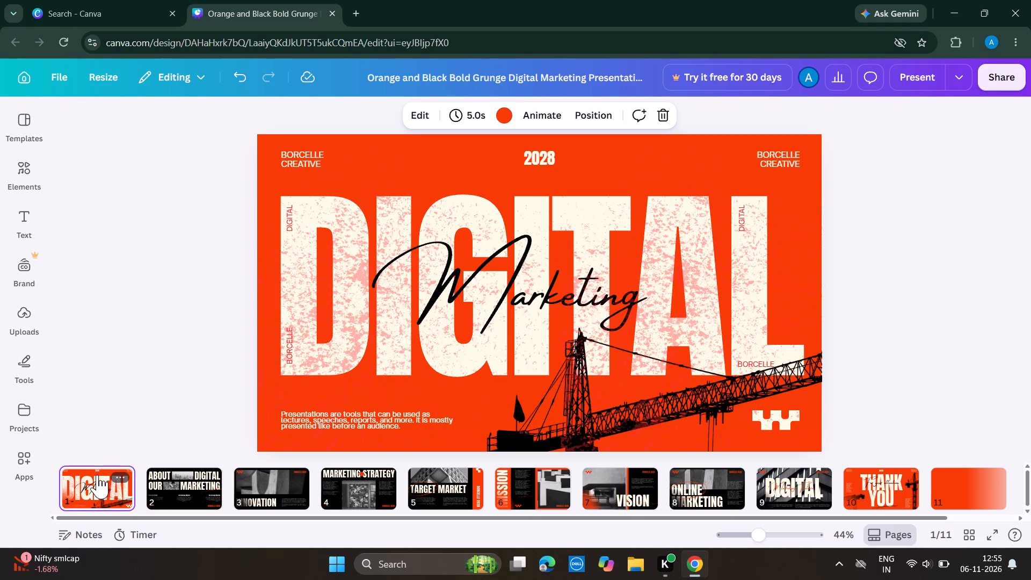
{"action": "key", "text": "ctrl+c"}
{"action": "left_click", "coordinate": [949, 483]}
{"action": "left_click", "coordinate": [534, 309]}
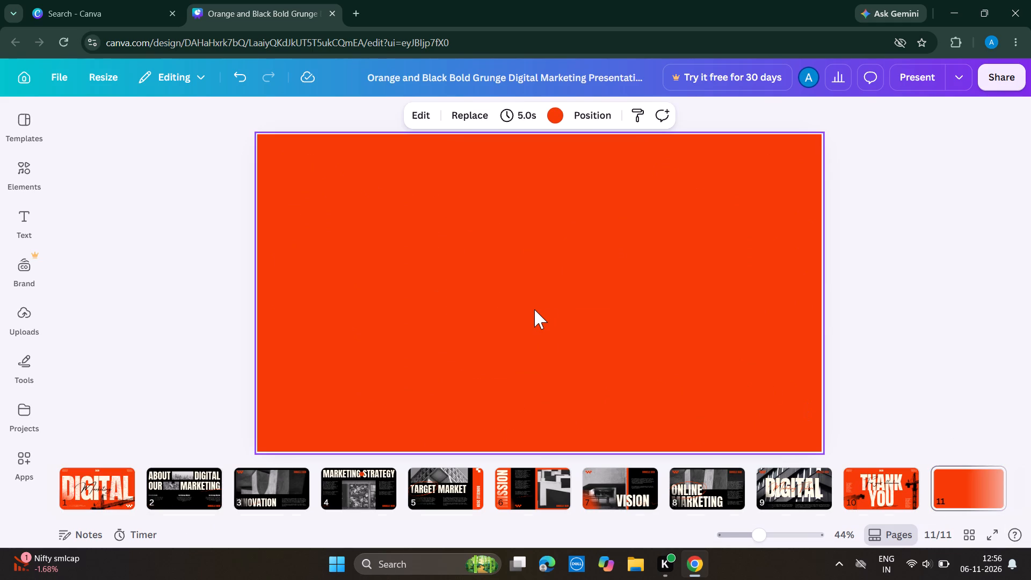
{"action": "key", "text": "ctrl+v"}
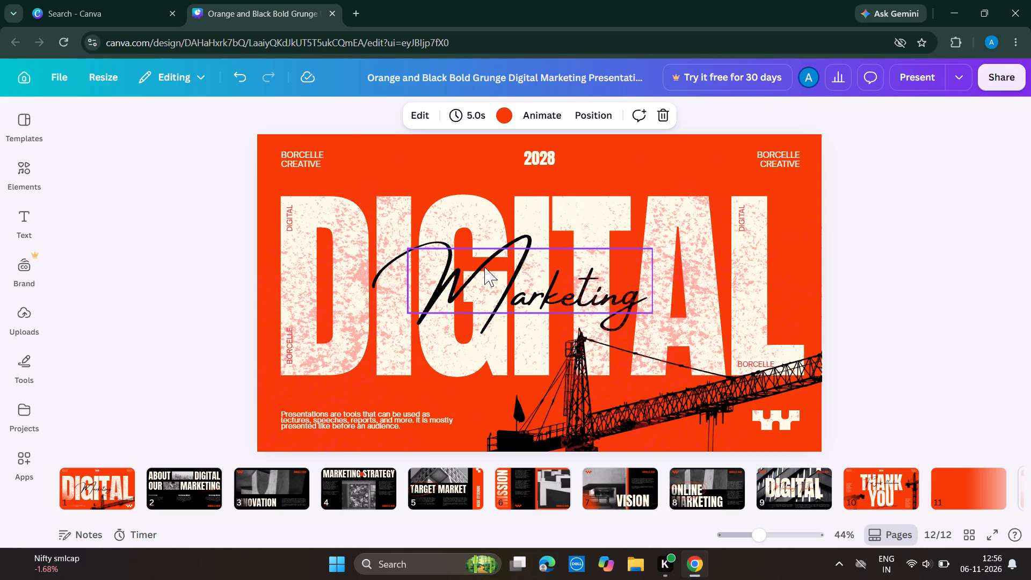
Delete the two grunge texture overlays covering the halves of the DIGITAL title on the copied cover page.
{"action": "left_click", "coordinate": [383, 273]}
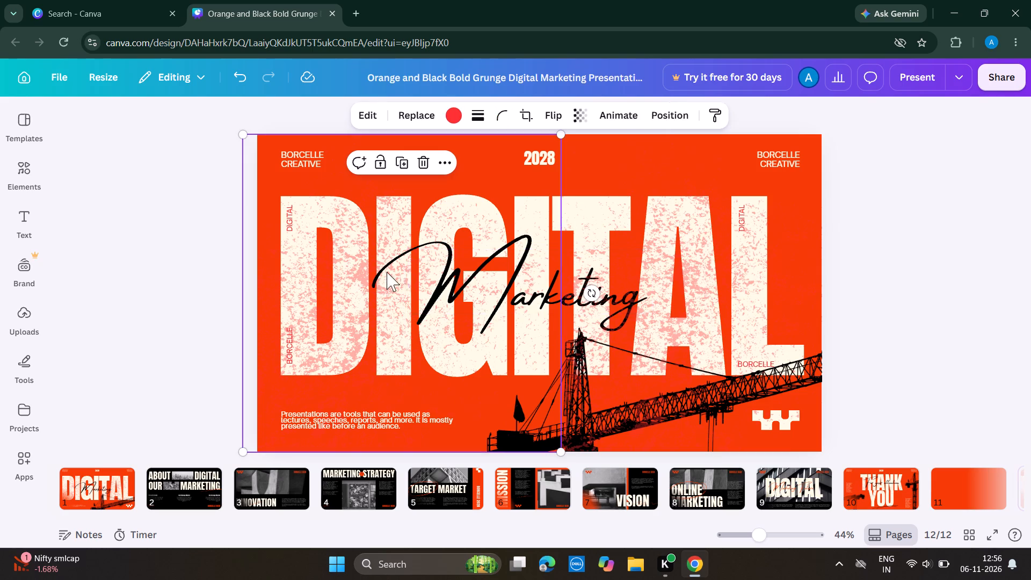
{"action": "left_click", "coordinate": [676, 255]}
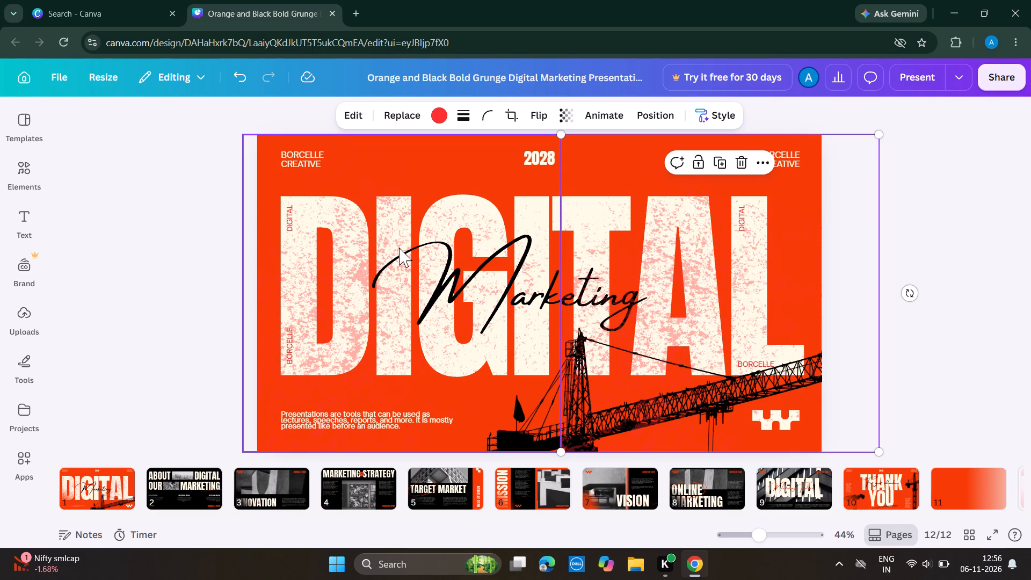
{"action": "left_click", "coordinate": [331, 262]}
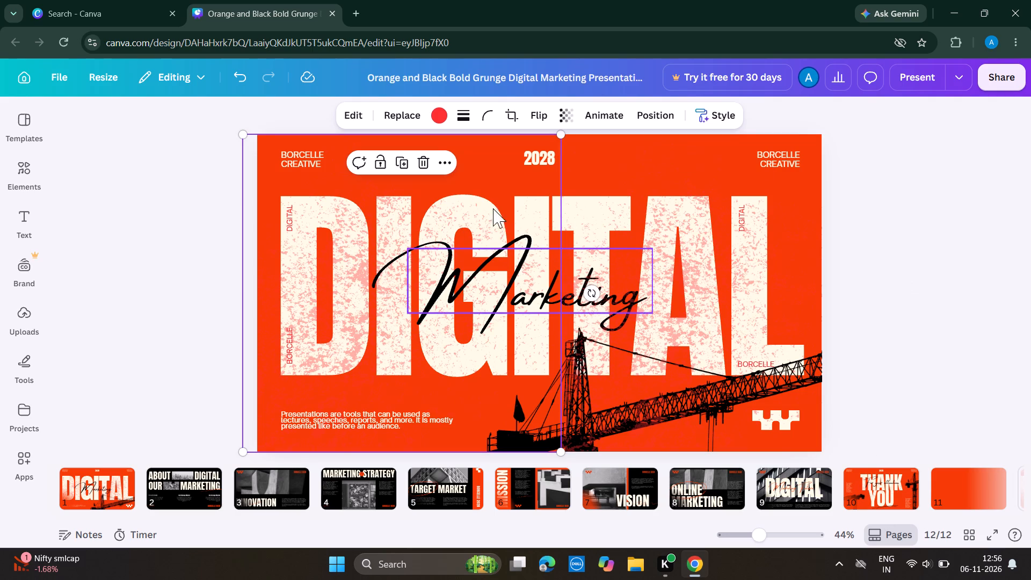
{"action": "left_click", "coordinate": [573, 222]}
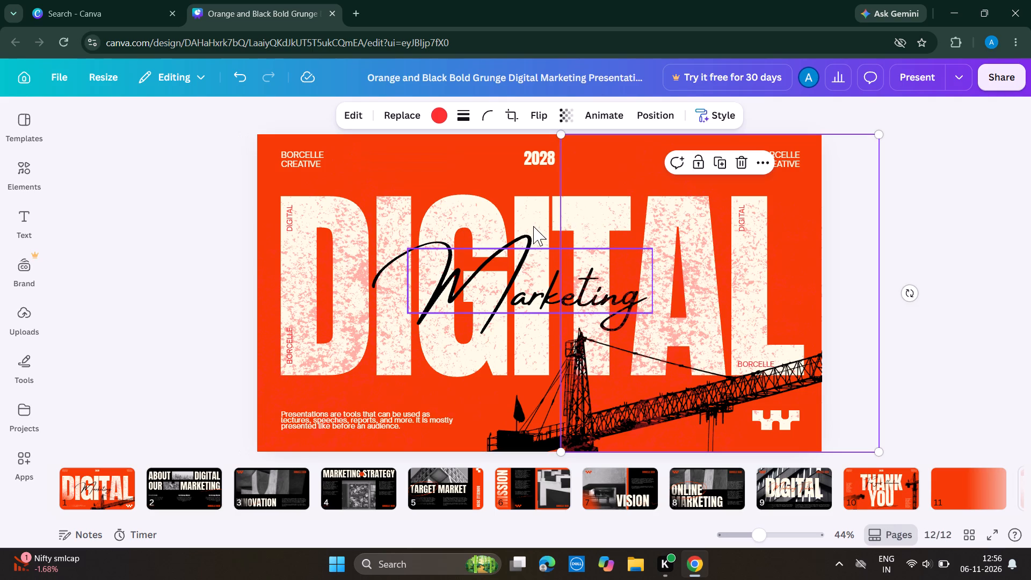
{"action": "left_click", "coordinate": [533, 226]}
{"action": "left_click", "coordinate": [629, 233]}
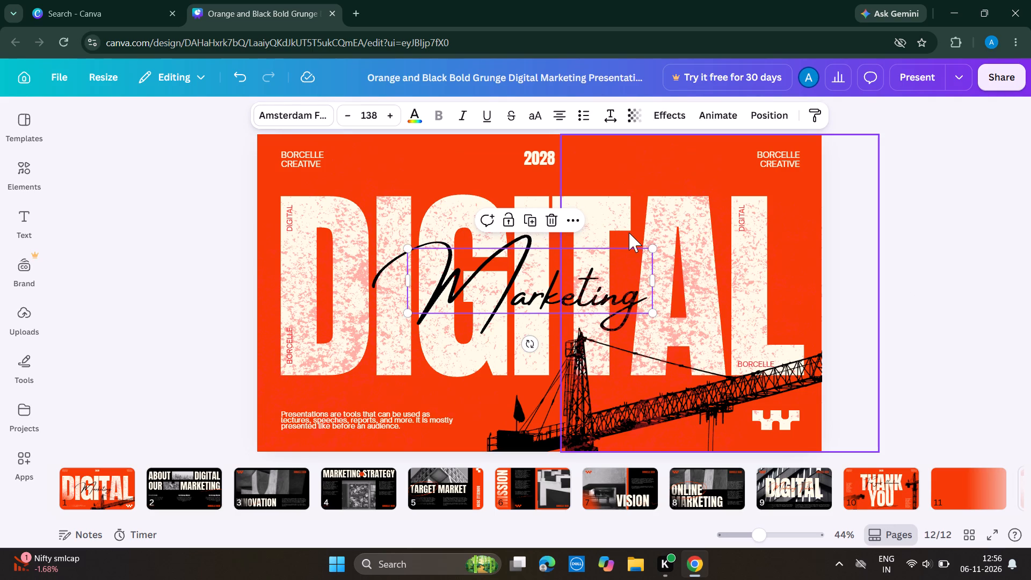
{"action": "left_click", "coordinate": [747, 162]}
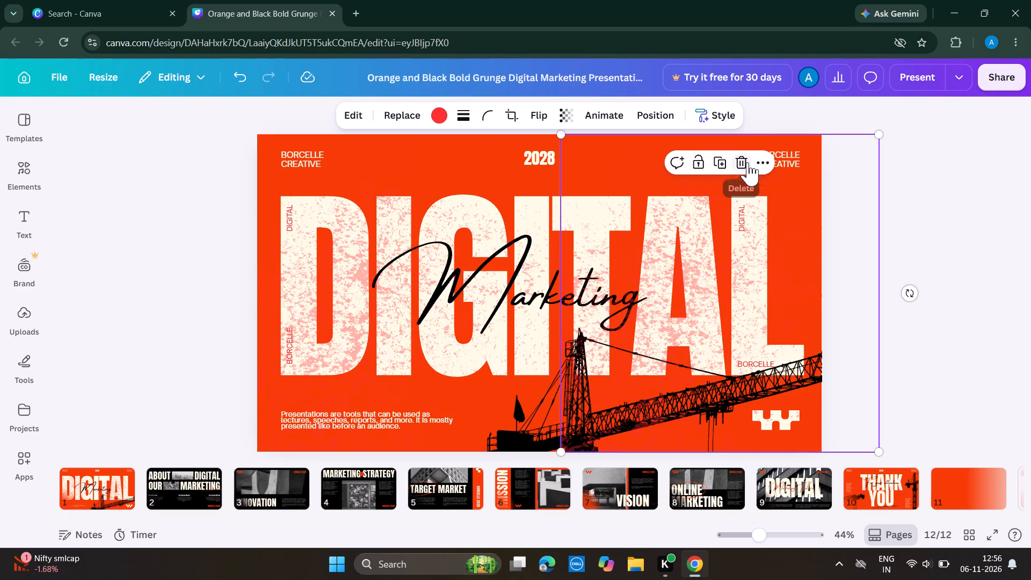
{"action": "left_click", "coordinate": [415, 245]}
{"action": "left_click", "coordinate": [347, 253]}
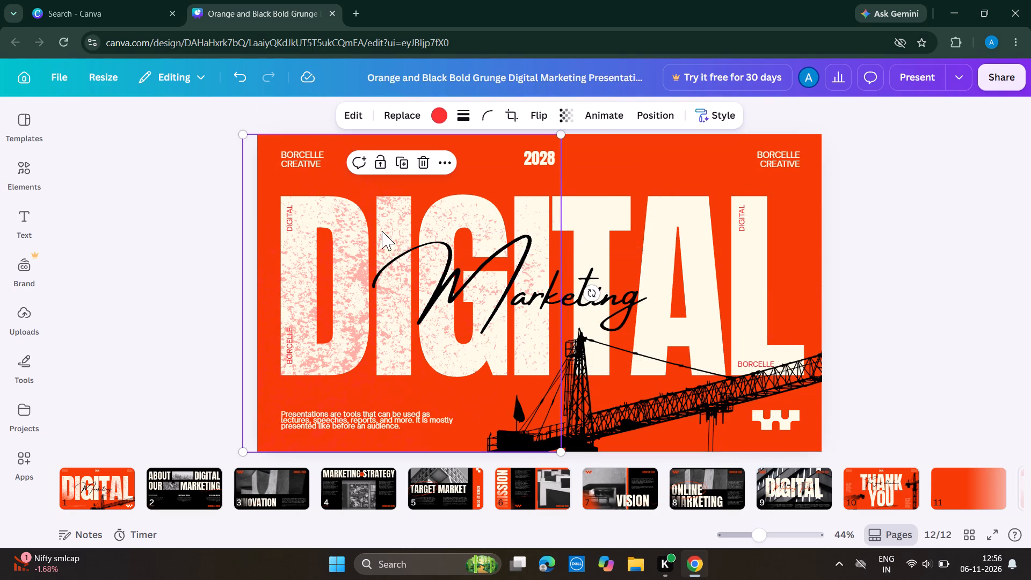
{"action": "left_click", "coordinate": [382, 231]}
{"action": "left_click", "coordinate": [337, 255]}
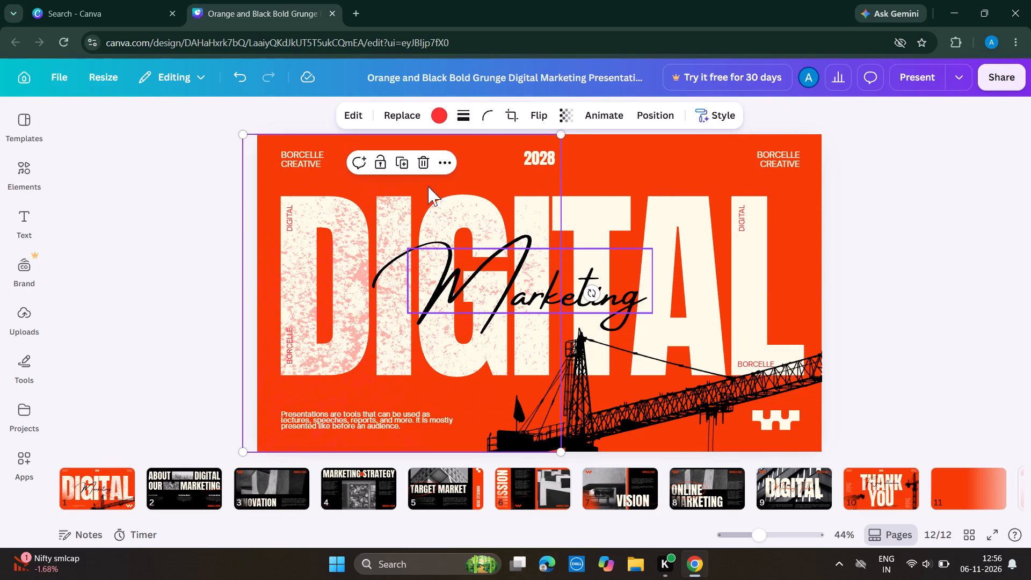
{"action": "left_click", "coordinate": [429, 169]}
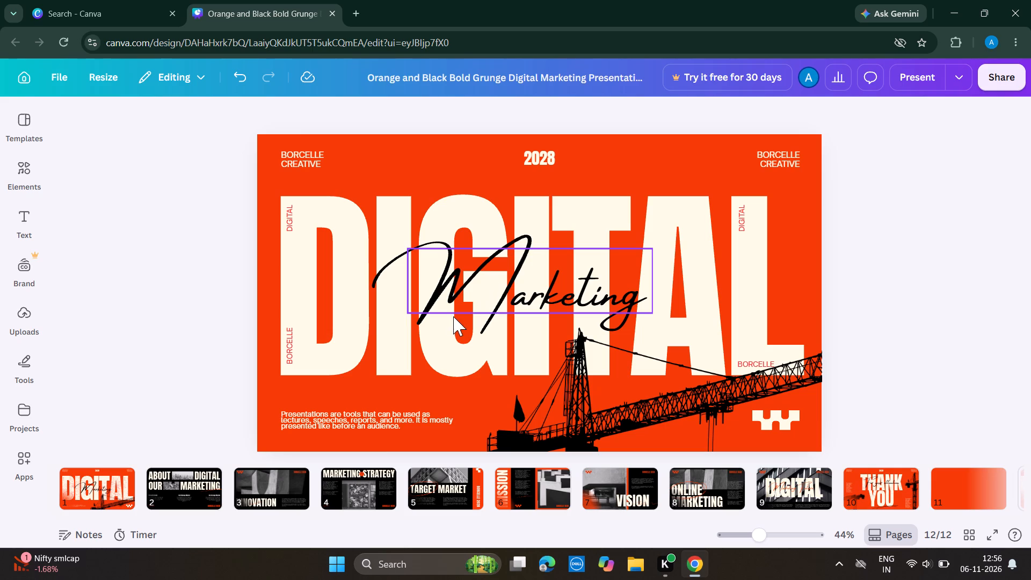
Replace the large title text DIGITAL with SEBI on the copied cover page.
{"action": "left_click", "coordinate": [352, 309]}
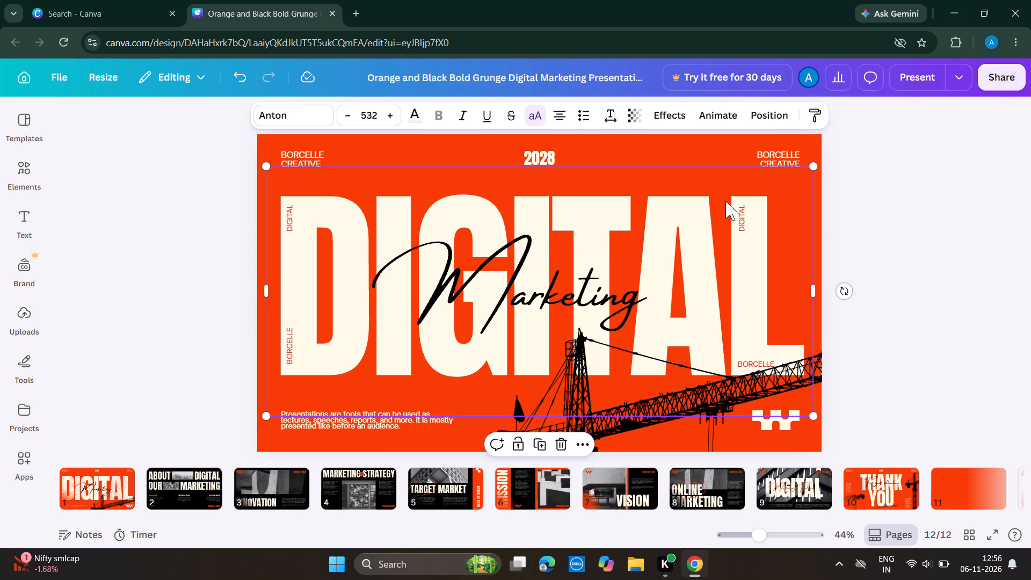
{"action": "left_click", "coordinate": [780, 238]}
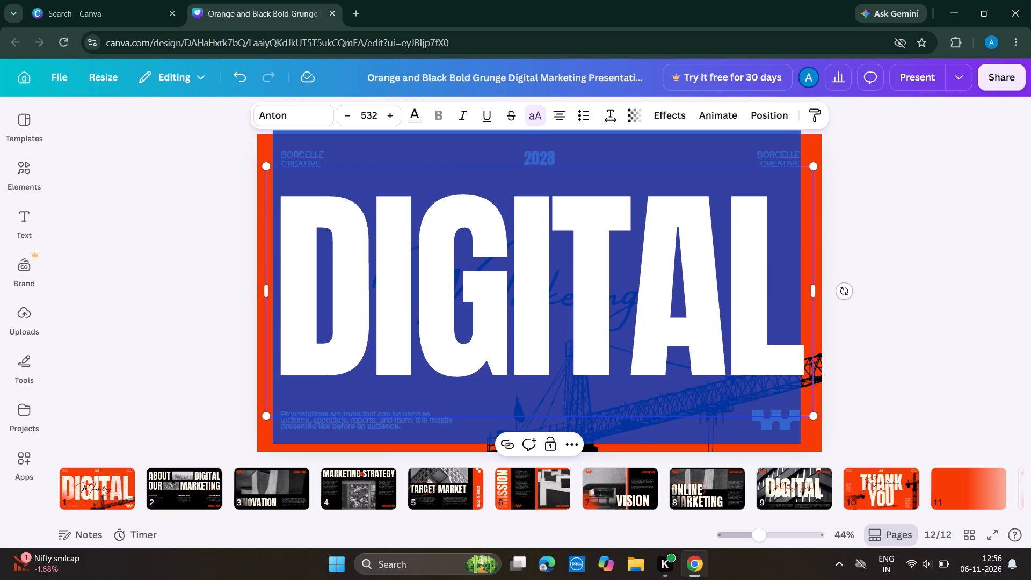
{"action": "key", "text": "BackSpace"}
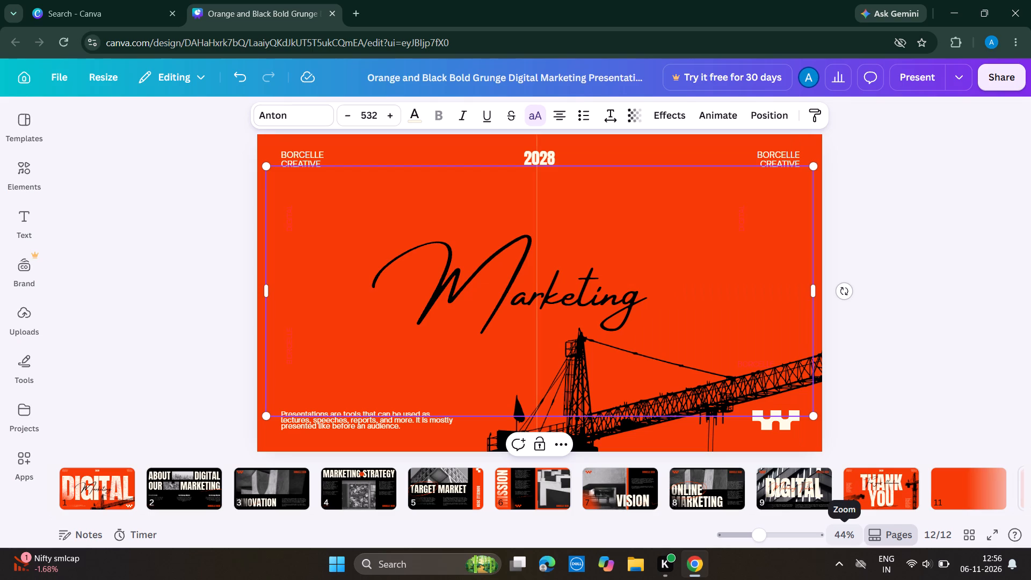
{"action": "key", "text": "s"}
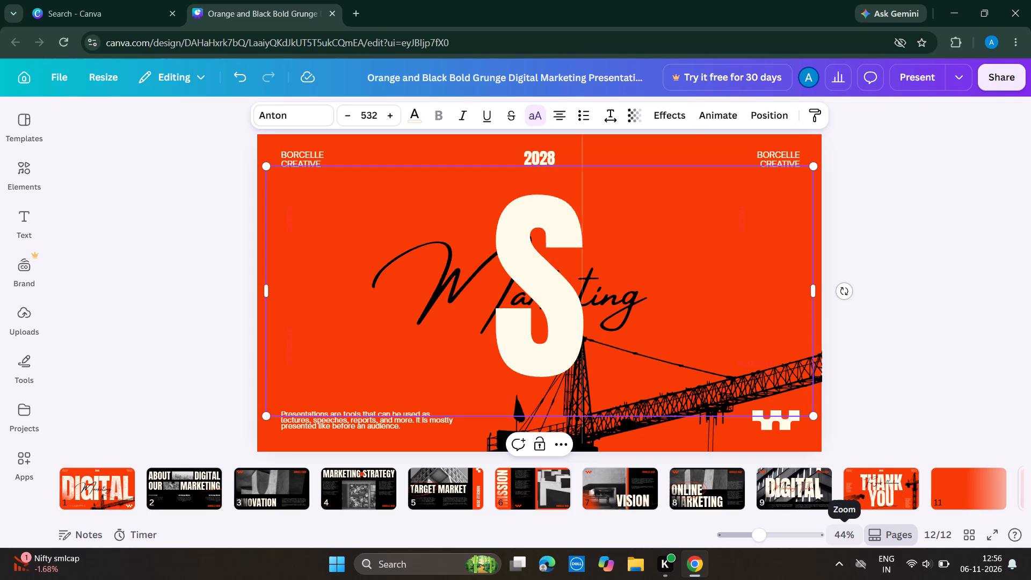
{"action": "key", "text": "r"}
{"action": "key", "text": "BackSpace"}
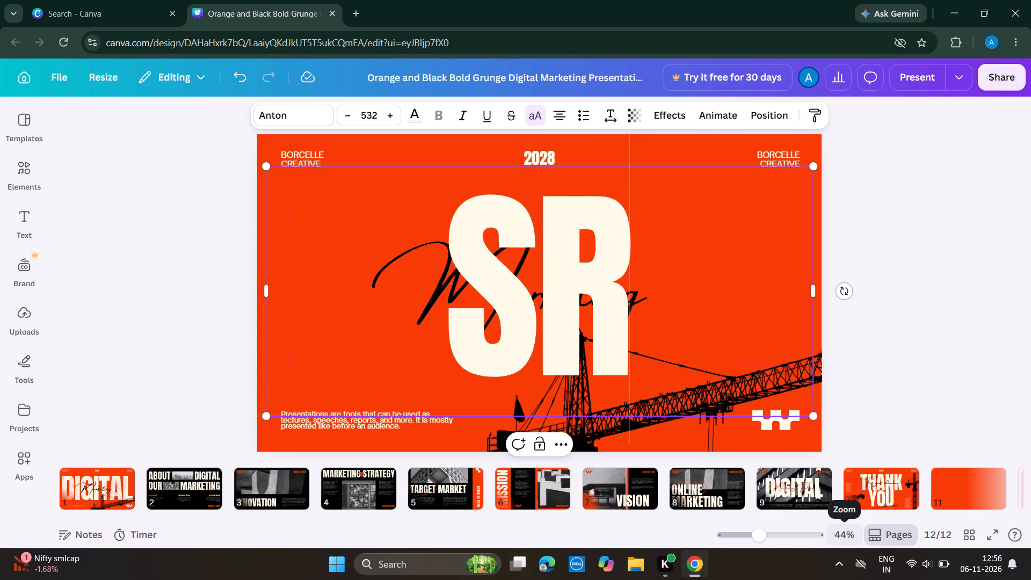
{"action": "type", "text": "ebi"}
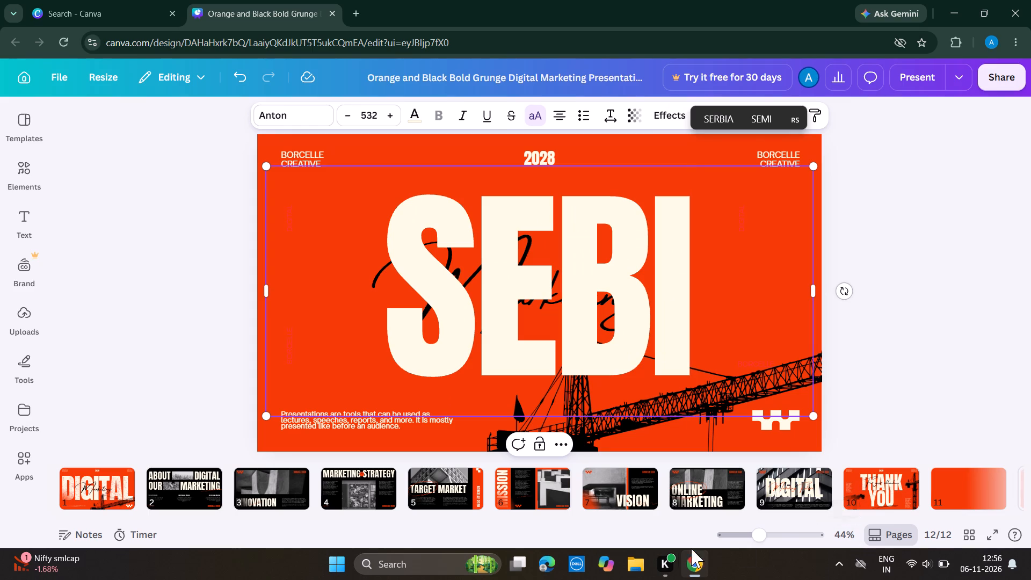
{"action": "left_click", "coordinate": [461, 275]}
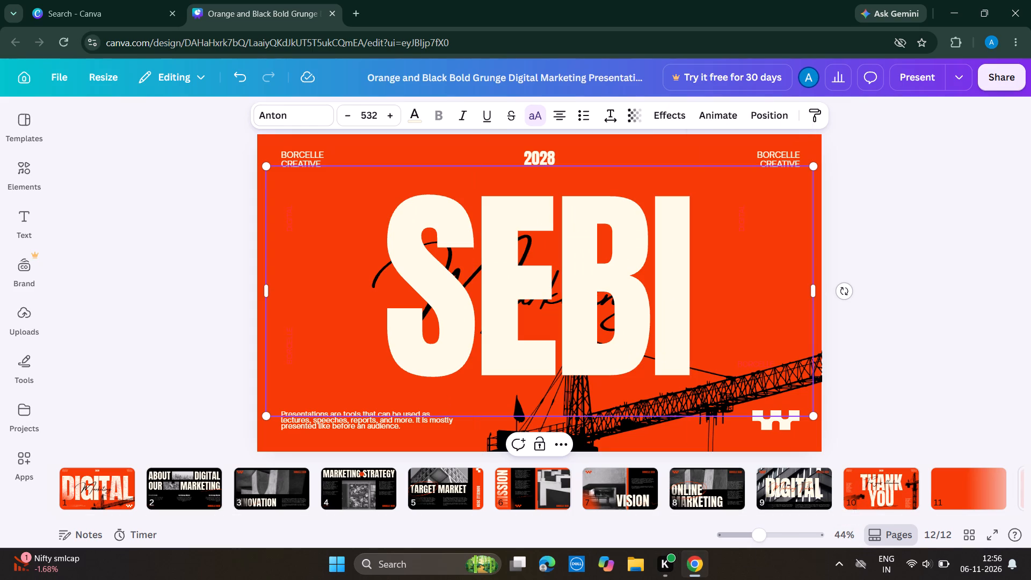
{"action": "left_click", "coordinate": [918, 261]}
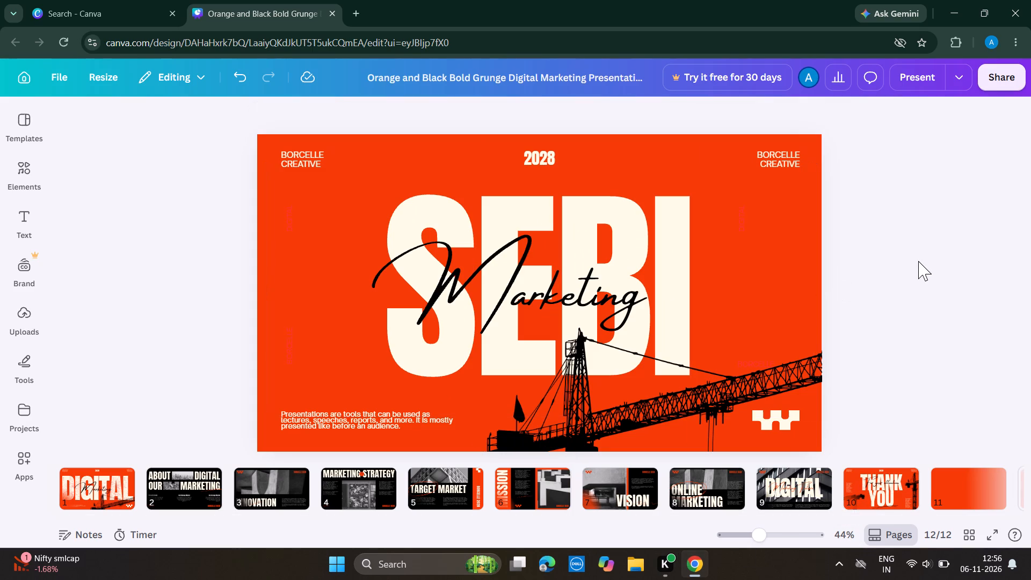
Replace the script text Marketing over the SEBI title with "Security and exchange" at font size 128.
{"action": "left_click", "coordinate": [448, 281]}
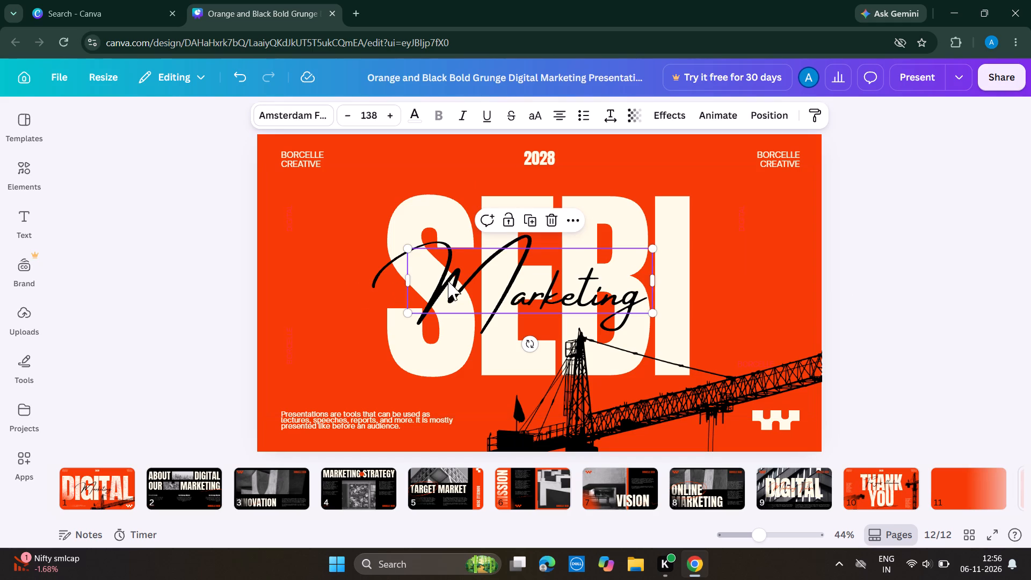
{"action": "left_click", "coordinate": [638, 293]}
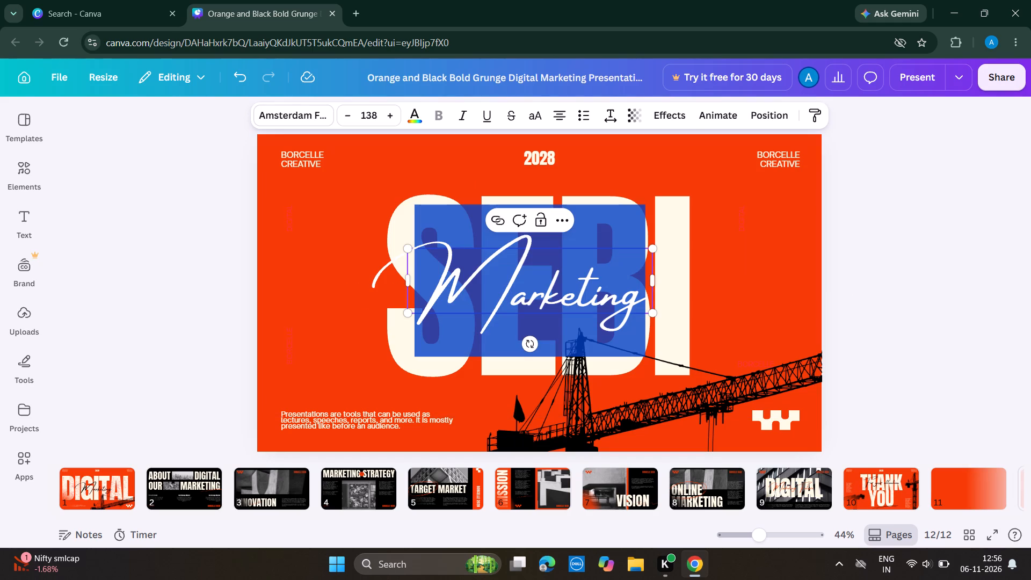
{"action": "key", "text": "BackSpace"}
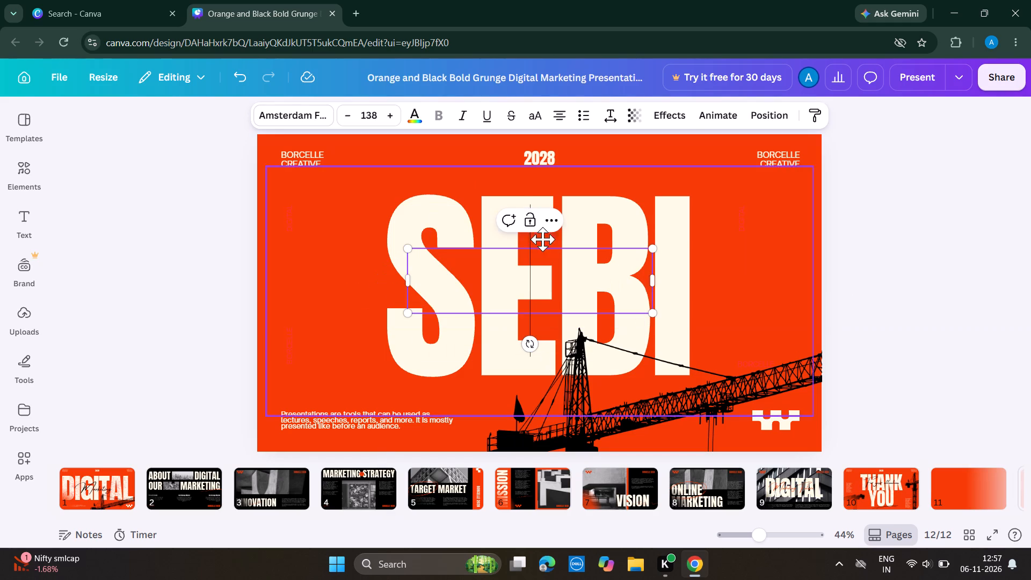
{"action": "triple_click", "coordinate": [342, 117]}
{"action": "triple_click", "coordinate": [342, 117]}
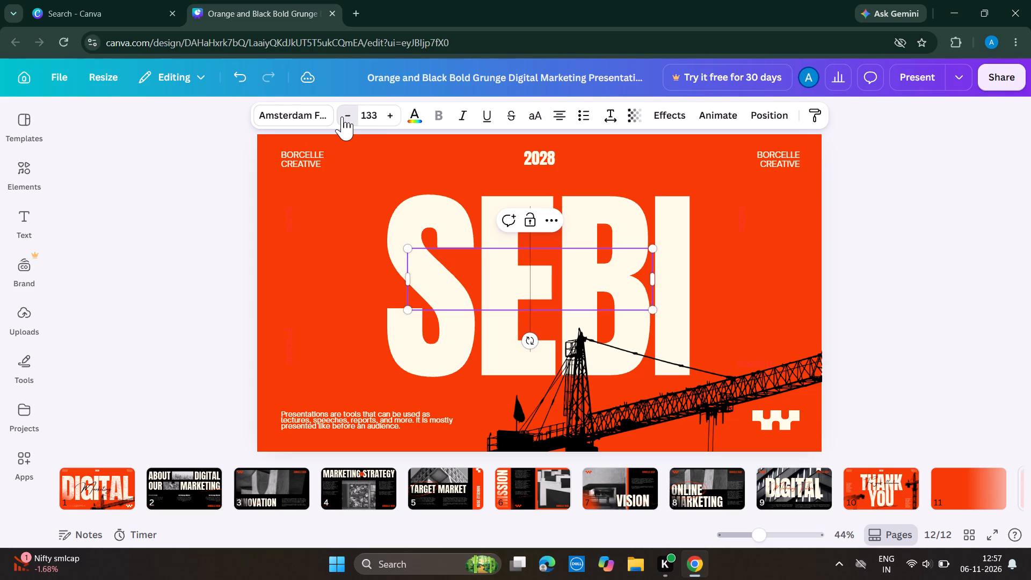
{"action": "left_click", "coordinate": [342, 117]}
{"action": "triple_click", "coordinate": [342, 117]}
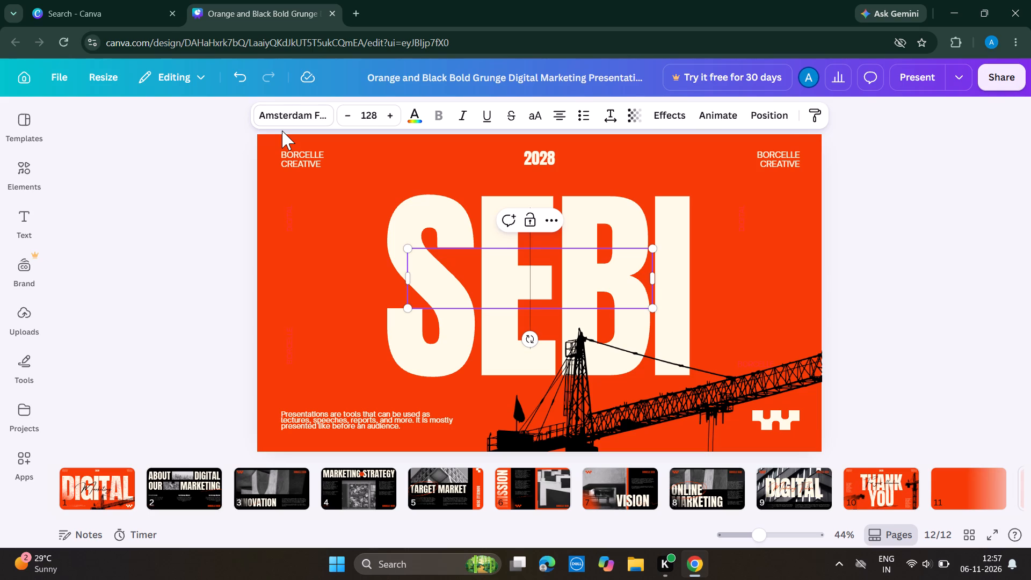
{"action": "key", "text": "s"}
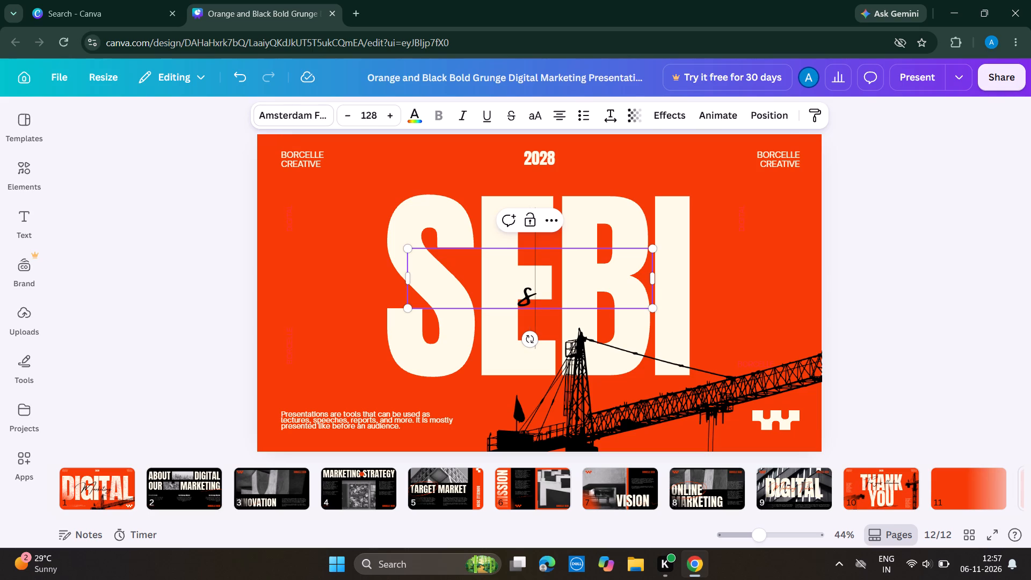
{"action": "key", "text": "BackSpace"}
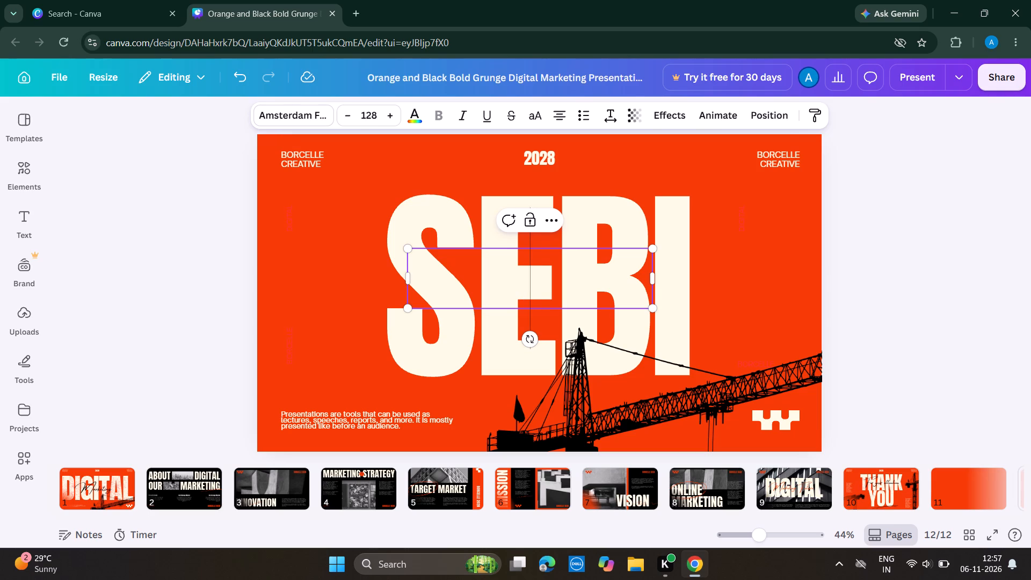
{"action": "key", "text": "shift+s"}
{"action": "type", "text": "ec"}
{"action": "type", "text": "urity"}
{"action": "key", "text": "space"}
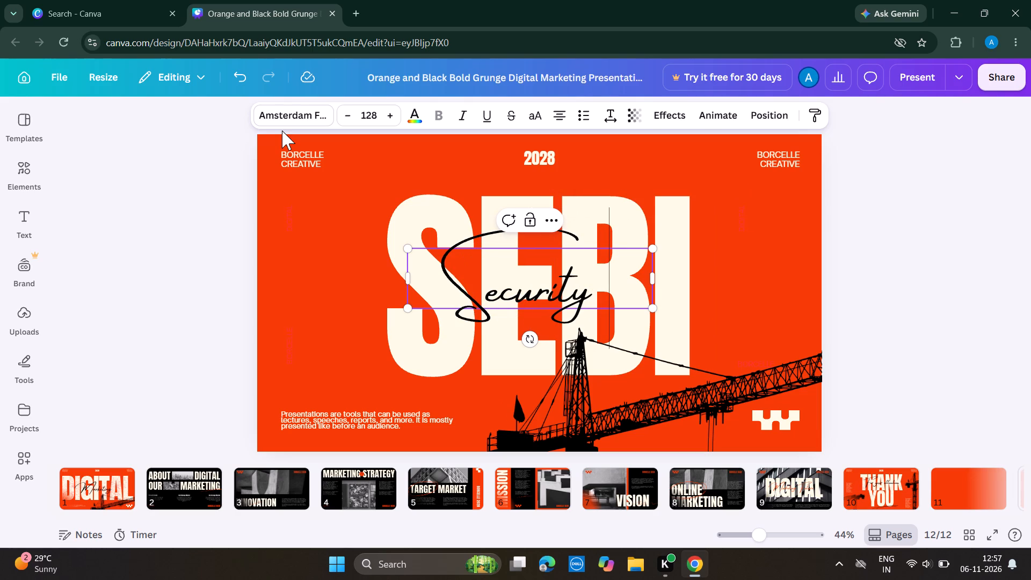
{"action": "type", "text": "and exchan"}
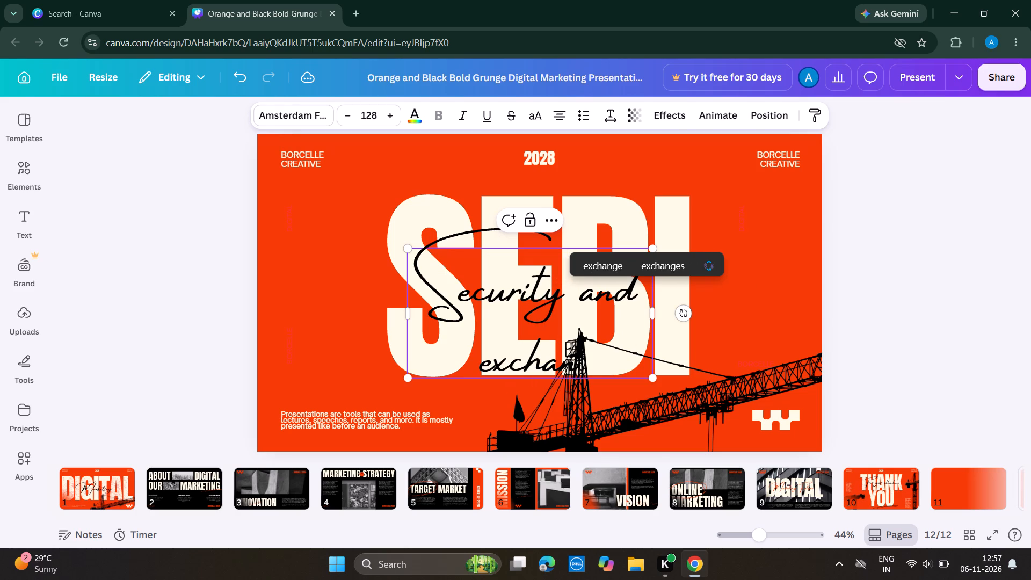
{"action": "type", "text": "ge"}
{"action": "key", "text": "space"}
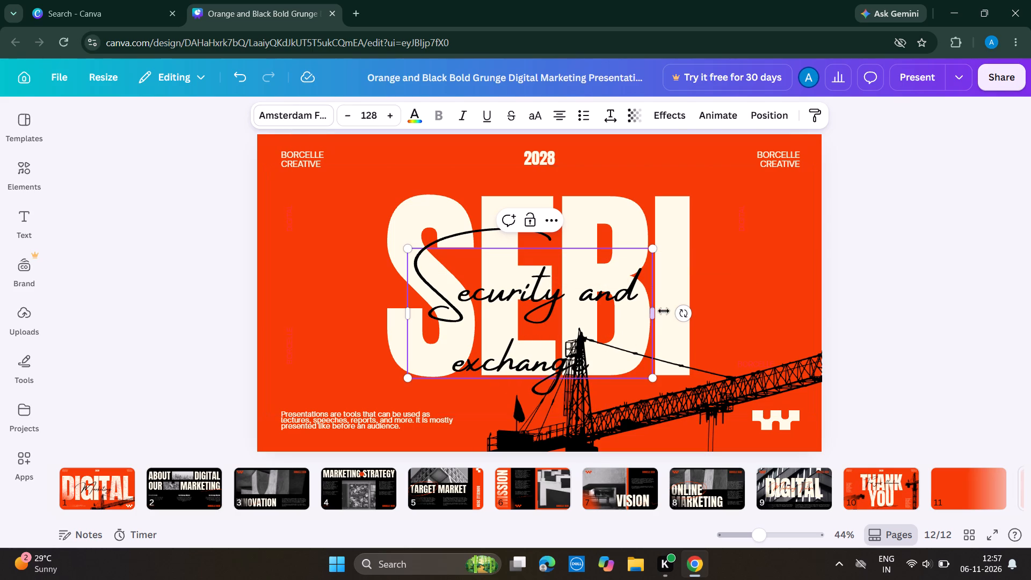
Widen the script text box on both sides to fit one line and move it up over the upper part of SEBI.
{"action": "left_click_drag", "start_coordinate": [654, 308], "coordinate": [724, 302]}
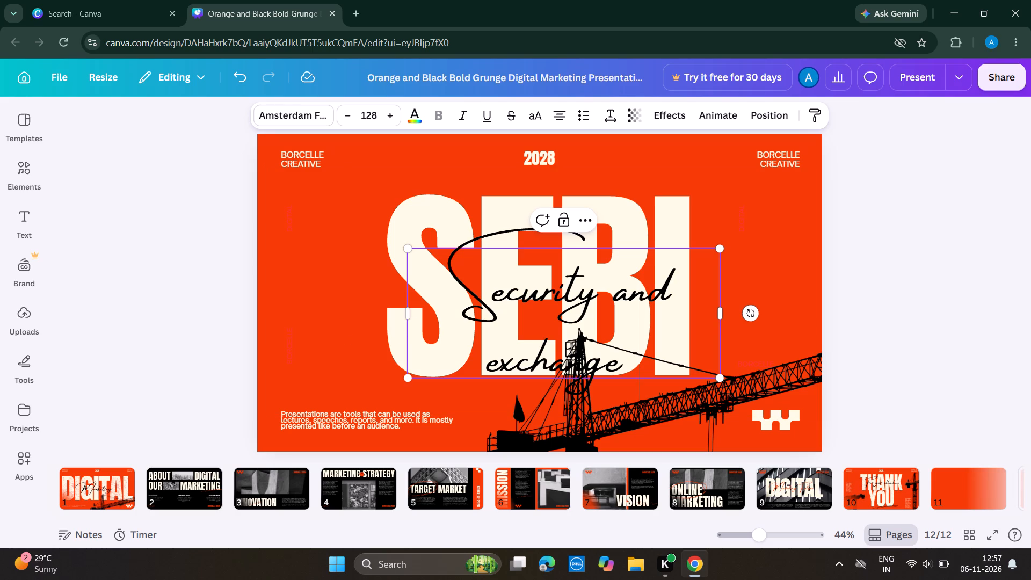
{"action": "left_click_drag", "start_coordinate": [403, 313], "coordinate": [347, 313]}
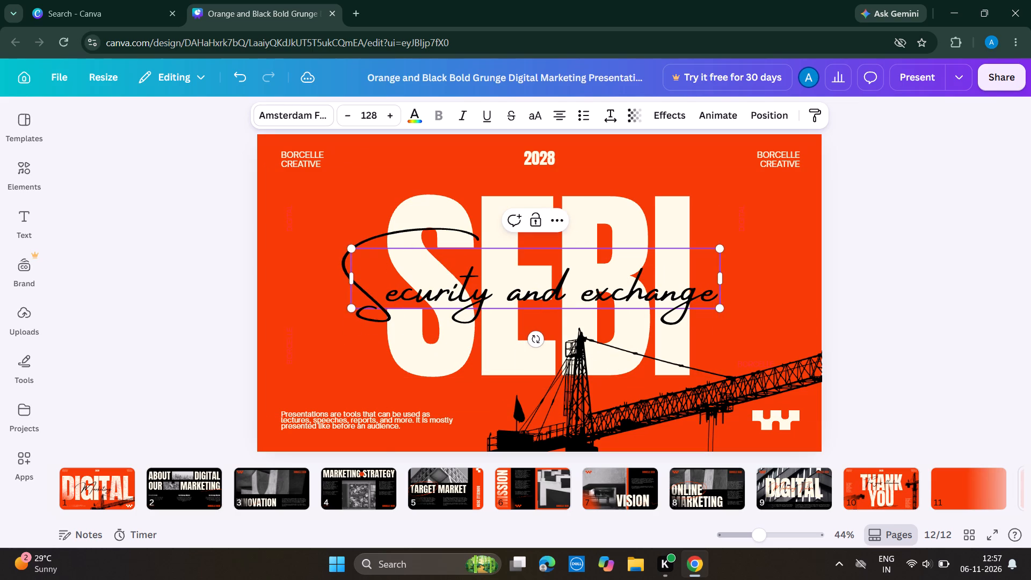
{"action": "left_click_drag", "start_coordinate": [501, 278], "coordinate": [502, 231]}
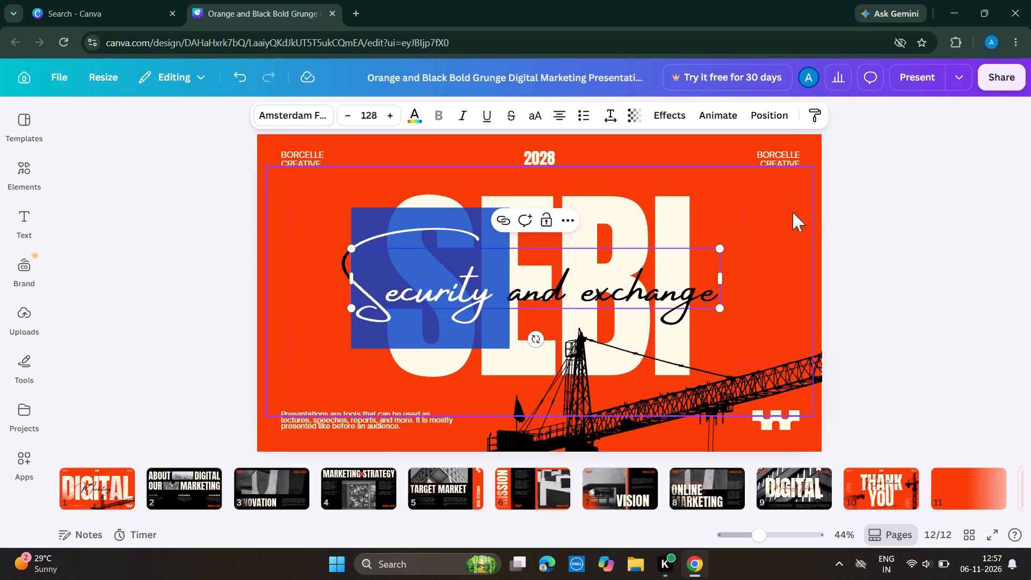
{"action": "left_click_drag", "start_coordinate": [1030, 183], "coordinate": [1018, 183]}
{"action": "left_click_drag", "start_coordinate": [521, 273], "coordinate": [529, 233]}
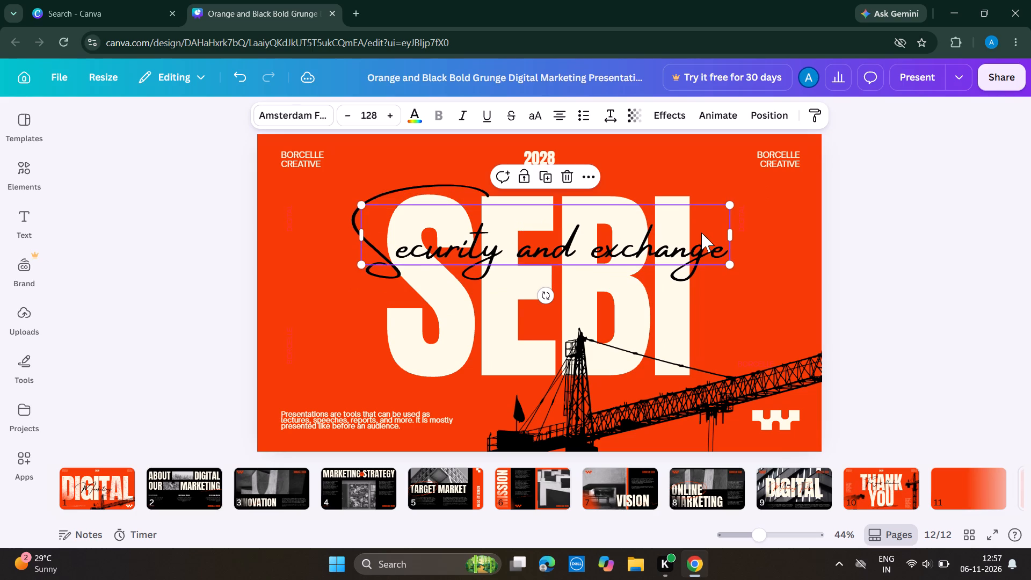
Capitalise the words And and Exchange in the script text.
{"action": "left_click", "coordinate": [722, 244]}
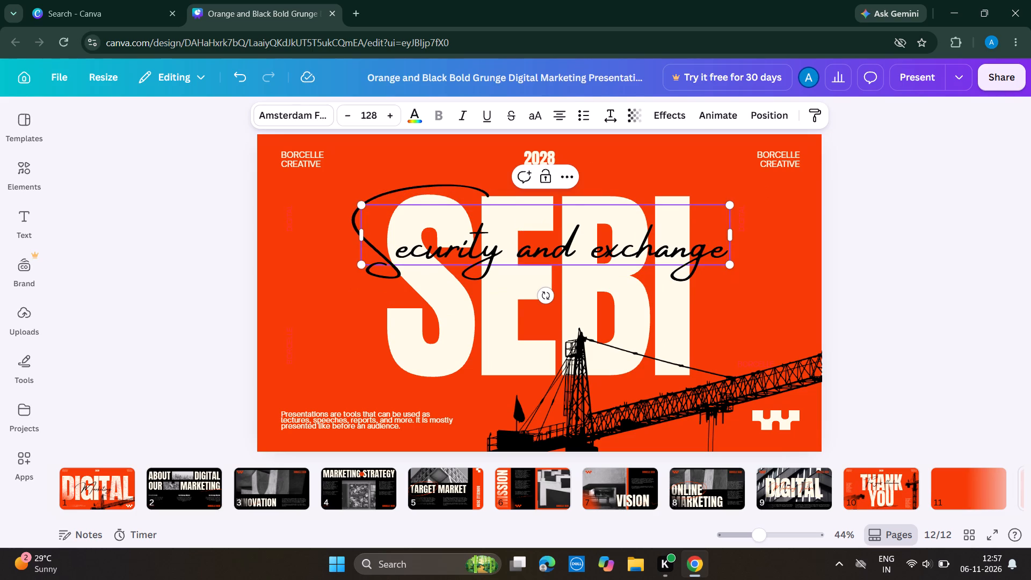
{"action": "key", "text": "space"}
{"action": "left_click", "coordinate": [534, 246]}
{"action": "key", "text": "BackSpace"}
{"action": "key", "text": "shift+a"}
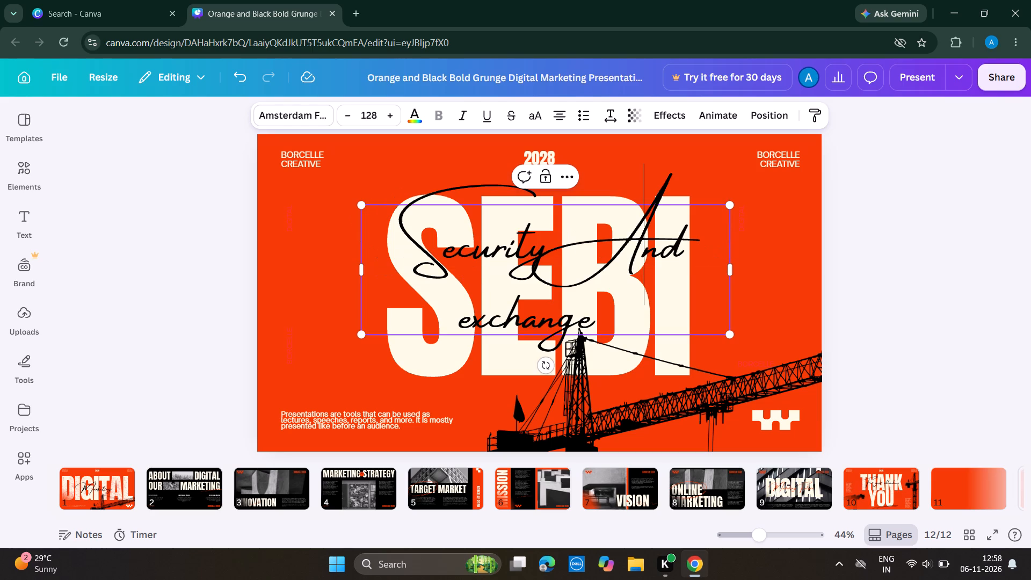
{"action": "left_click", "coordinate": [470, 321]}
{"action": "key", "text": "BackSpace"}
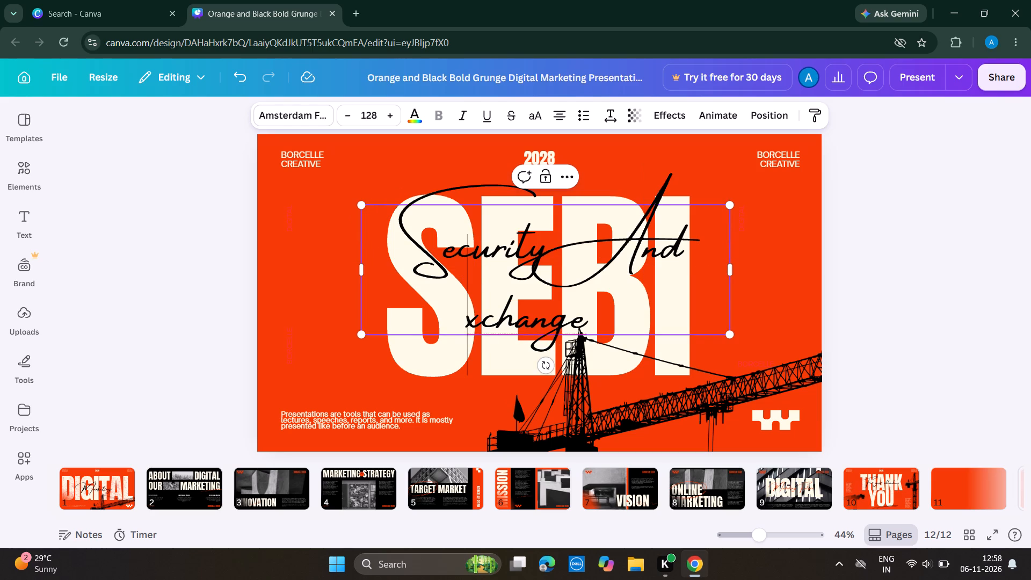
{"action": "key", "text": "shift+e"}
Append "Board Of India" after Exchange in the script text.
{"action": "left_click", "coordinate": [656, 313]}
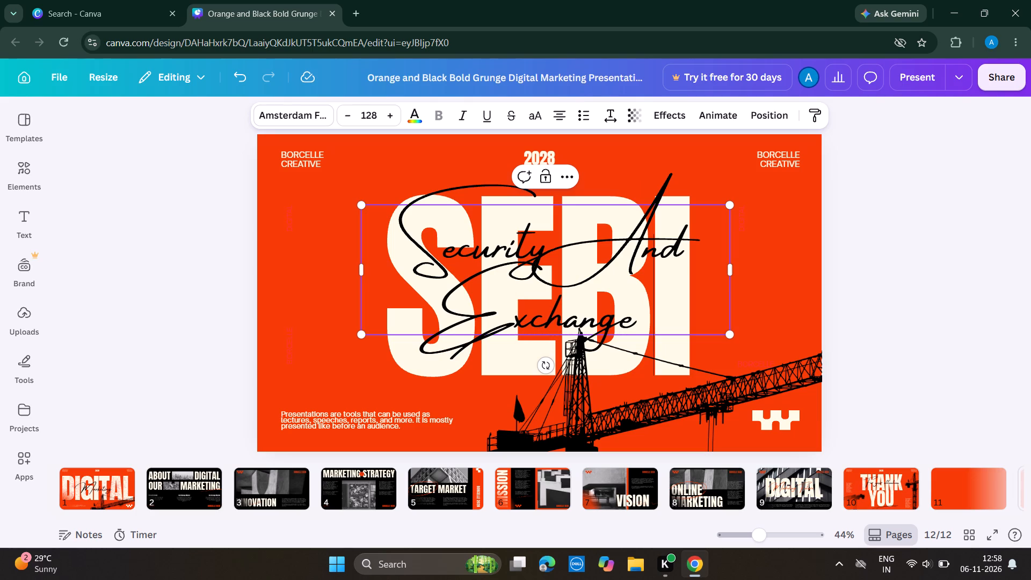
{"action": "left_click", "coordinate": [647, 315]}
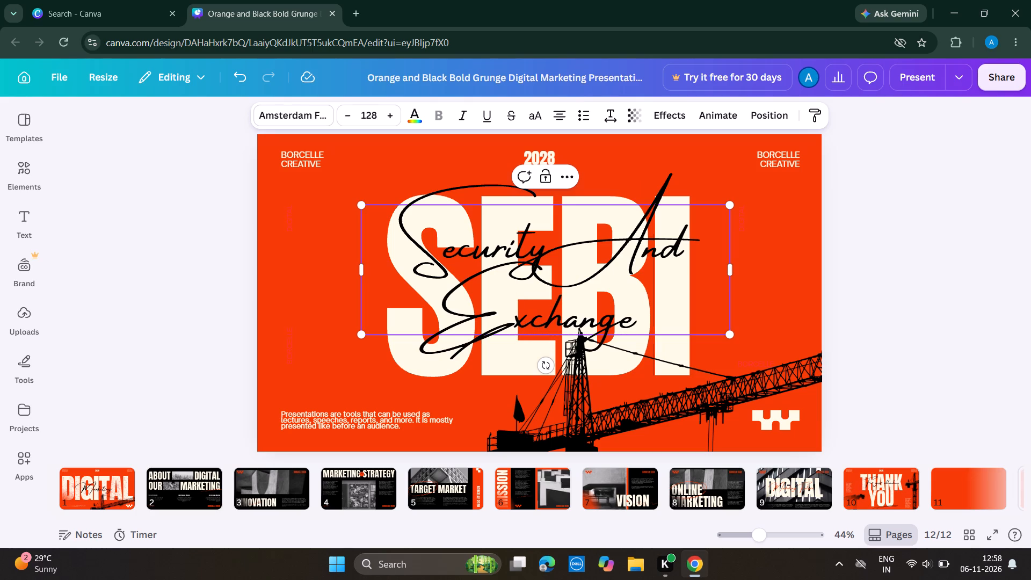
{"action": "left_click", "coordinate": [636, 318]}
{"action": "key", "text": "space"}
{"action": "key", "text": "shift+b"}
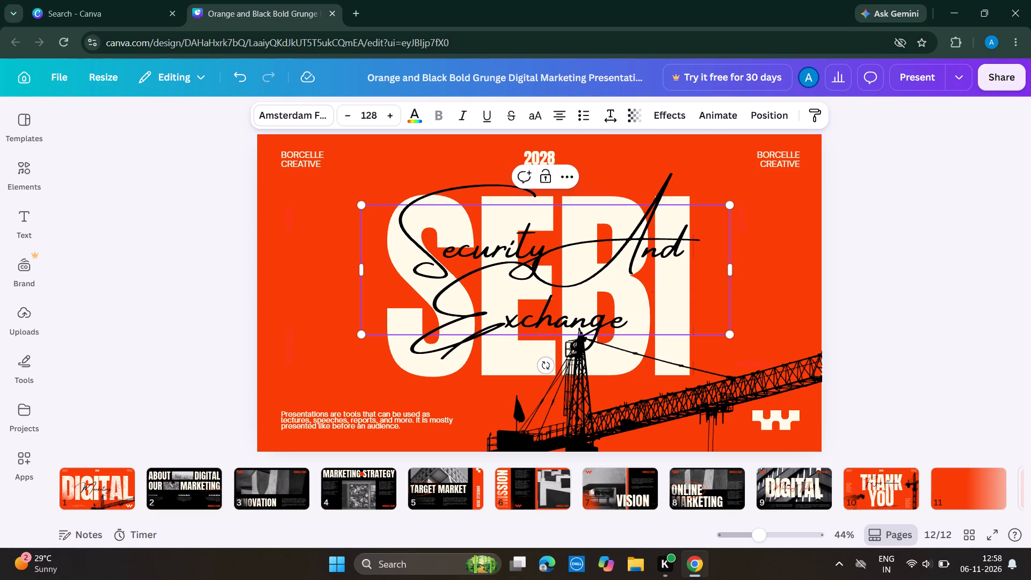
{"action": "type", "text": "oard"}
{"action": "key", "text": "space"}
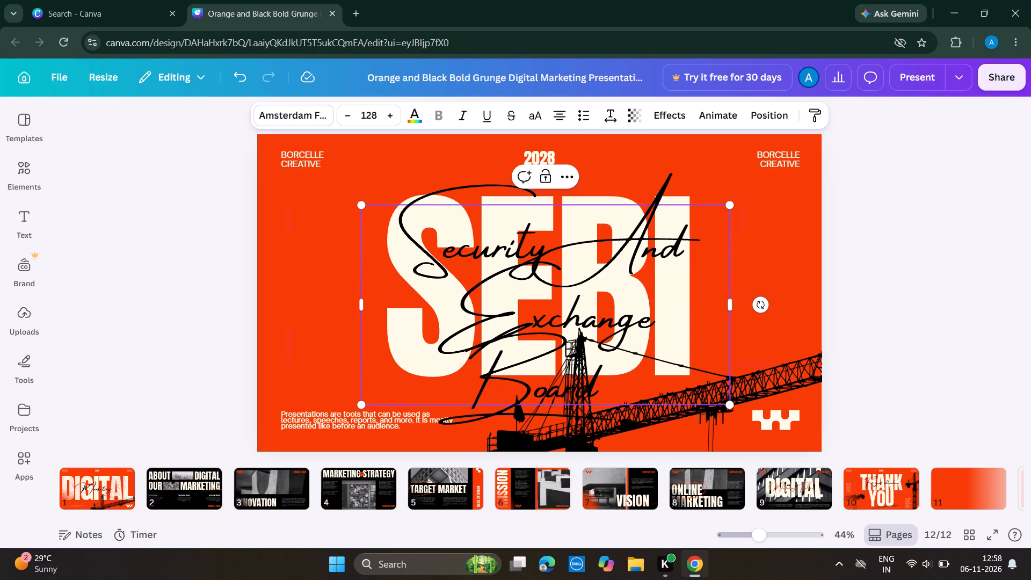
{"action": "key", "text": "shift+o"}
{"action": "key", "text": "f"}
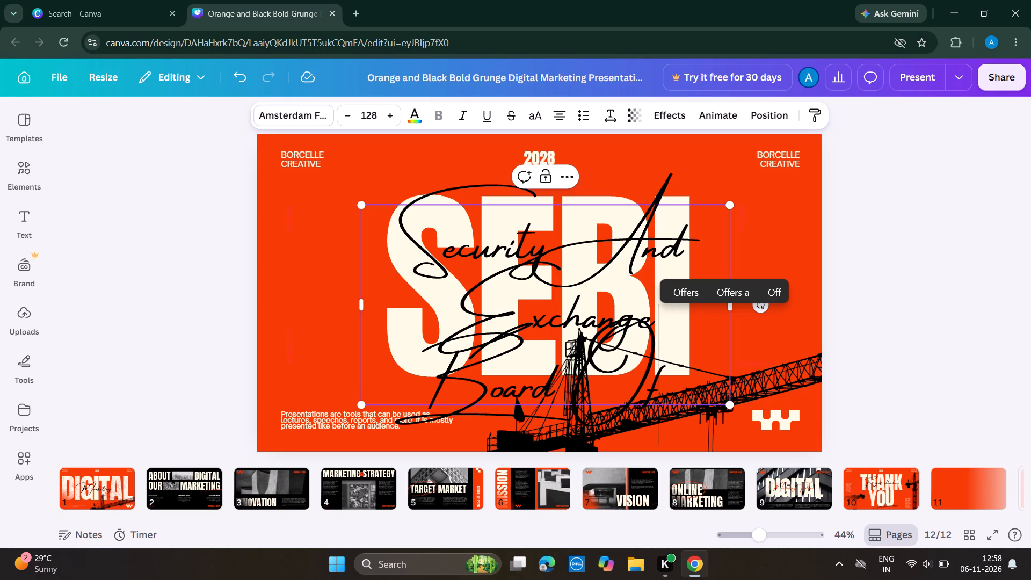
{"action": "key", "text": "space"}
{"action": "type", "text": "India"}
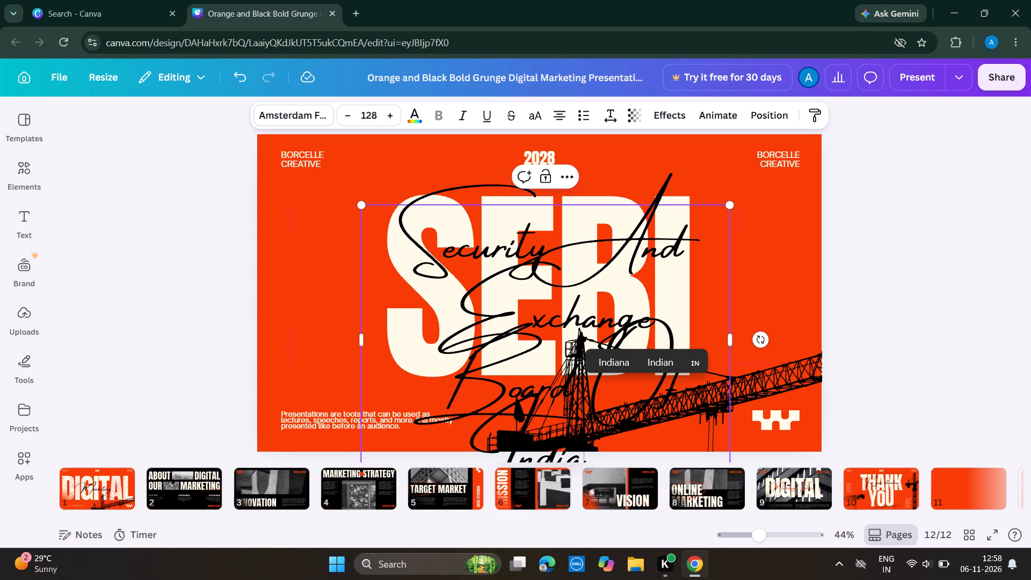
Reduce the font size of the whole Security And Exchange Board Of India text to 98.7.
{"action": "left_click_drag", "start_coordinate": [419, 249], "coordinate": [668, 363]}
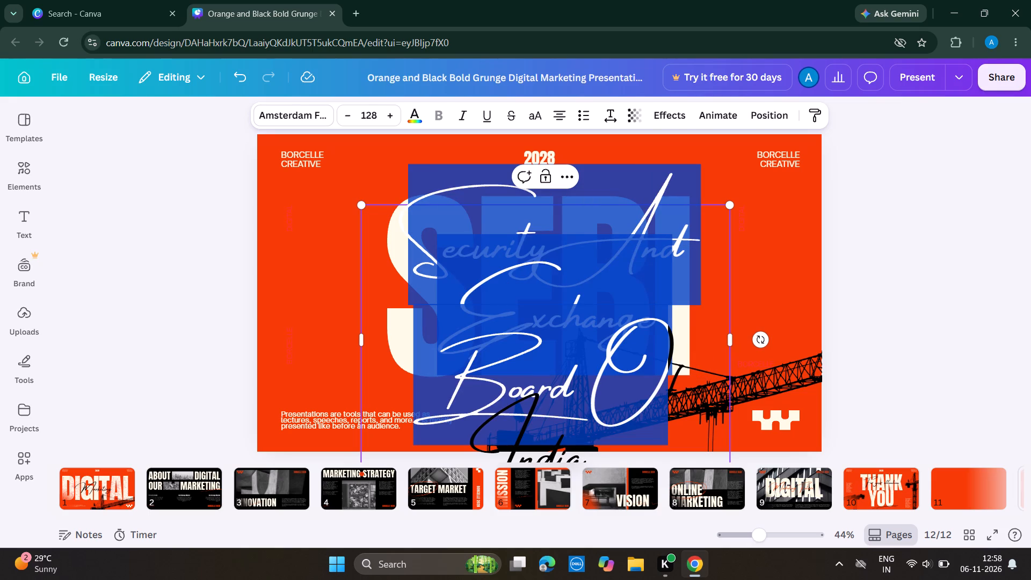
{"action": "left_click_drag", "start_coordinate": [668, 363], "coordinate": [673, 451]}
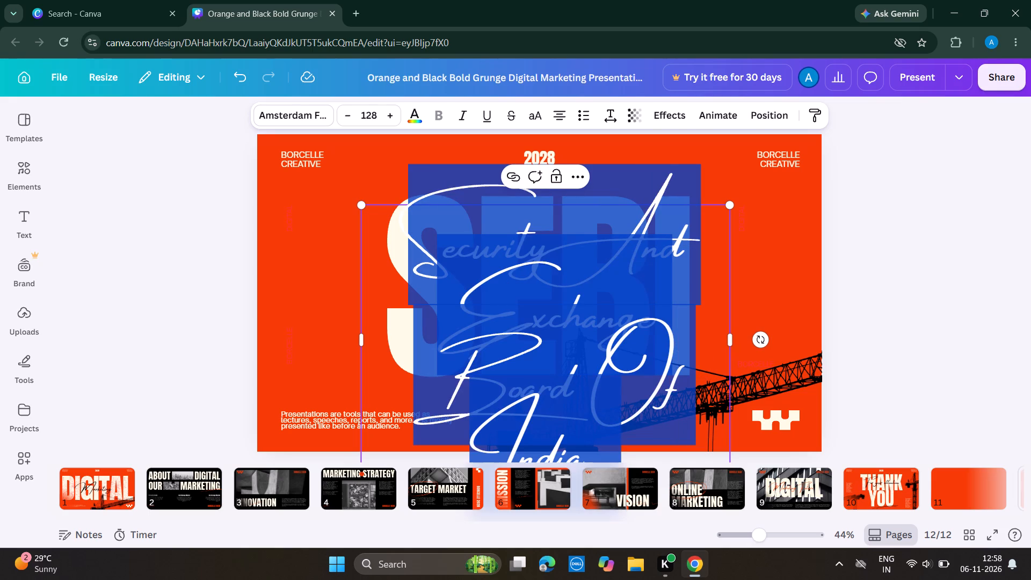
{"action": "triple_click", "coordinate": [355, 117]}
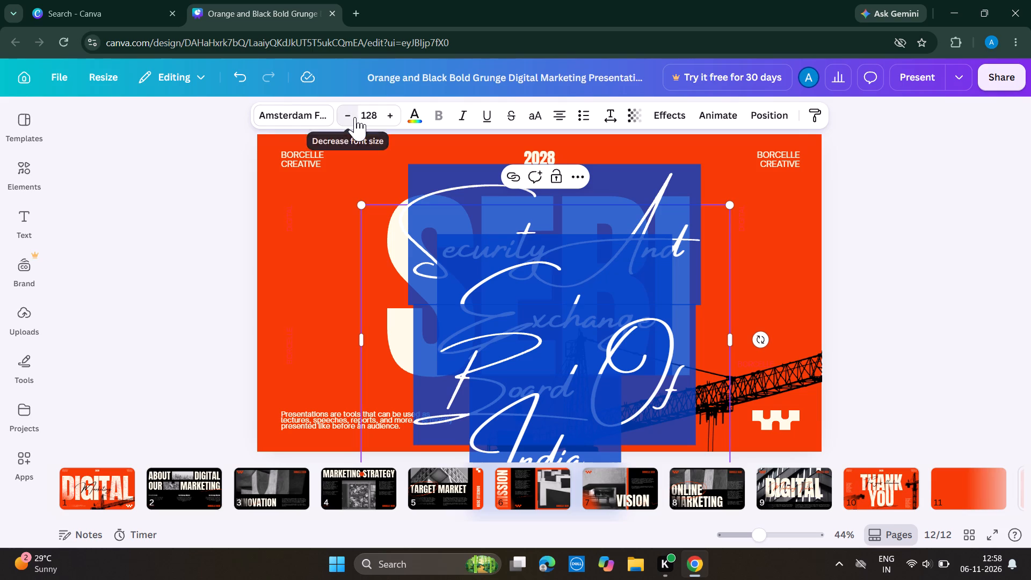
{"action": "left_click", "coordinate": [352, 115]}
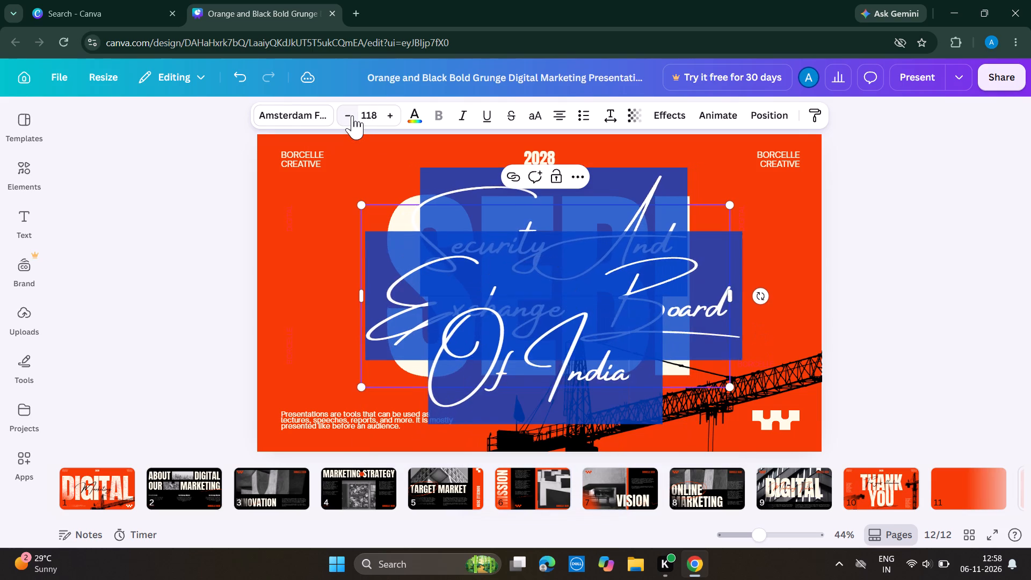
{"action": "triple_click", "coordinate": [352, 115]}
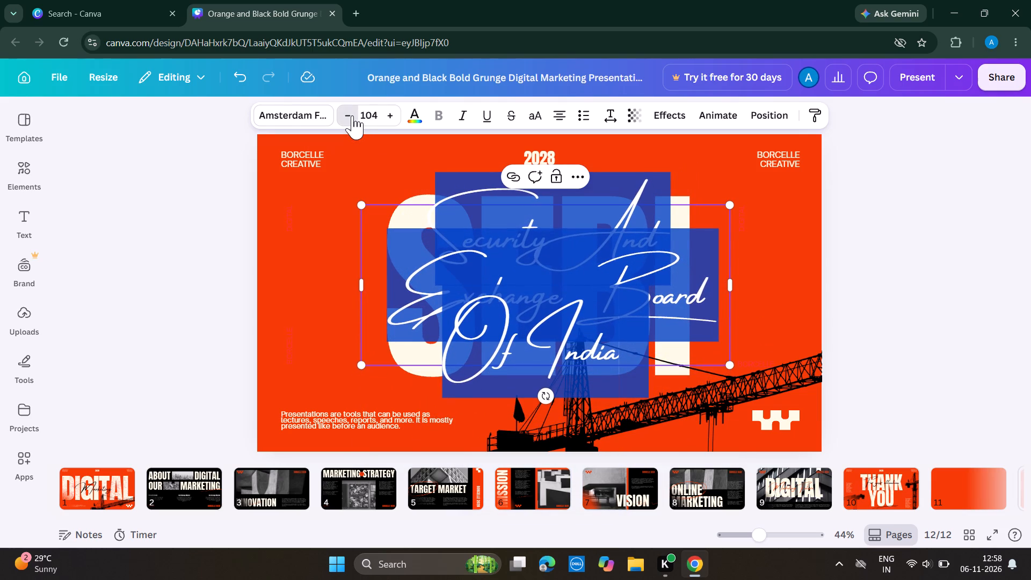
{"action": "left_click", "coordinate": [949, 183]}
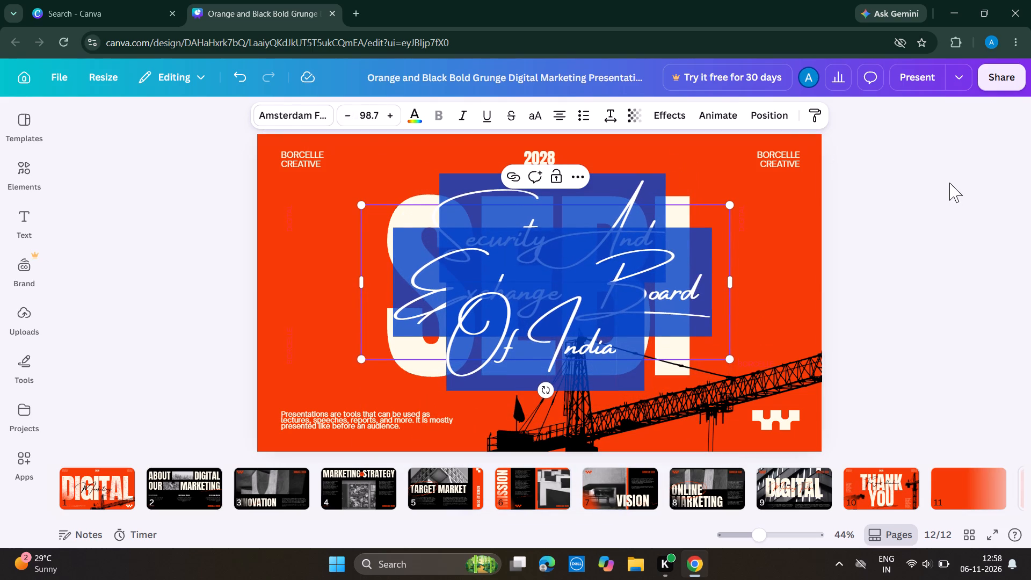
Move the script text block closer to the slide's left edge.
{"action": "left_click_drag", "start_coordinate": [651, 246], "coordinate": [633, 247]}
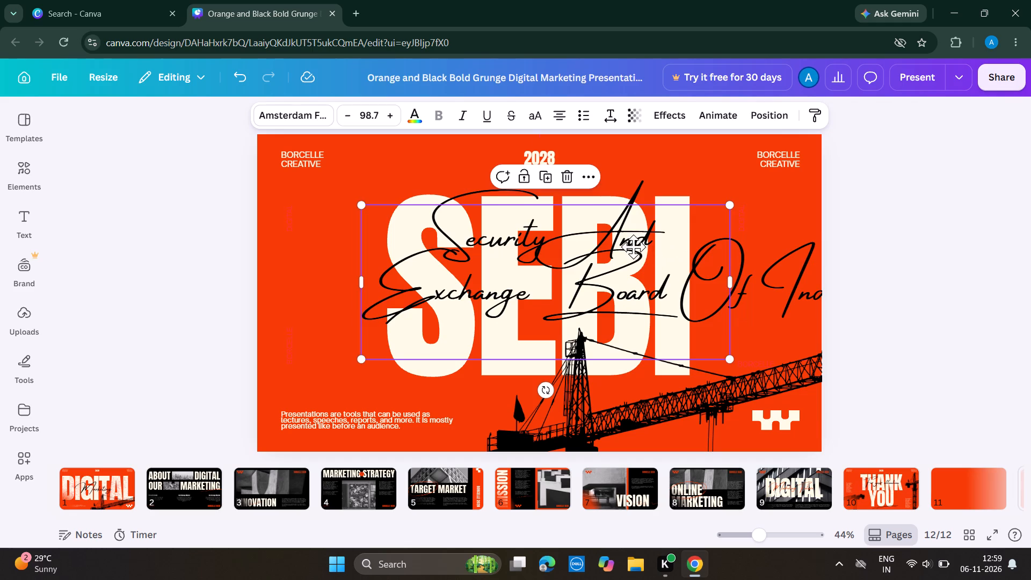
{"action": "left_click_drag", "start_coordinate": [633, 247], "coordinate": [577, 245]}
{"action": "left_click", "coordinate": [930, 180]}
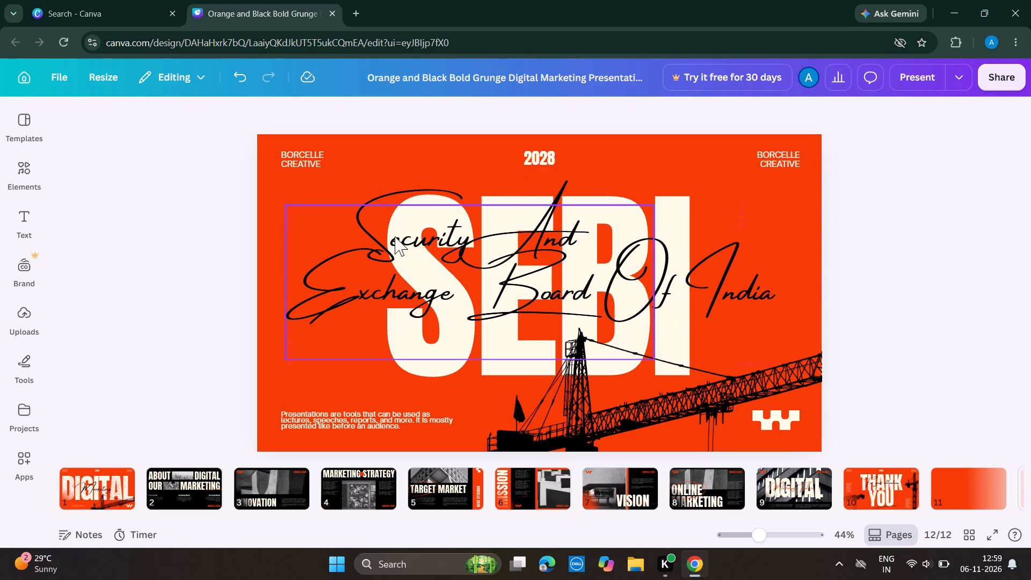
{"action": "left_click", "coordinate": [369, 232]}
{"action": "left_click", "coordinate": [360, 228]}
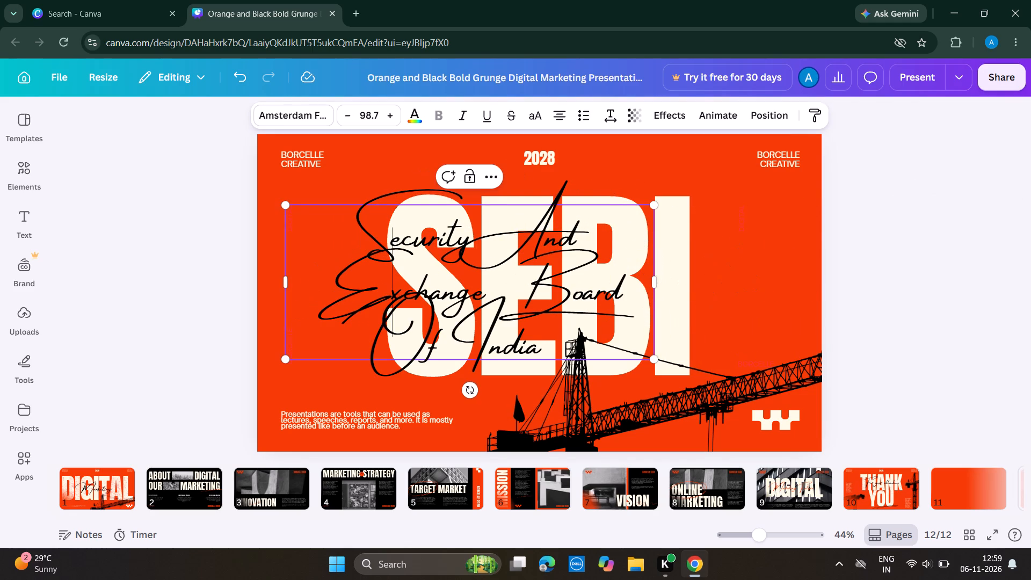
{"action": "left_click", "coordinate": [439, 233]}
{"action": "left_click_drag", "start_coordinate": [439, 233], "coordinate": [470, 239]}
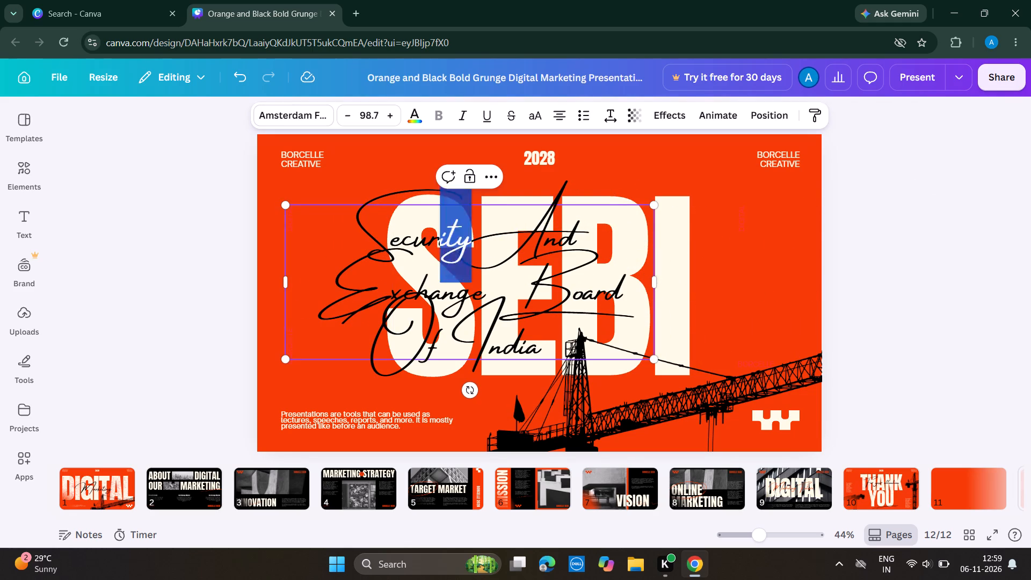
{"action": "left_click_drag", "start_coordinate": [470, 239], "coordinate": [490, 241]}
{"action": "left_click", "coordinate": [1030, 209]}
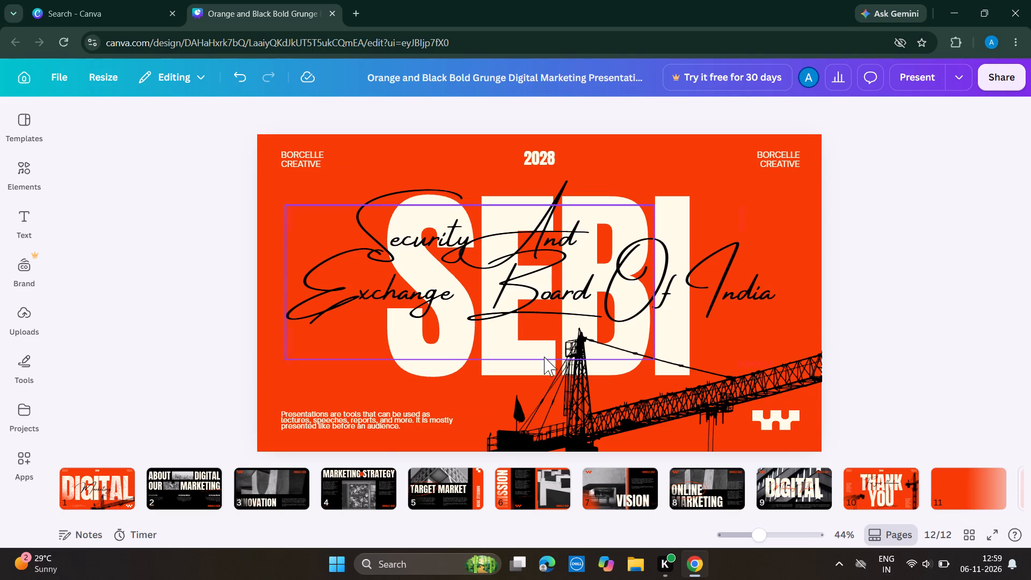
Delete the black crane silhouette from the lower part of the SEBI slide.
{"action": "left_click", "coordinate": [638, 402]}
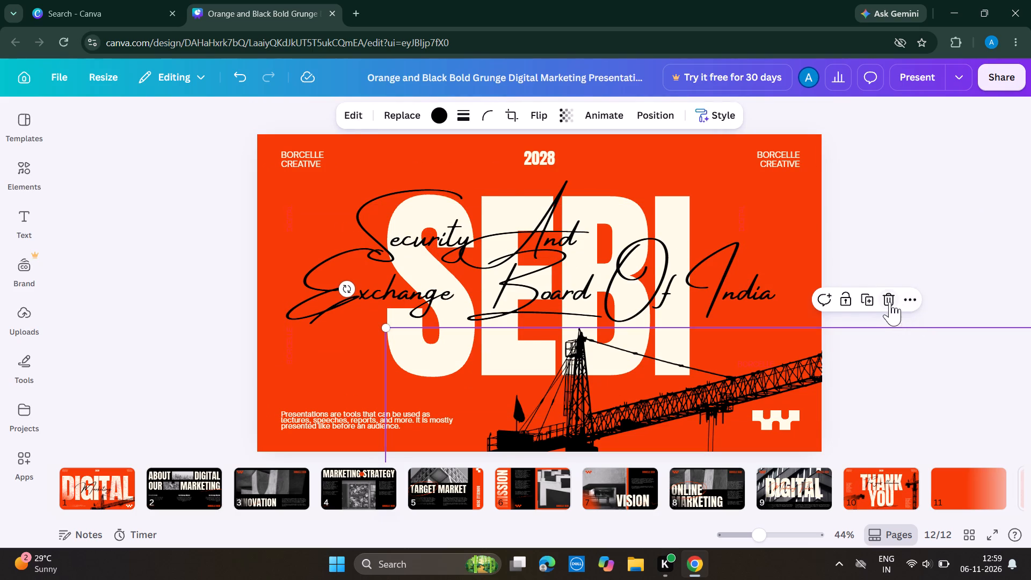
{"action": "left_click", "coordinate": [890, 302]}
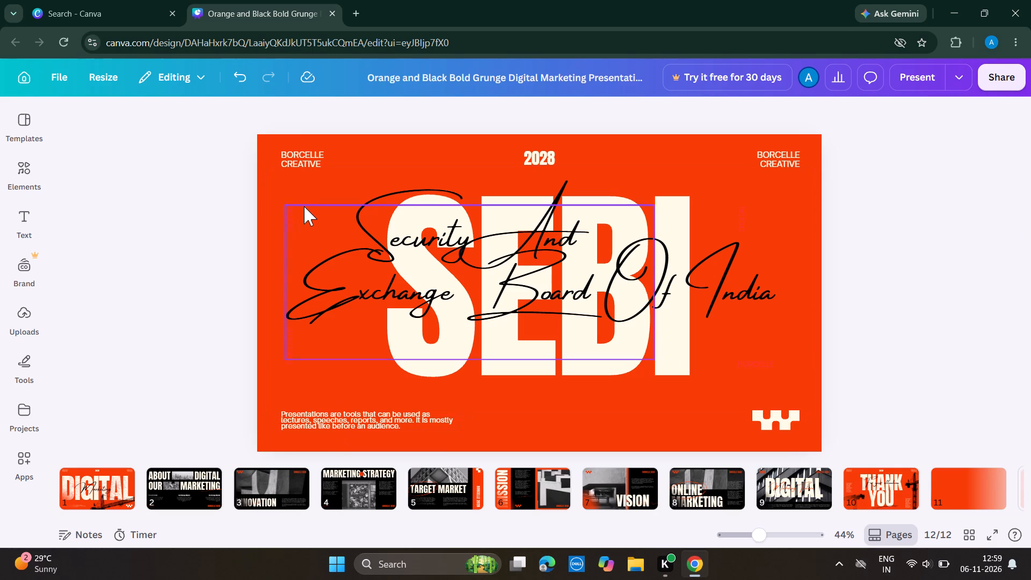
Delete the two BORCELLE CREATIVE labels and the 2028 text along the slide's upper edge.
{"action": "left_click", "coordinate": [294, 163]}
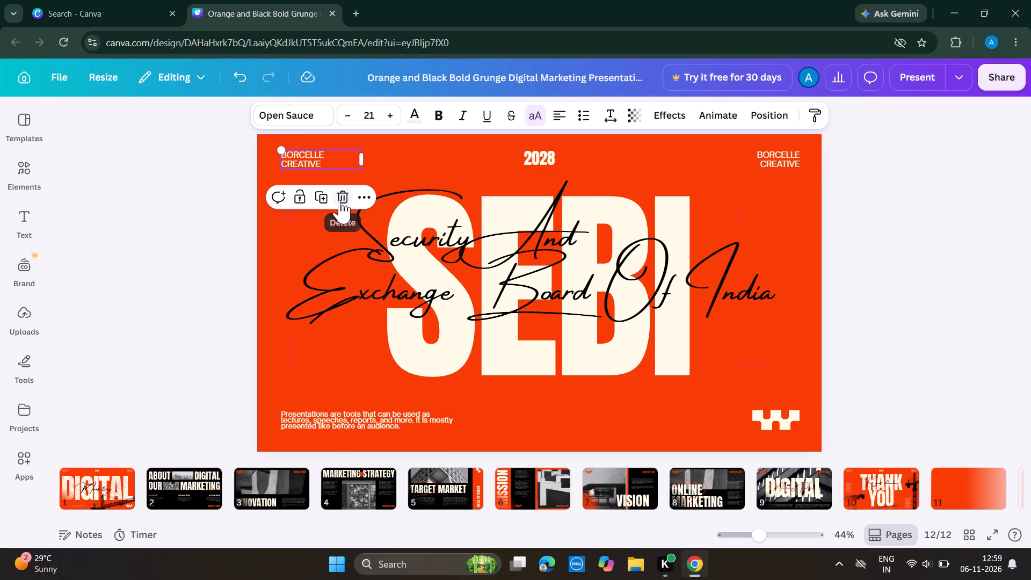
{"action": "left_click", "coordinate": [339, 200]}
{"action": "left_click", "coordinate": [563, 155]}
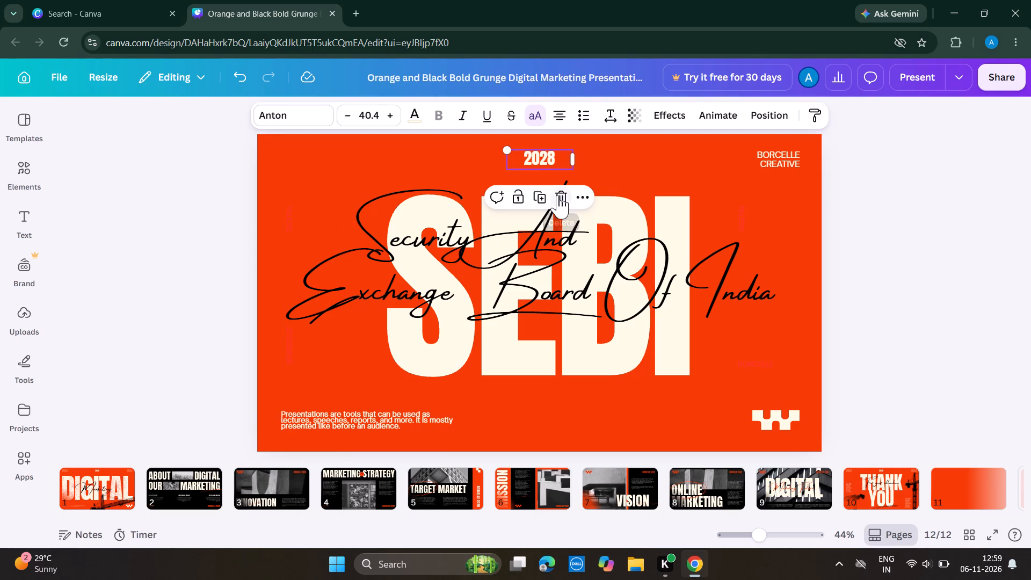
{"action": "left_click", "coordinate": [557, 195]}
{"action": "left_click", "coordinate": [769, 160]}
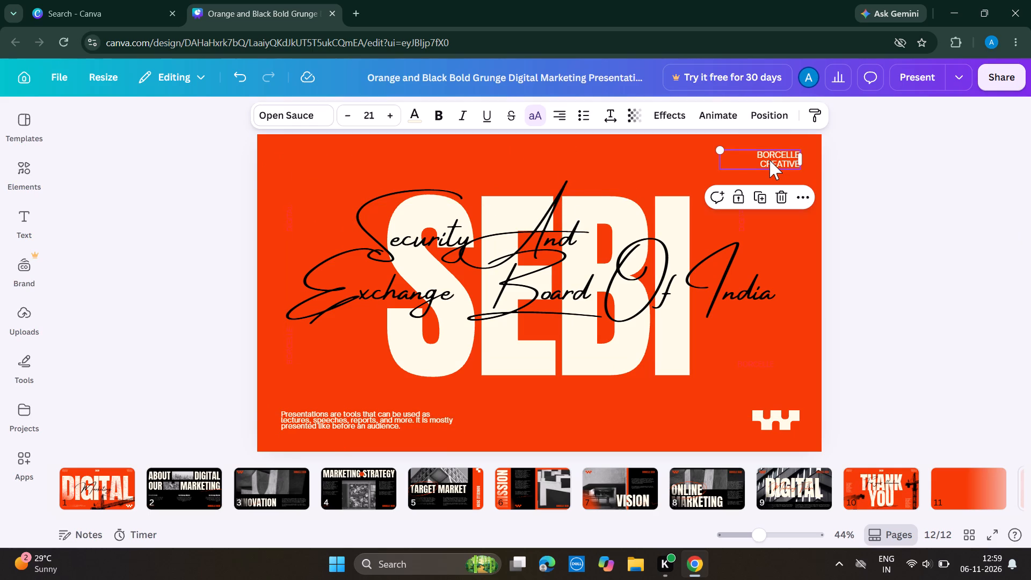
{"action": "left_click", "coordinate": [787, 195]}
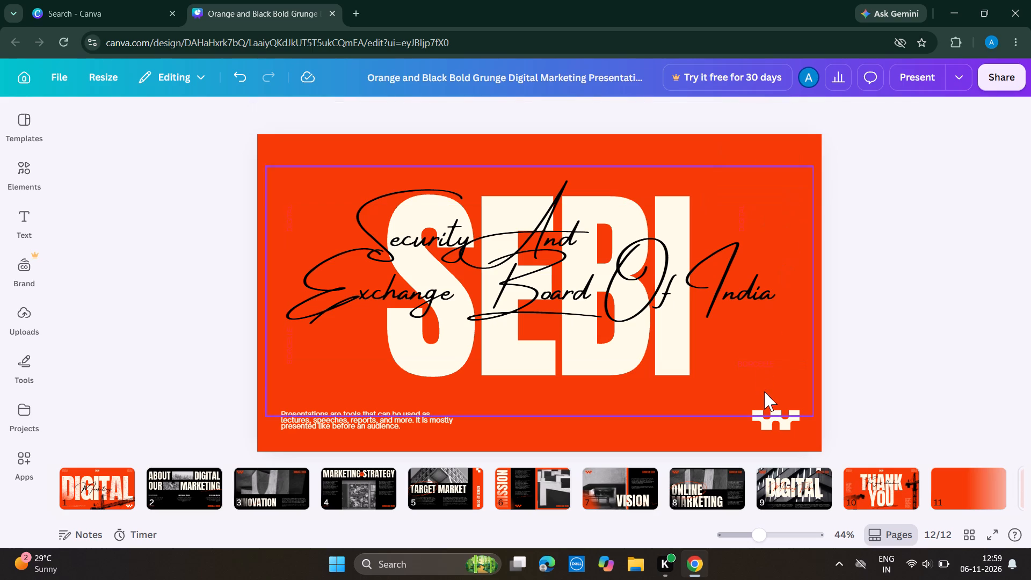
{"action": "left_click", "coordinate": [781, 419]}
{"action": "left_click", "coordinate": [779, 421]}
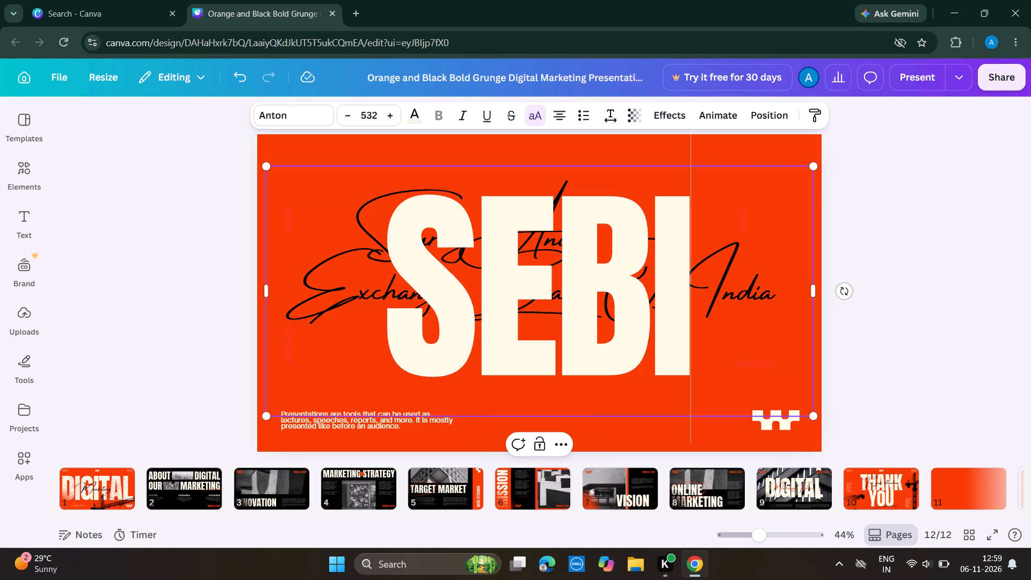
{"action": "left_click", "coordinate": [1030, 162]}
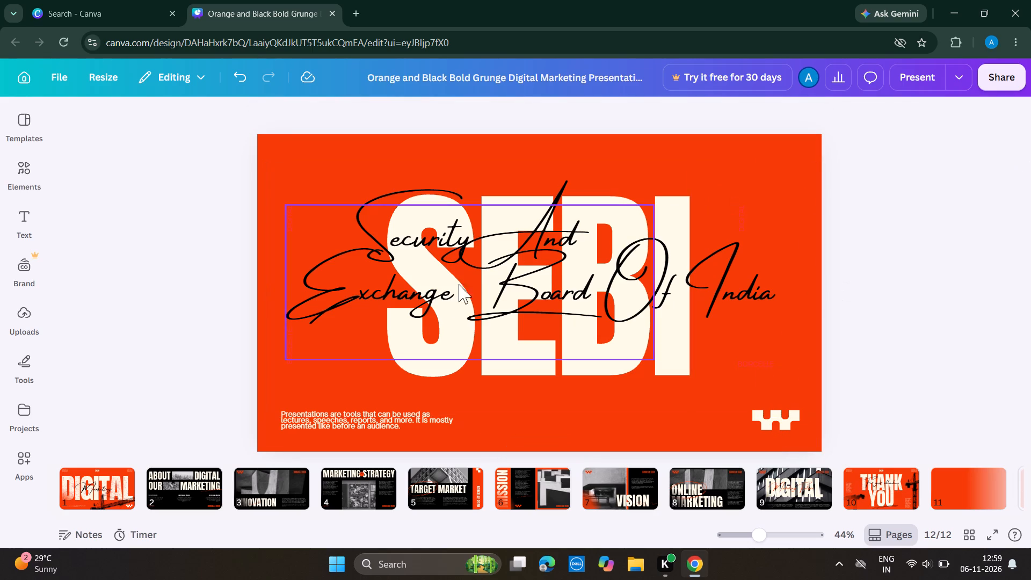
Delete the small paragraph about presentations in the slide's lower-left corner.
{"action": "left_click", "coordinate": [324, 424]}
{"action": "left_click", "coordinate": [391, 372]}
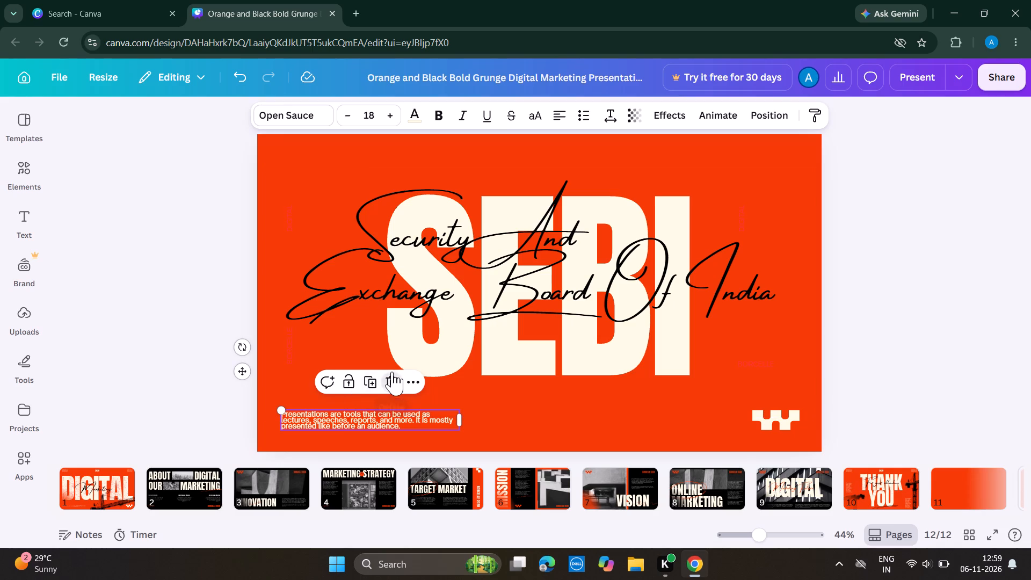
{"action": "left_click", "coordinate": [306, 425]}
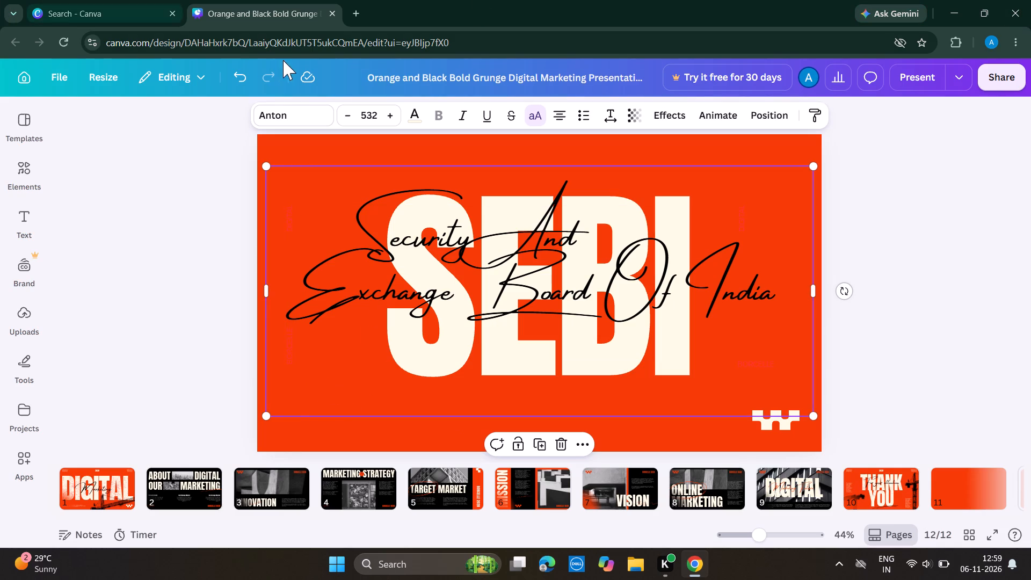
{"action": "left_click", "coordinate": [953, 265]}
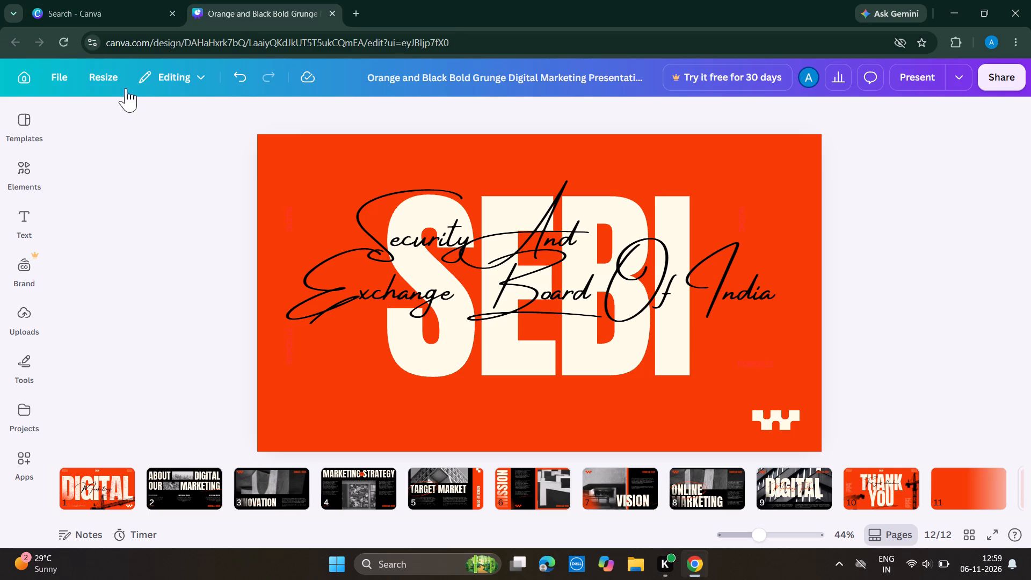
Add a new text box to the SEBI slide and clear its placeholder text.
{"action": "left_click", "coordinate": [24, 215]}
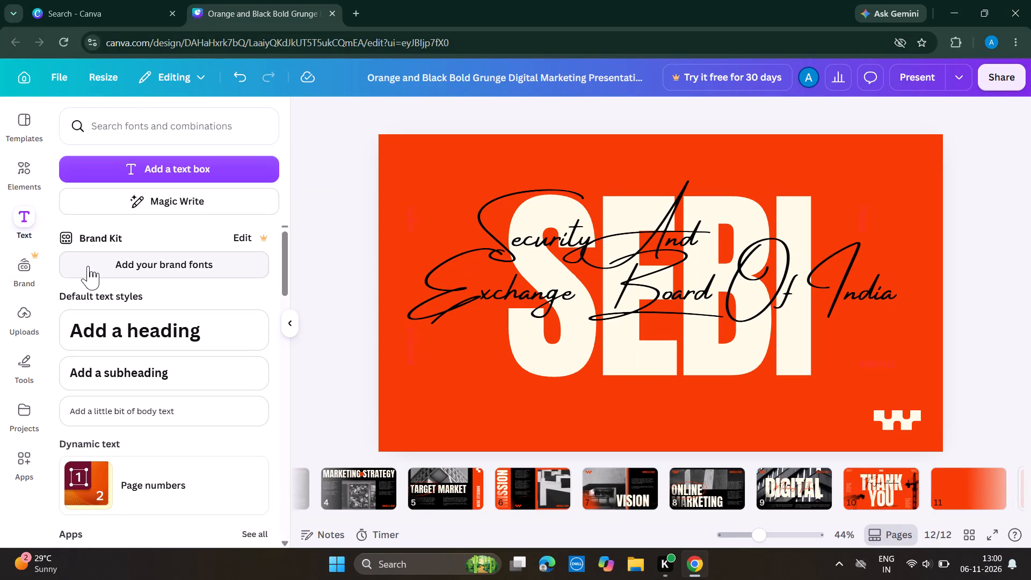
{"action": "left_click", "coordinate": [27, 221]}
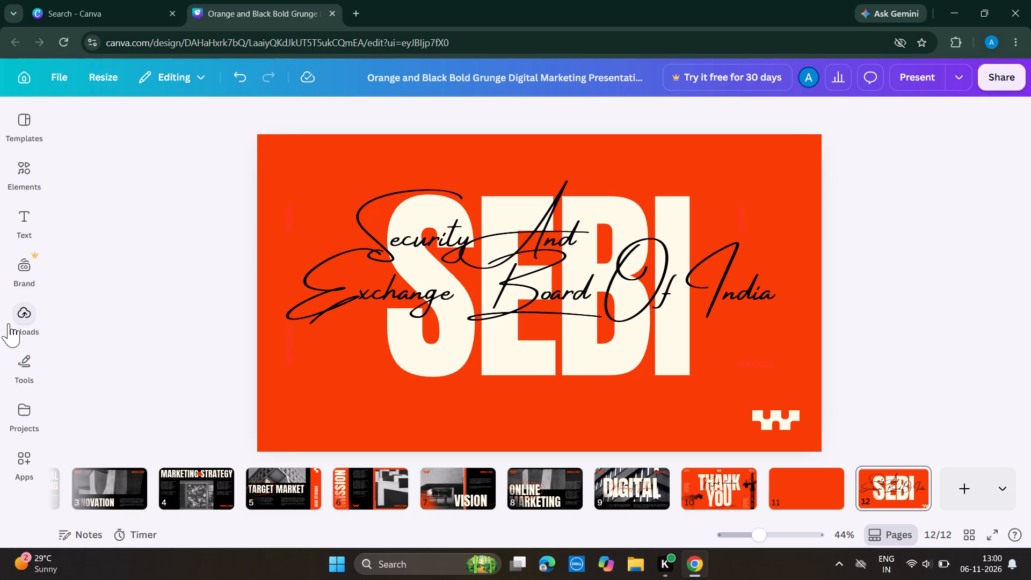
{"action": "left_click", "coordinate": [29, 221]}
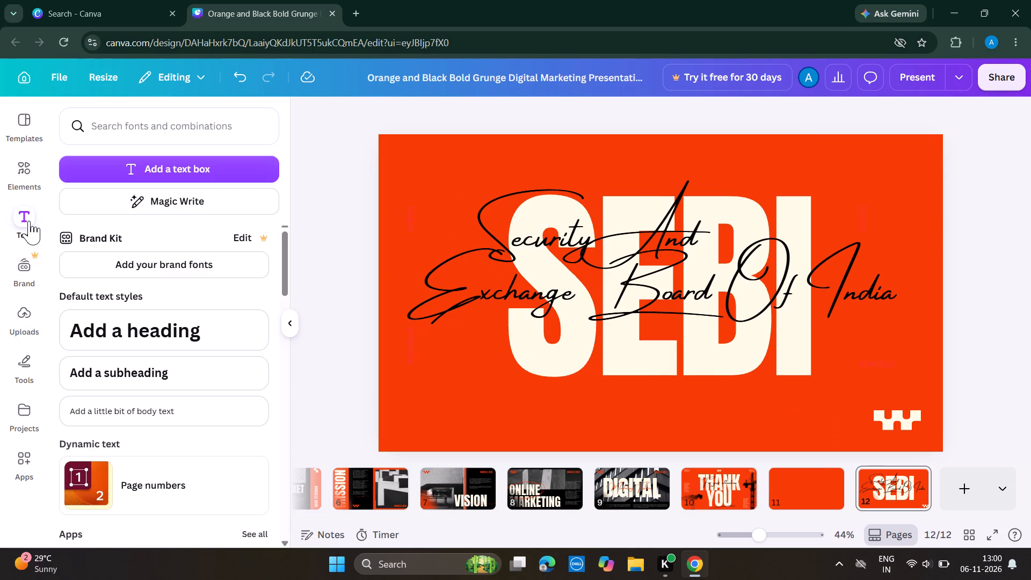
{"action": "left_click", "coordinate": [170, 172]}
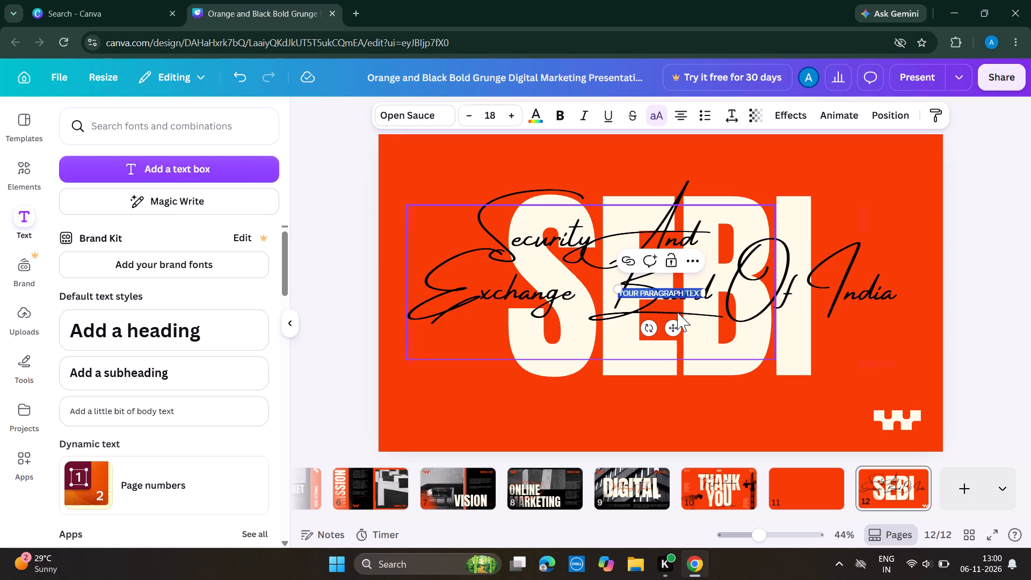
{"action": "key", "text": "BackSpace"}
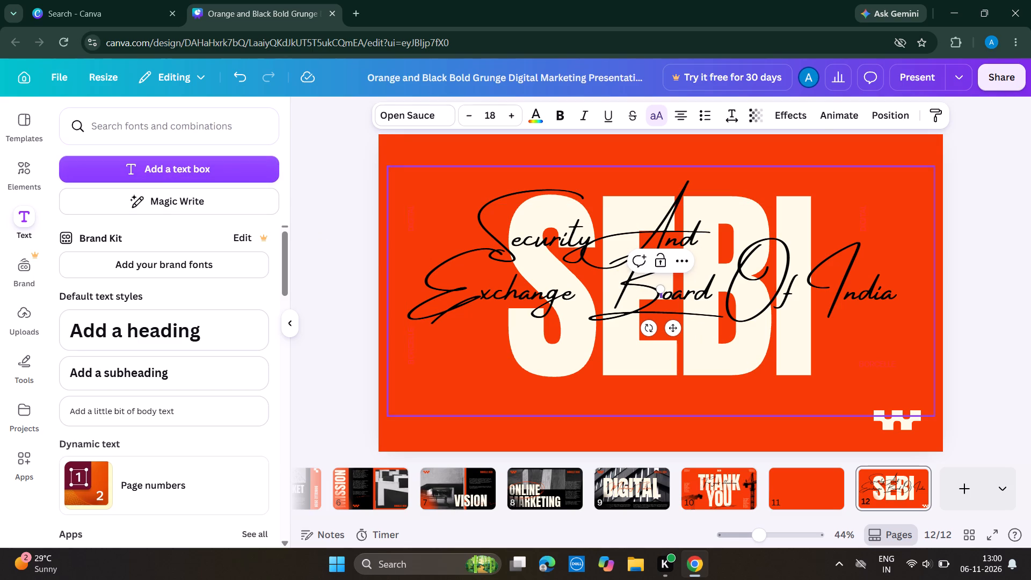
Fill the new text box with "presented by" followed by the presenter's first name and the letters "iu".
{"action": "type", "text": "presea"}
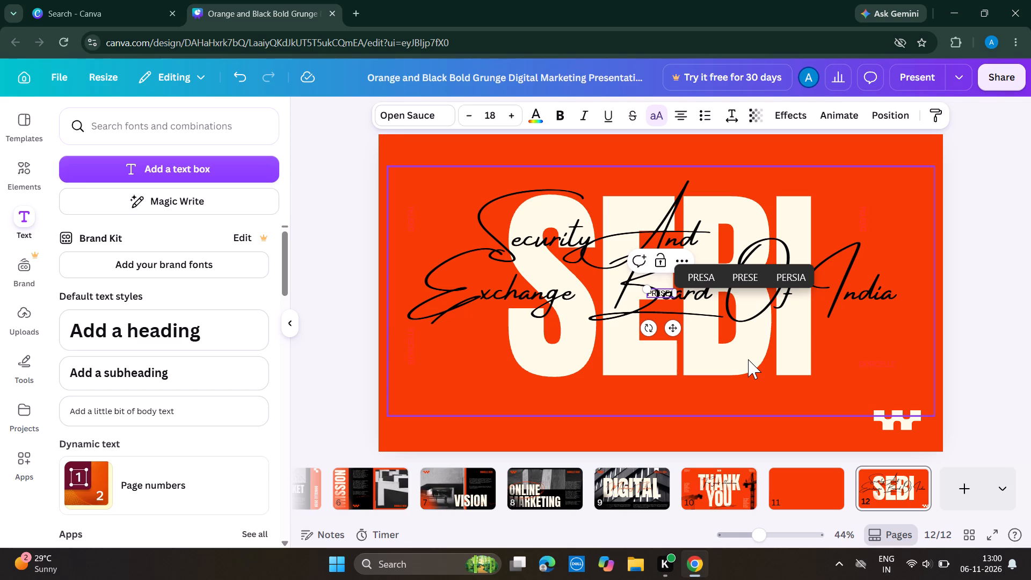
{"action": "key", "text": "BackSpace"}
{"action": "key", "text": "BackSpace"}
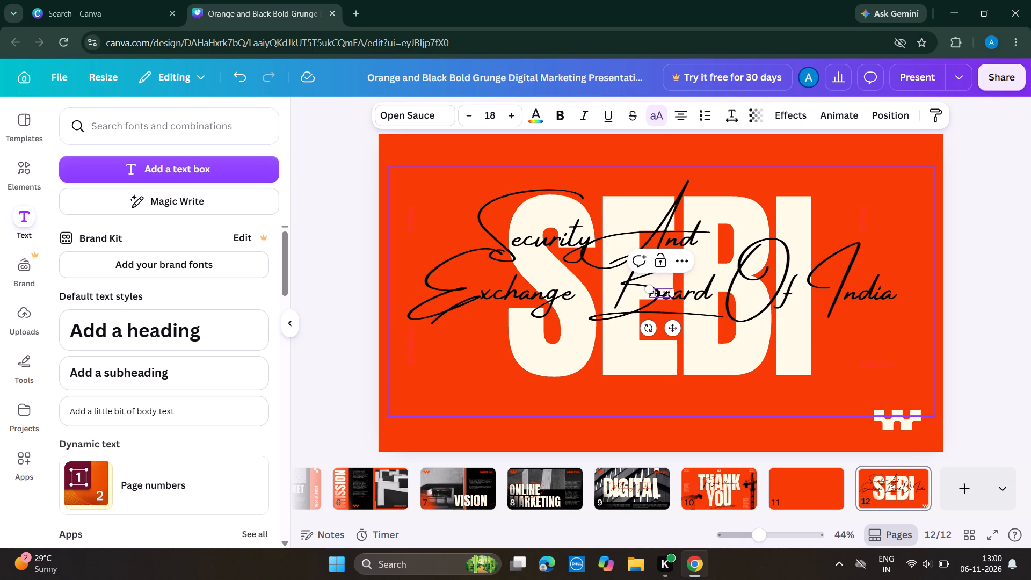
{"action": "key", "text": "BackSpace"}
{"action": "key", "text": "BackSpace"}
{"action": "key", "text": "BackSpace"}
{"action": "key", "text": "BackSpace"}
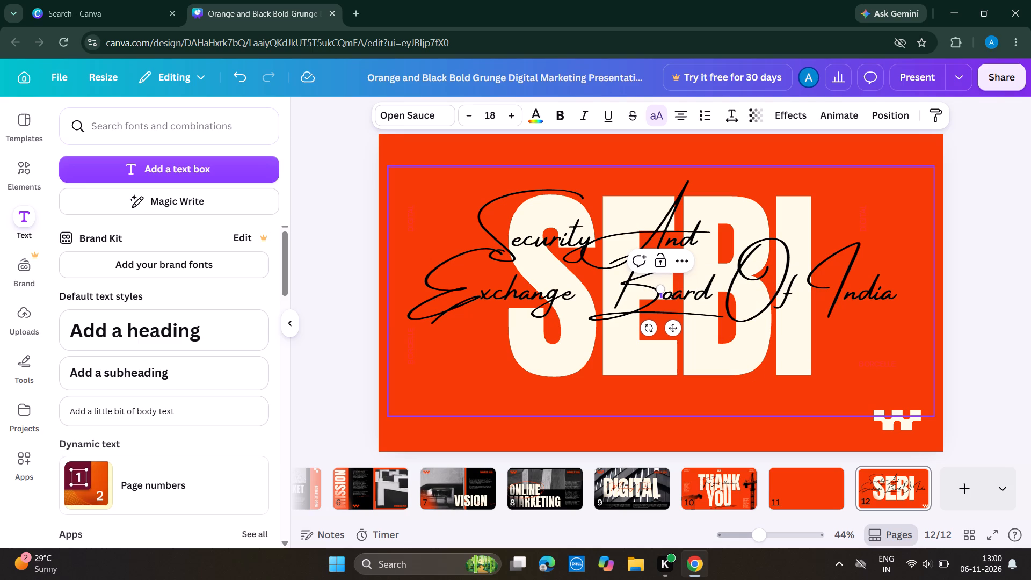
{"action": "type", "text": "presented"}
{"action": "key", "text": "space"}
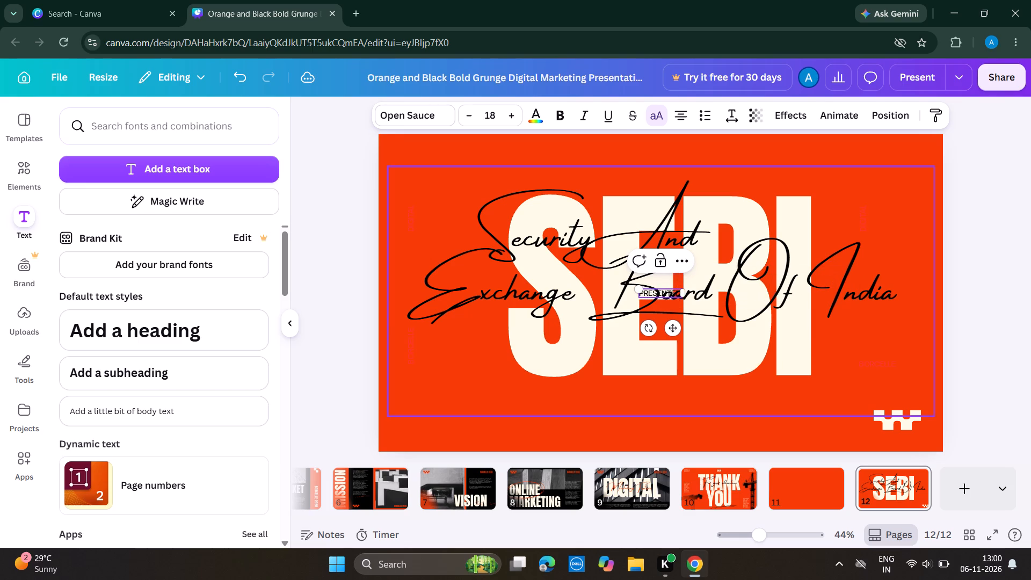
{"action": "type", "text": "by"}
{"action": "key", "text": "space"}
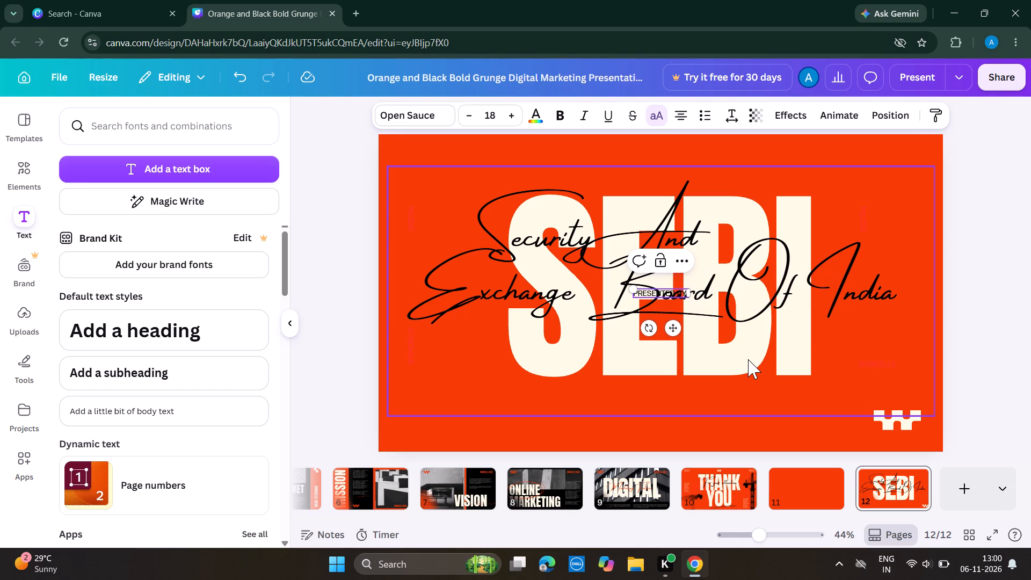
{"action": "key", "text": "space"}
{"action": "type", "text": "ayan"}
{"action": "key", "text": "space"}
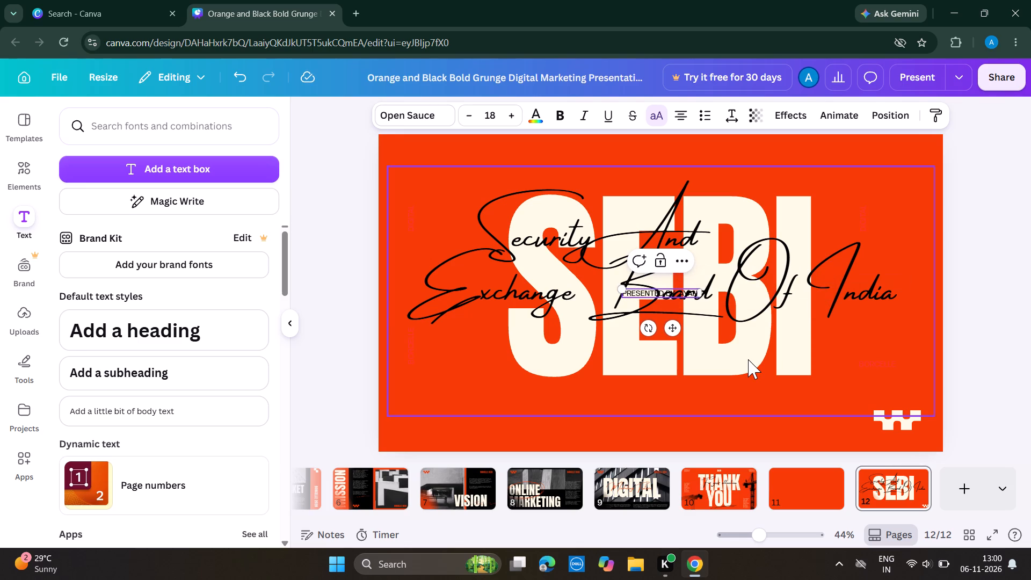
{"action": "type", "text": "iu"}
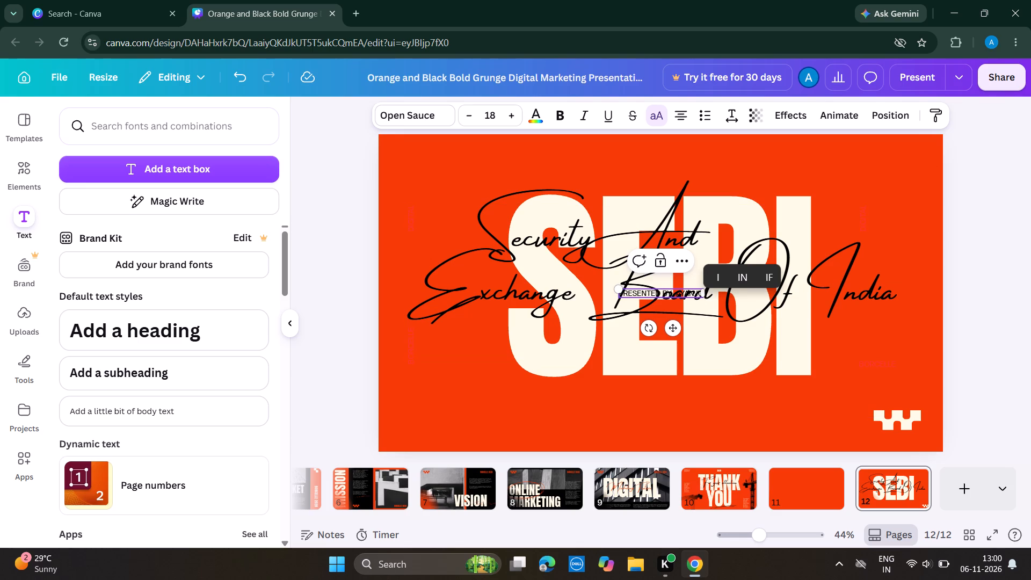
Move the presented-by line to the slide's lower-left corner, below the SEBI lettering.
{"action": "left_click_drag", "start_coordinate": [674, 286], "coordinate": [532, 379]}
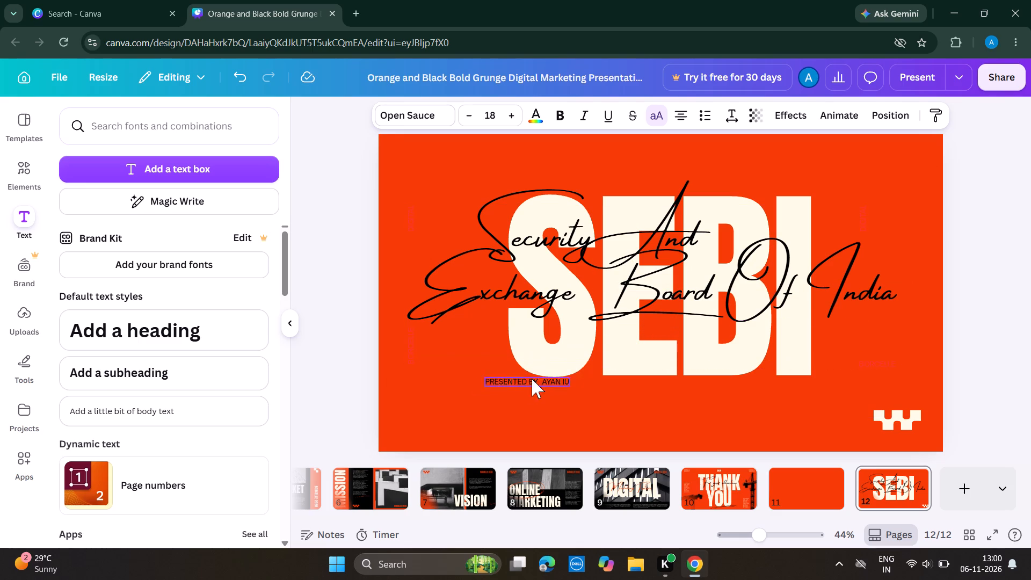
{"action": "left_click_drag", "start_coordinate": [532, 379], "coordinate": [465, 414]}
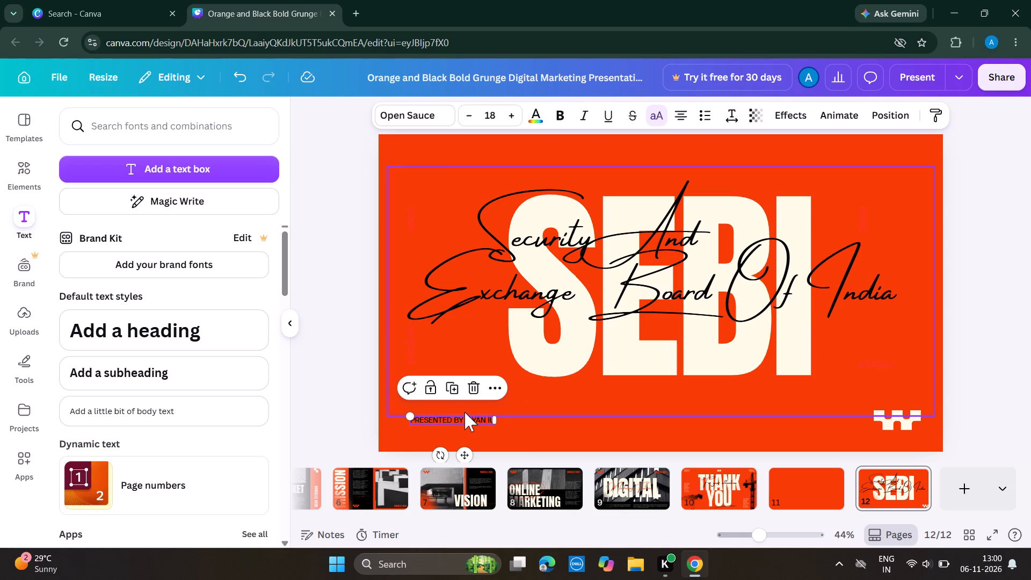
Increase the font size of the presented-by line to 25.
{"action": "triple_click", "coordinate": [509, 111]}
{"action": "triple_click", "coordinate": [509, 111]}
{"action": "left_click", "coordinate": [509, 111]}
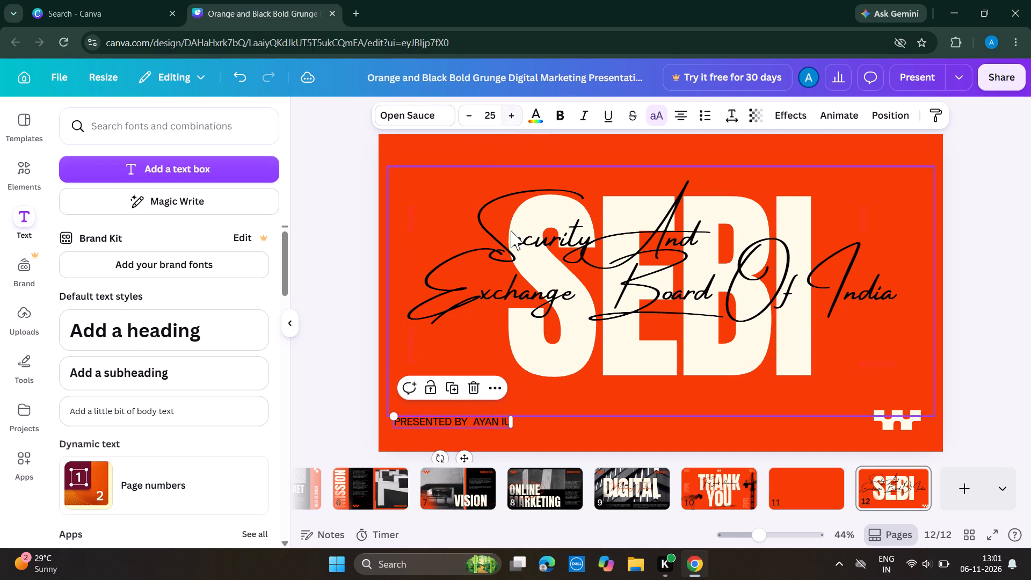
Widen the presented-by text box to about 582 so it extends further towards the slide's centre.
{"action": "left_click", "coordinate": [493, 418]}
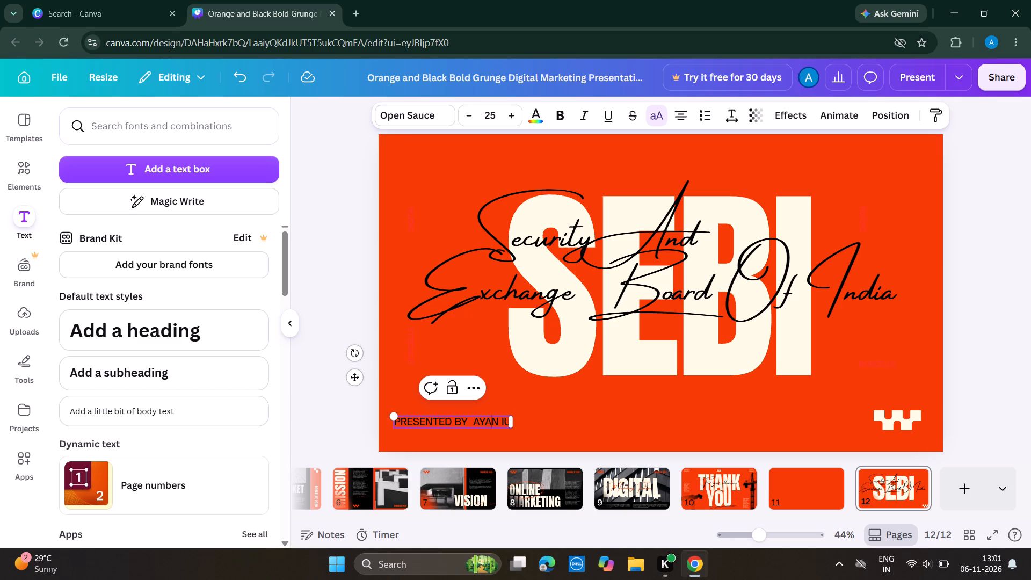
{"action": "left_click_drag", "start_coordinate": [512, 423], "coordinate": [566, 423]}
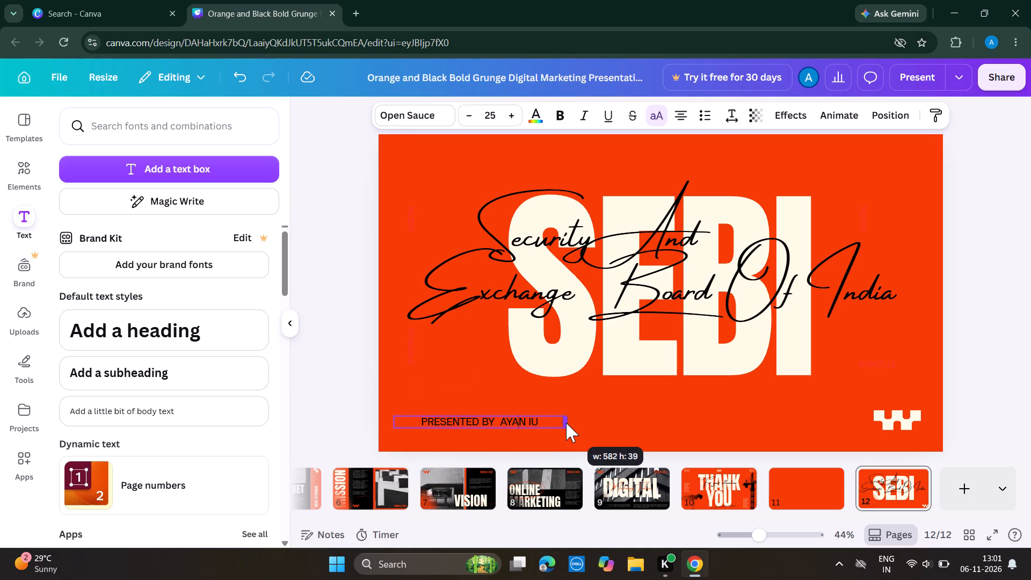
{"action": "left_click_drag", "start_coordinate": [566, 423], "coordinate": [567, 423]}
Complete the presented-by line with the first presenter's surname, followed by a comma and the second presenter's full name.
{"action": "left_click", "coordinate": [533, 417]}
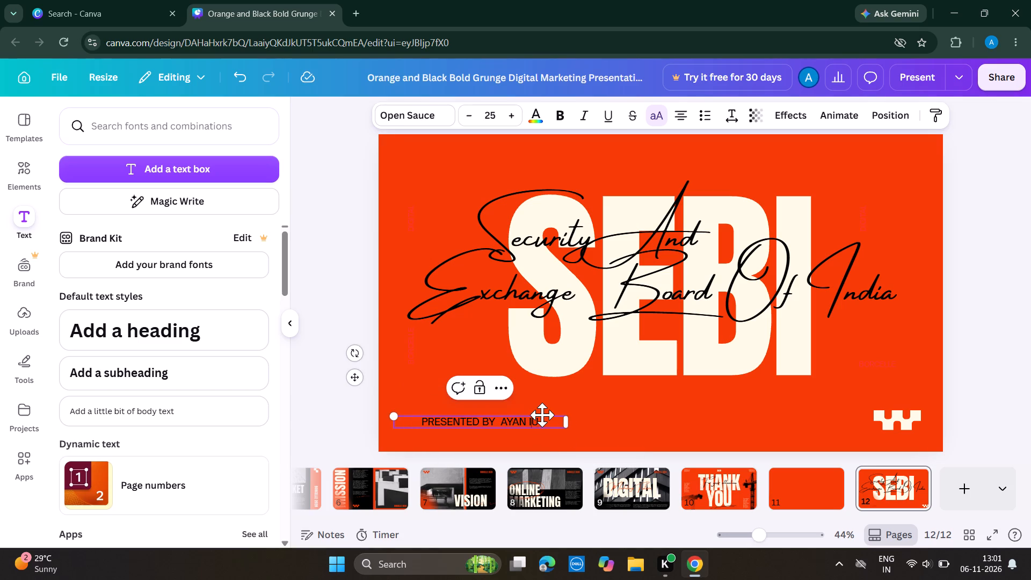
{"action": "key", "text": "BackSpace"}
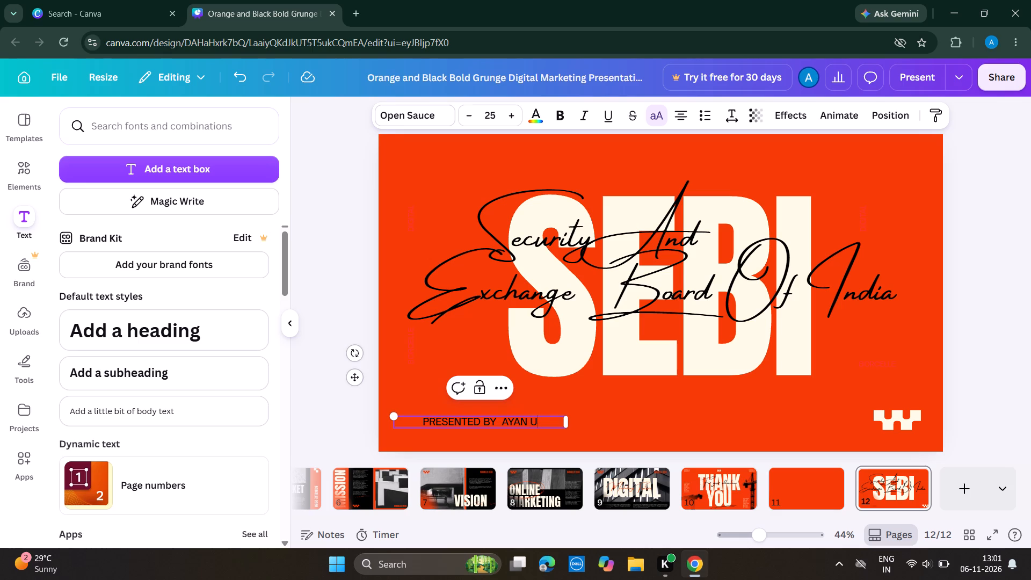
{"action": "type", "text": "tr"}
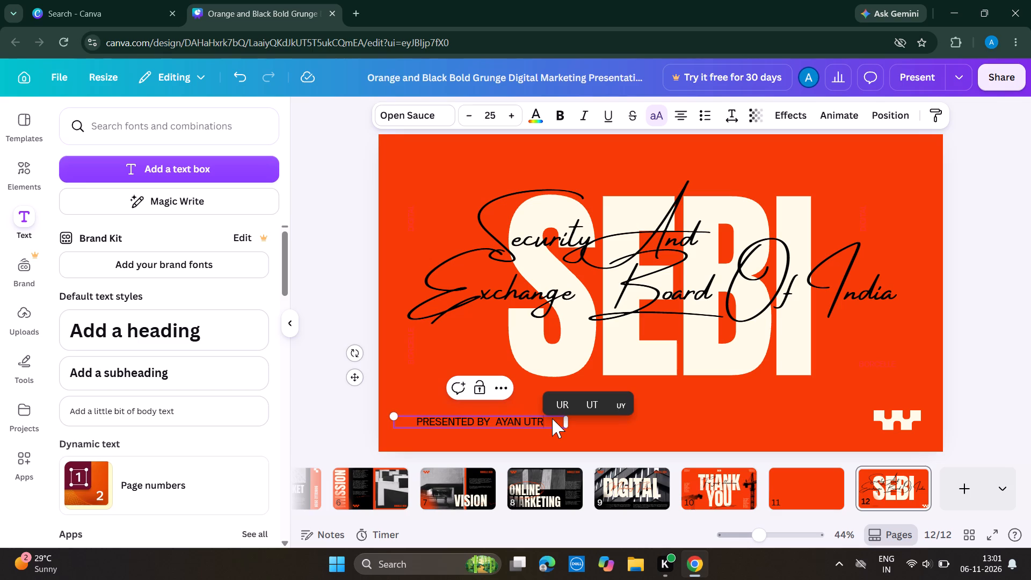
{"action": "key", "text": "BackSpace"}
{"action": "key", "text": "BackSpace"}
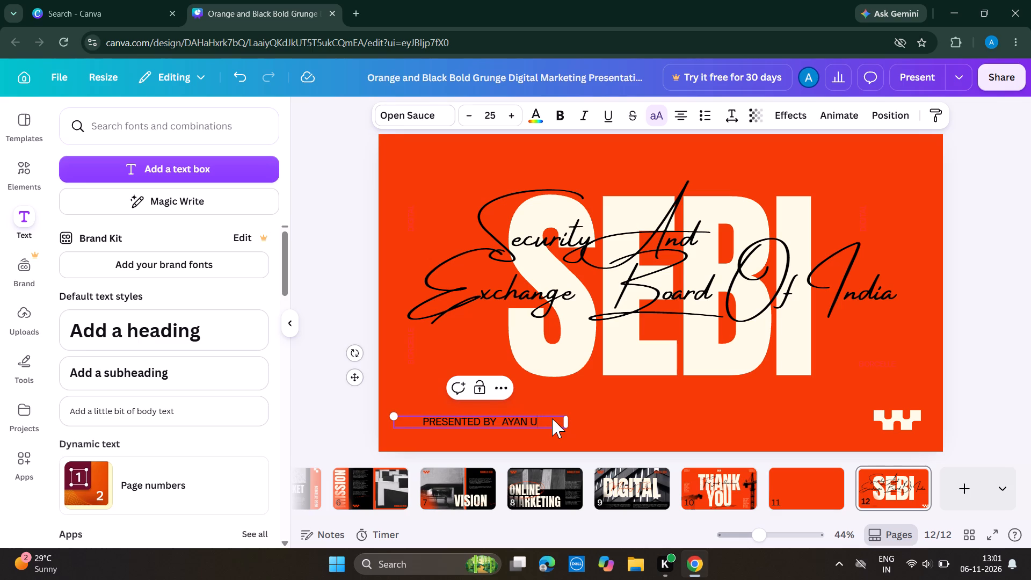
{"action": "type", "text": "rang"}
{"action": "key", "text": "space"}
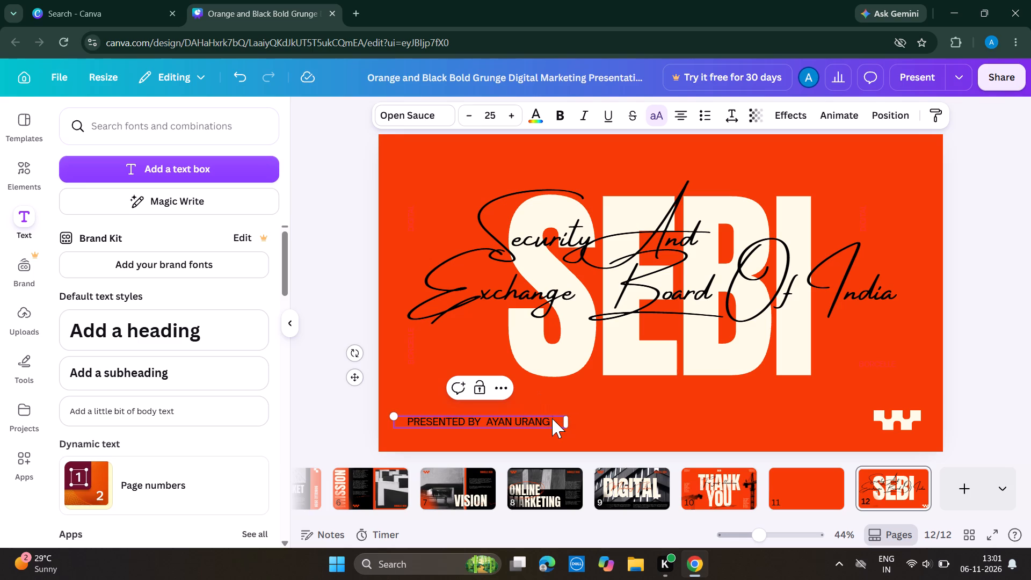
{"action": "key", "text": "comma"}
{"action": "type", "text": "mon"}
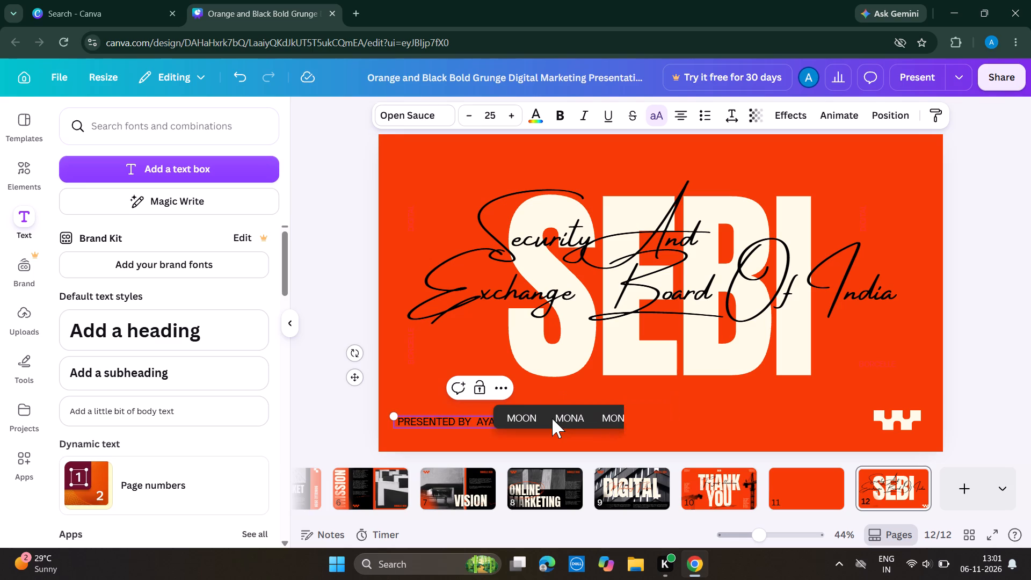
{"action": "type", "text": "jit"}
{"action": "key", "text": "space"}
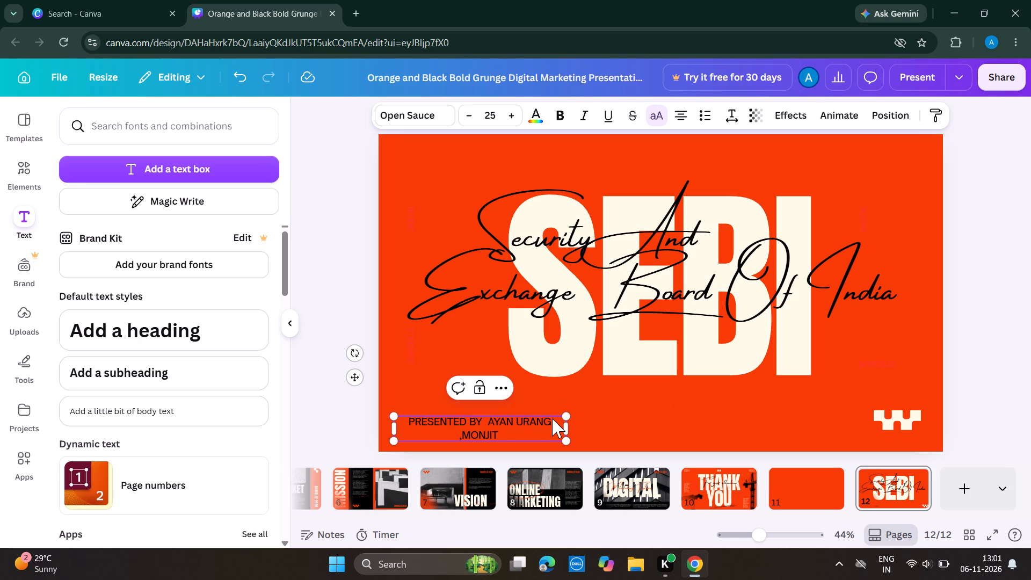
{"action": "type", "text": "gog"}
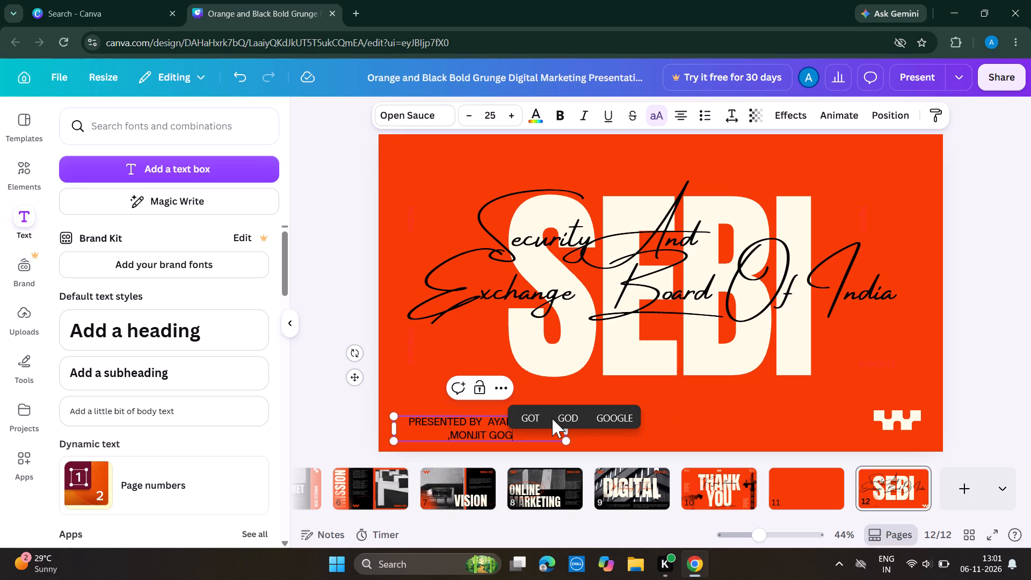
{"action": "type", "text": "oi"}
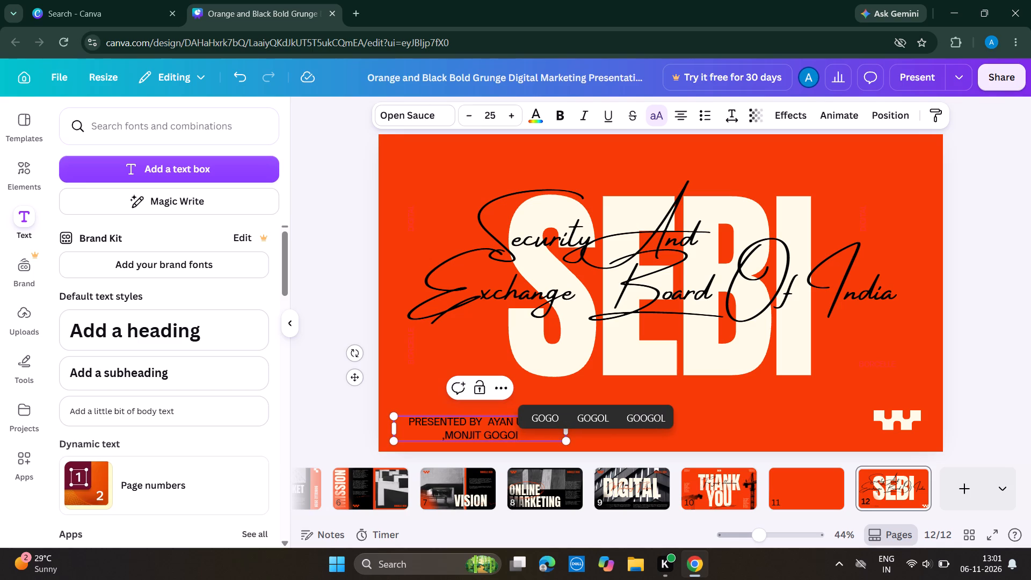
{"action": "left_click", "coordinate": [705, 429]}
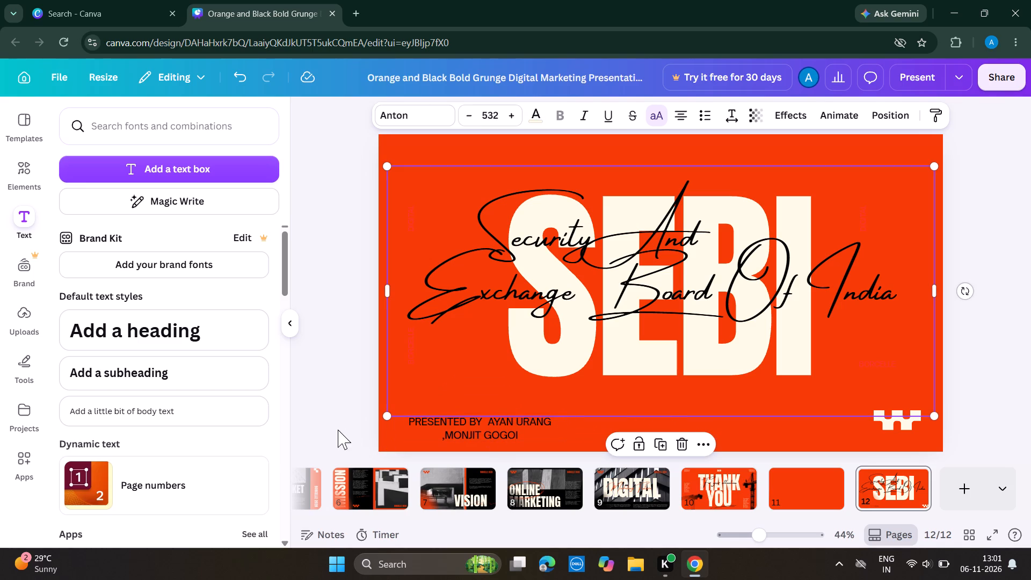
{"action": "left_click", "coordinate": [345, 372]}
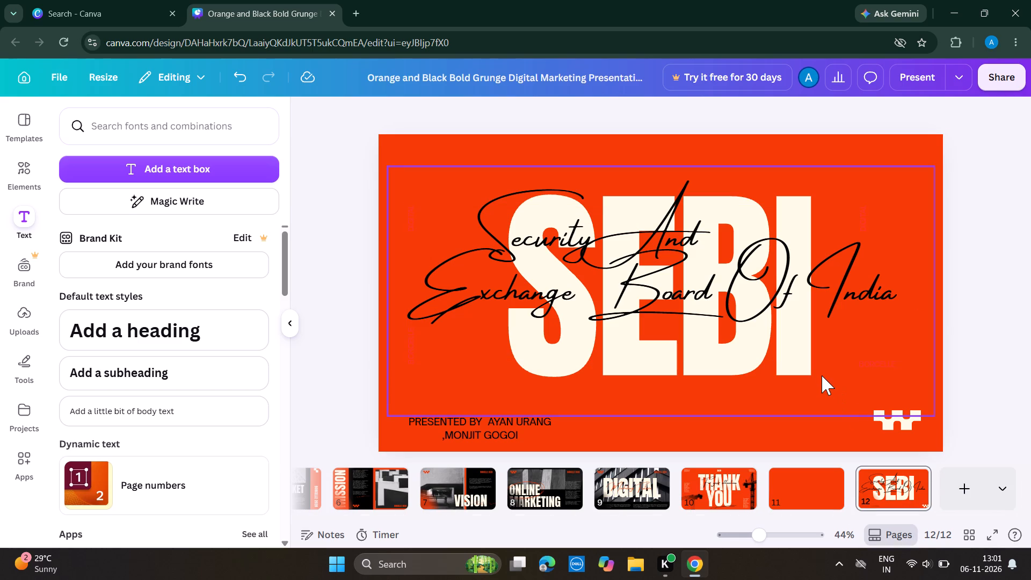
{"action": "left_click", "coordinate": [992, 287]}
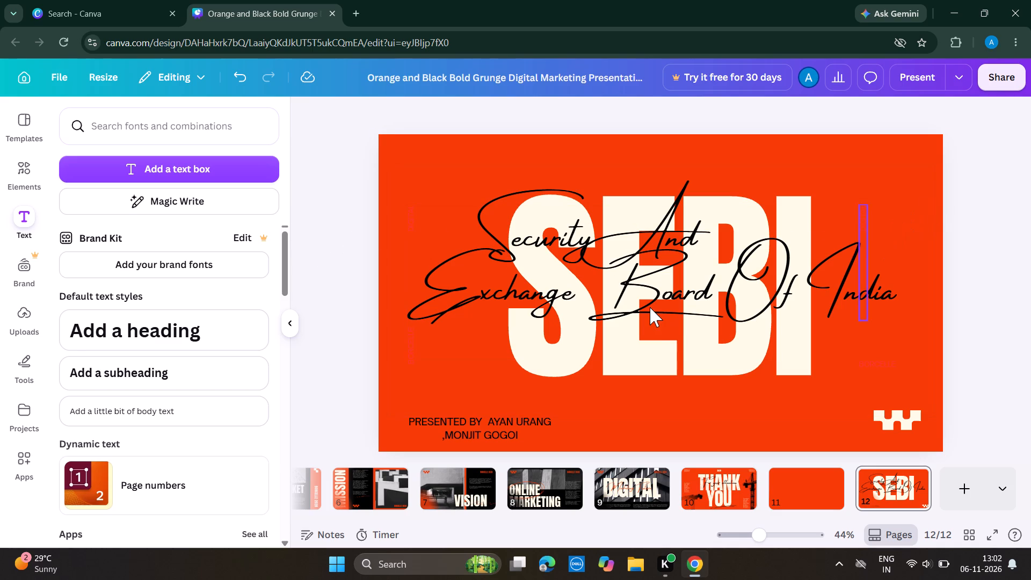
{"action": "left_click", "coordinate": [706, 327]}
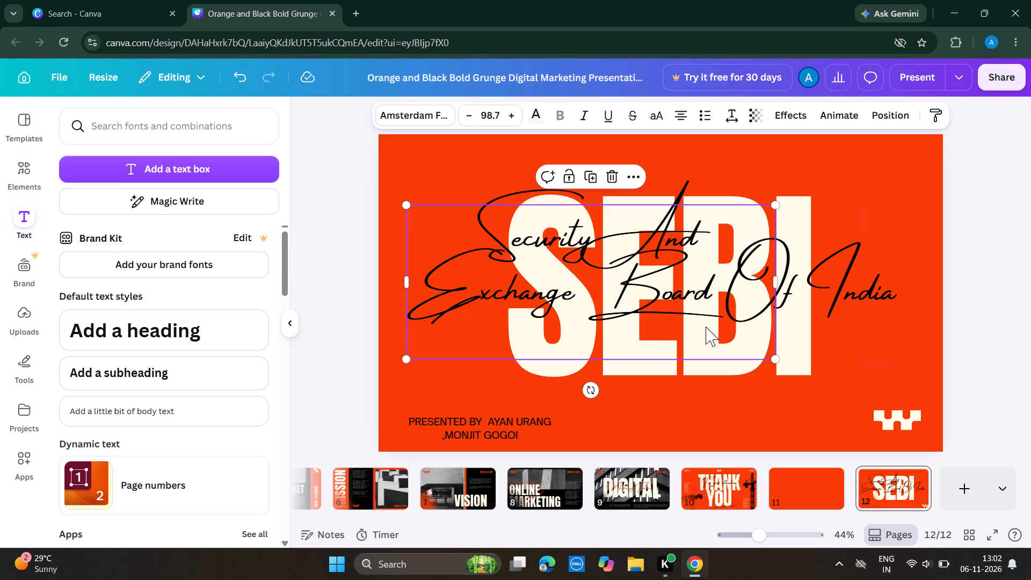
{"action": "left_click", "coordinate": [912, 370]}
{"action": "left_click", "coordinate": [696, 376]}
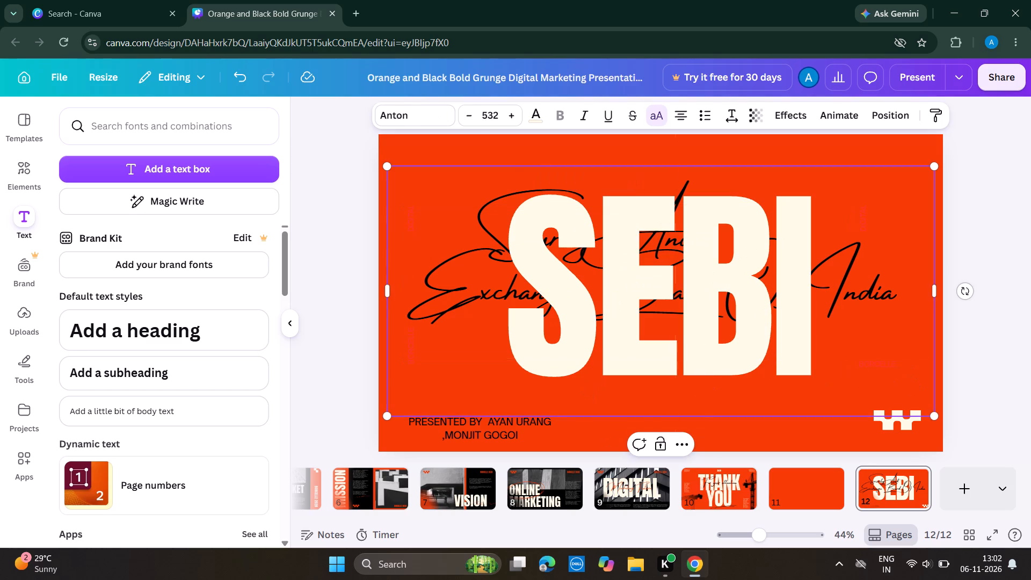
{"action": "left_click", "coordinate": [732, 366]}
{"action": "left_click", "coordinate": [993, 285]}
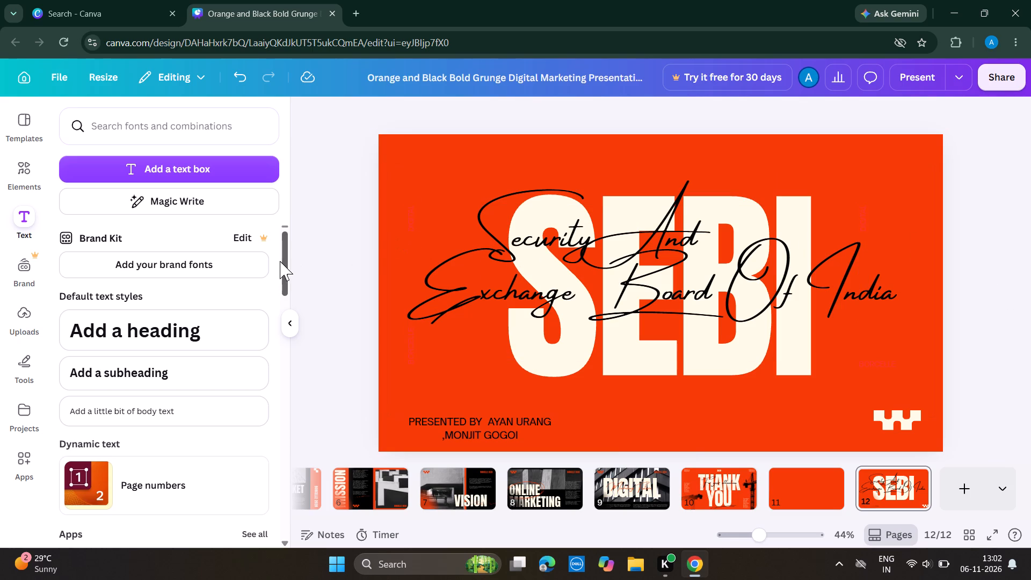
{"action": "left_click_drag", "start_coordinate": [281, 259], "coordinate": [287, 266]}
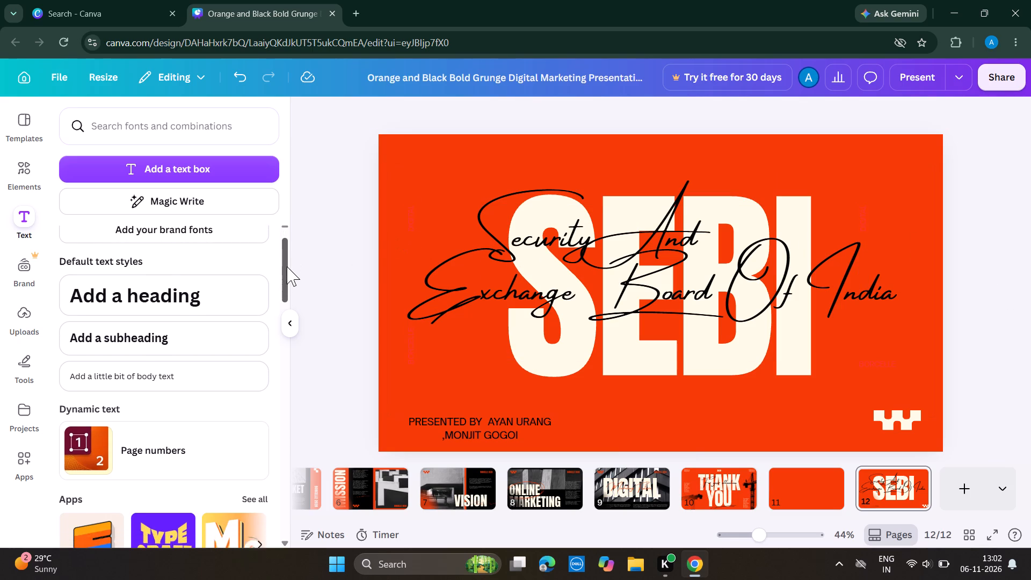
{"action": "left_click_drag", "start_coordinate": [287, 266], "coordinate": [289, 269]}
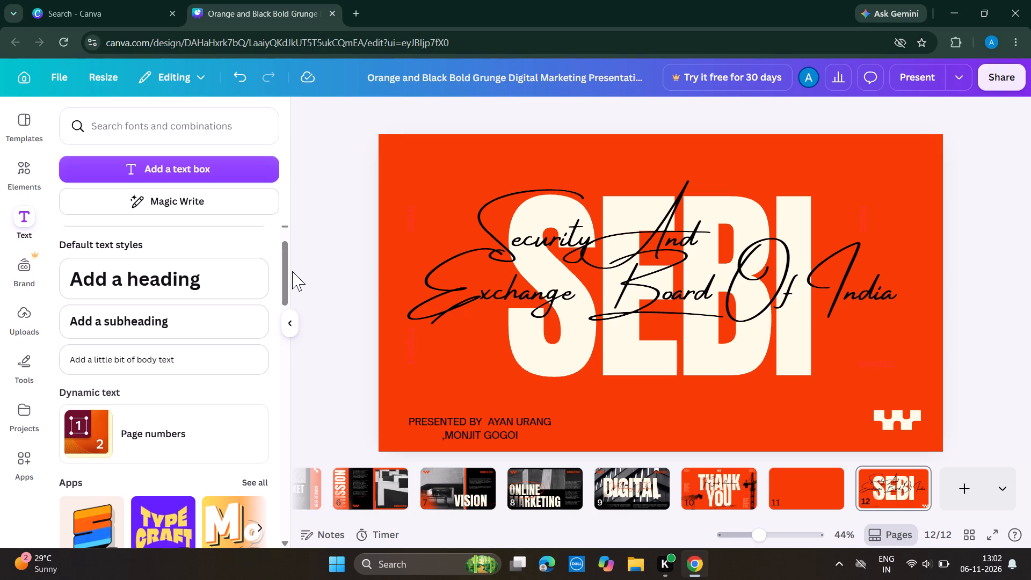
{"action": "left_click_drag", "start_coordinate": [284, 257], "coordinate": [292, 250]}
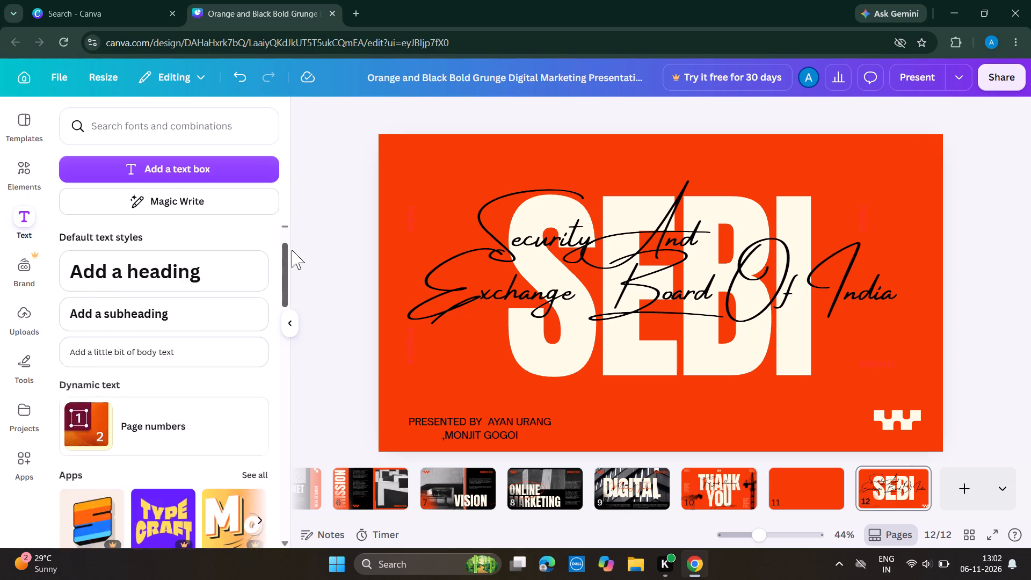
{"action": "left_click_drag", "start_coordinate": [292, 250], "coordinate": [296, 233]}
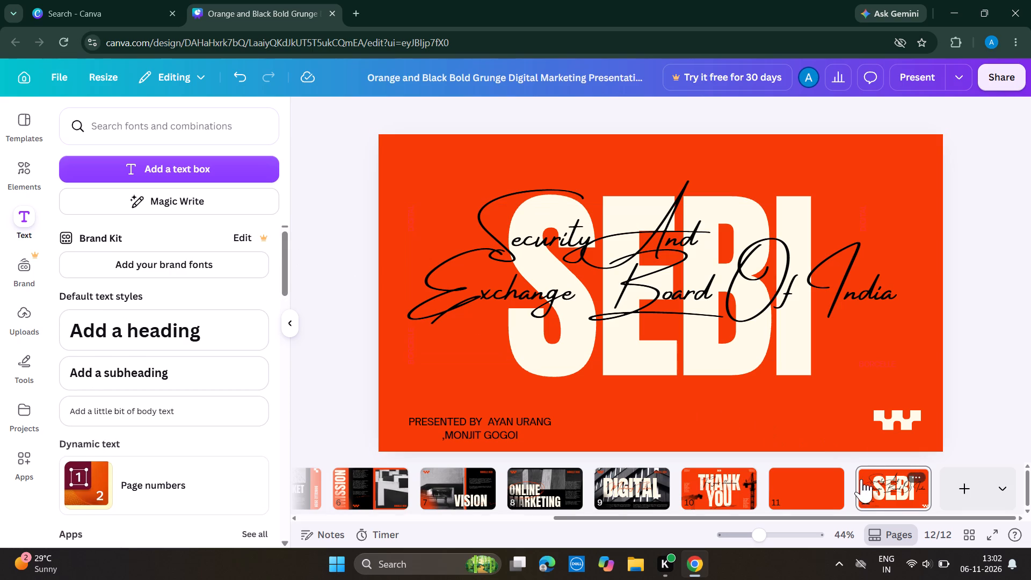
Add a new blank slide after the SEBI title slide.
{"action": "left_click", "coordinate": [959, 489]}
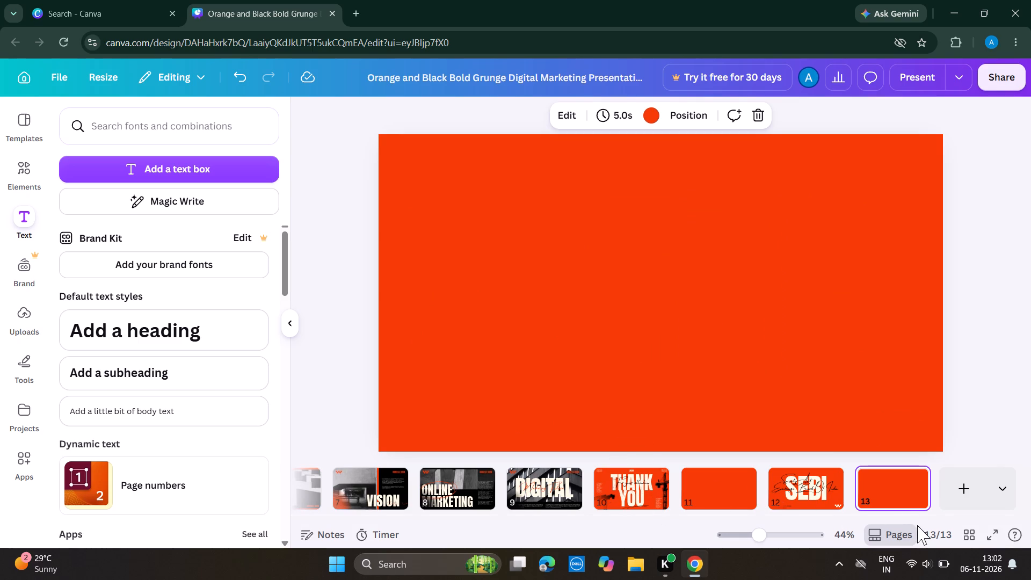
Copy the black background of slide 2, "About Our Digital Marketing", and paste it onto the new slide 13.
{"action": "left_click_drag", "start_coordinate": [899, 519], "coordinate": [681, 527]}
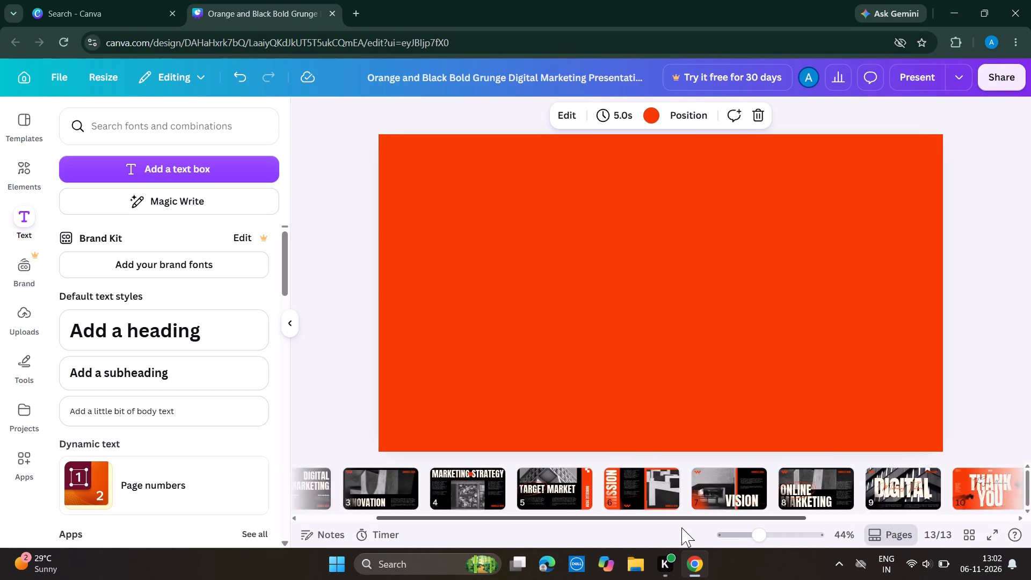
{"action": "left_click_drag", "start_coordinate": [681, 527], "coordinate": [534, 533]}
{"action": "left_click", "coordinate": [405, 472]}
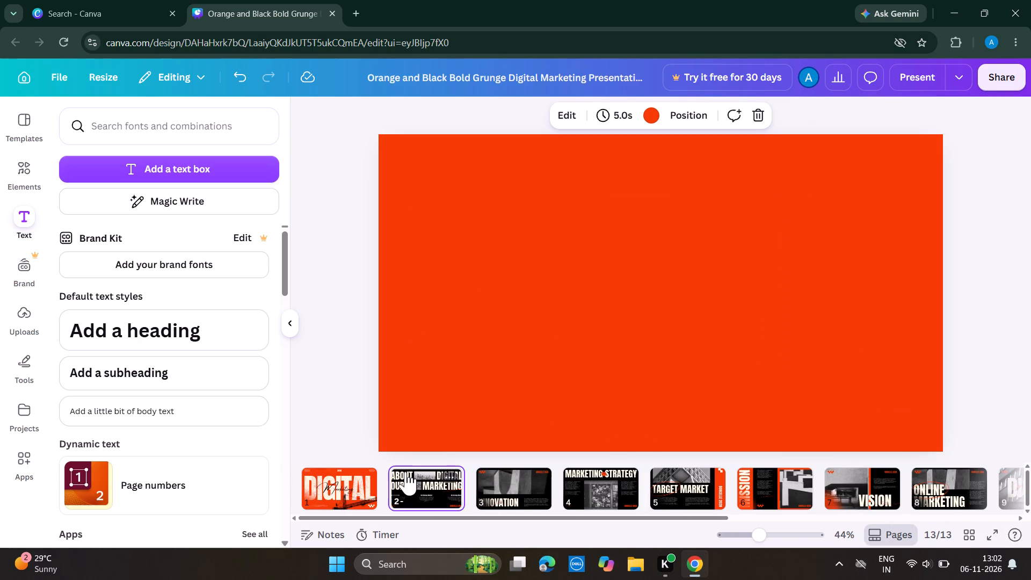
{"action": "left_click", "coordinate": [550, 386]}
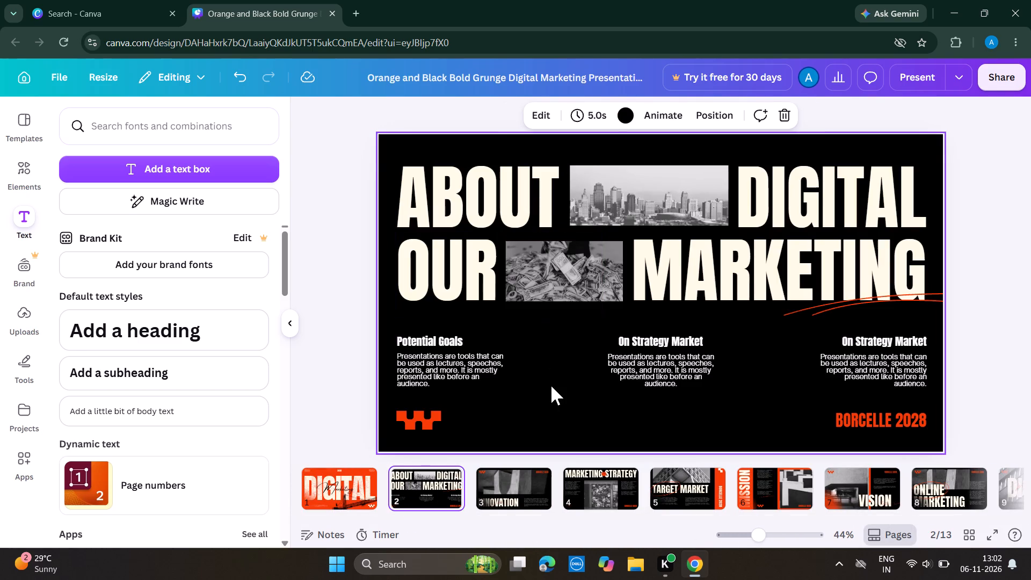
{"action": "key", "text": "ctrl+c"}
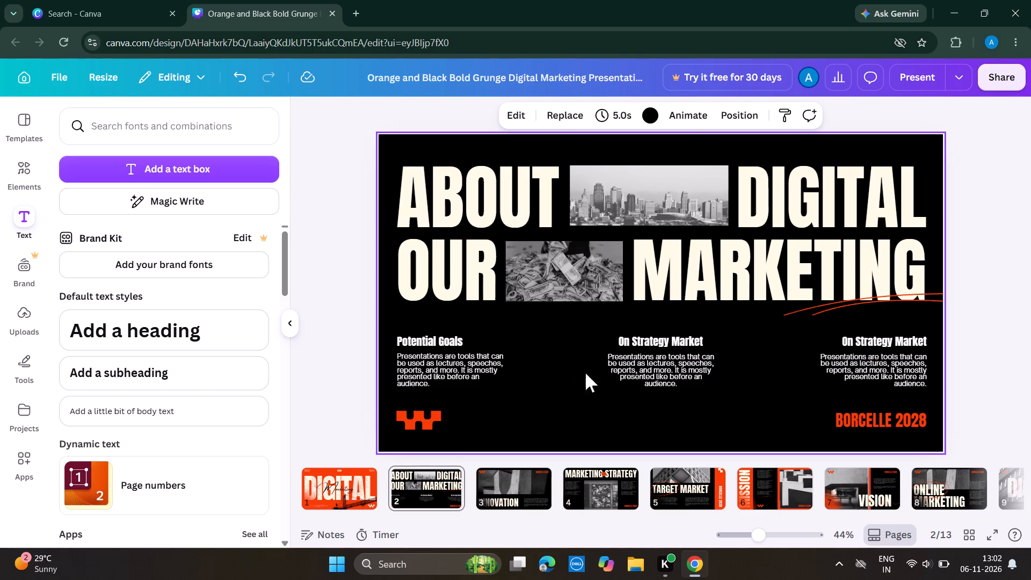
{"action": "left_click_drag", "start_coordinate": [707, 513], "coordinate": [707, 514]}
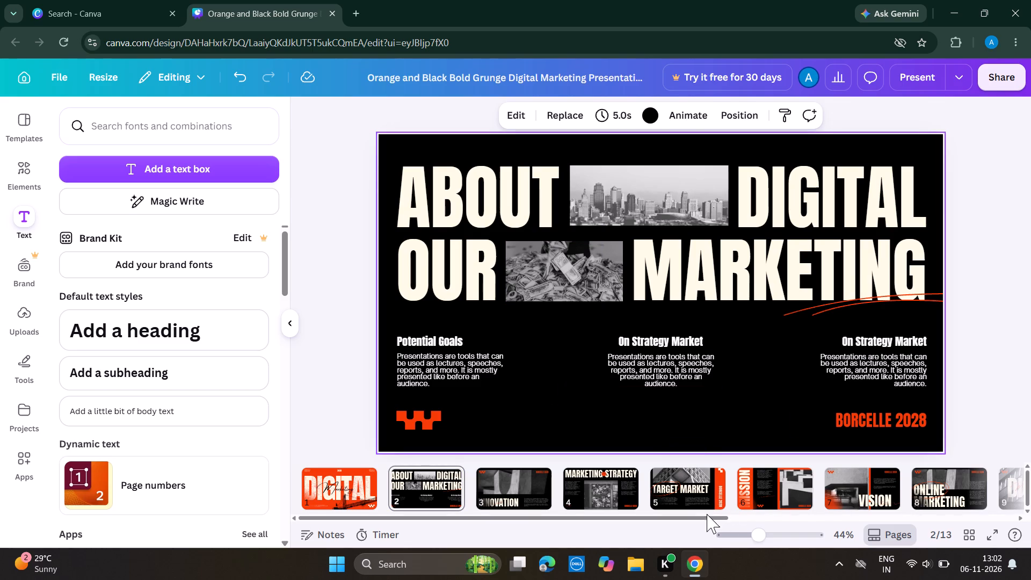
{"action": "left_click_drag", "start_coordinate": [707, 514], "coordinate": [756, 523]}
{"action": "left_click_drag", "start_coordinate": [640, 516], "coordinate": [969, 540]}
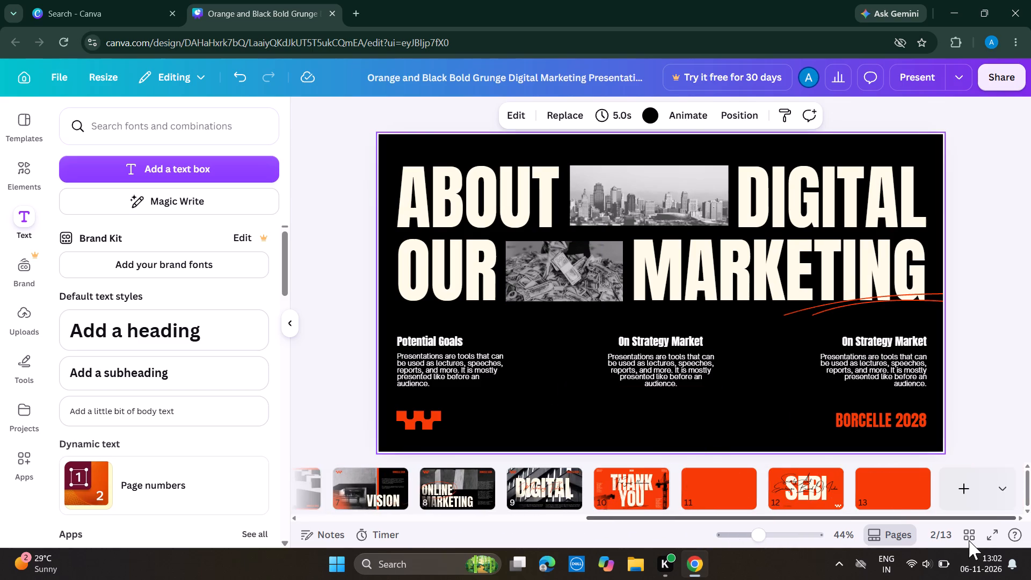
{"action": "left_click_drag", "start_coordinate": [969, 540], "coordinate": [971, 539]}
{"action": "left_click", "coordinate": [899, 490]}
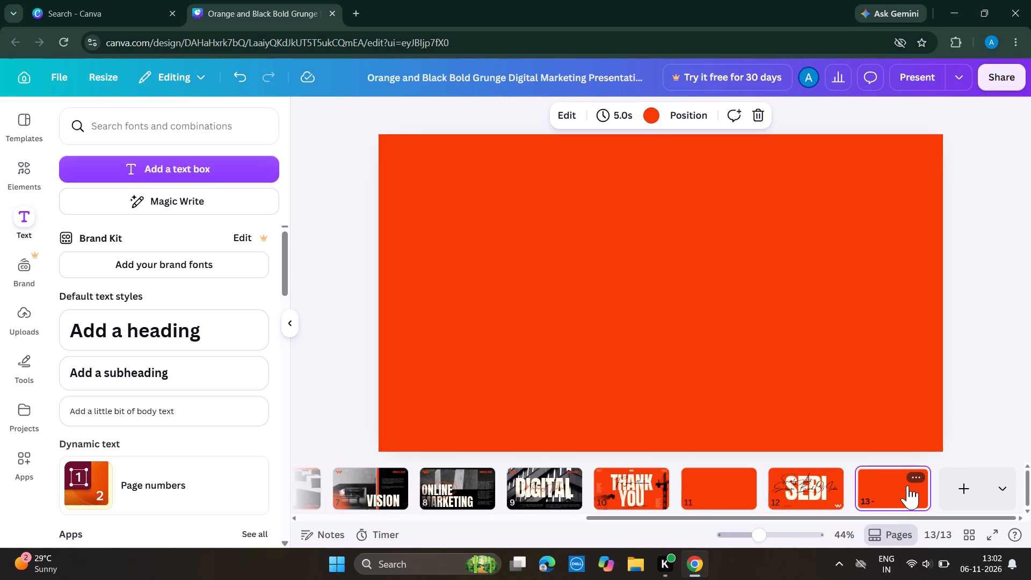
{"action": "key", "text": "ctrl+v"}
{"action": "left_click", "coordinate": [790, 329]}
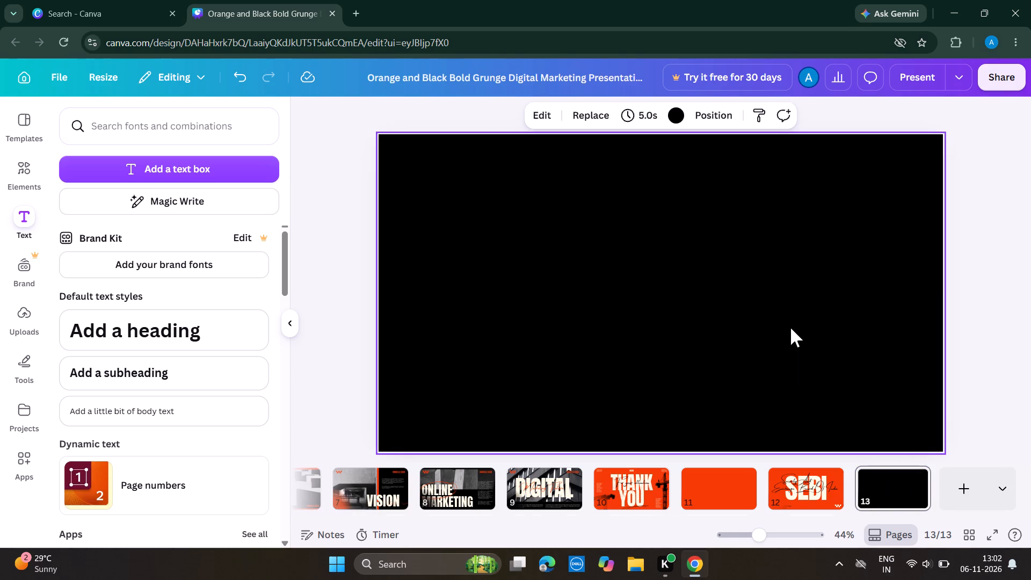
{"action": "left_click", "coordinate": [1026, 243]}
{"action": "left_click", "coordinate": [1006, 252]}
{"action": "left_click_drag", "start_coordinate": [1006, 252], "coordinate": [1002, 260]}
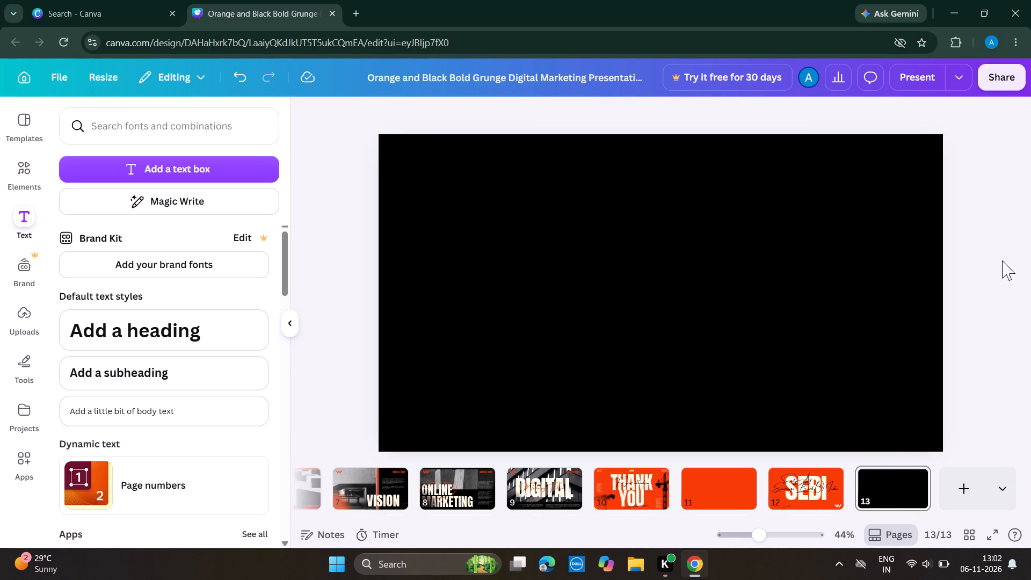
{"action": "left_click", "coordinate": [1002, 260]}
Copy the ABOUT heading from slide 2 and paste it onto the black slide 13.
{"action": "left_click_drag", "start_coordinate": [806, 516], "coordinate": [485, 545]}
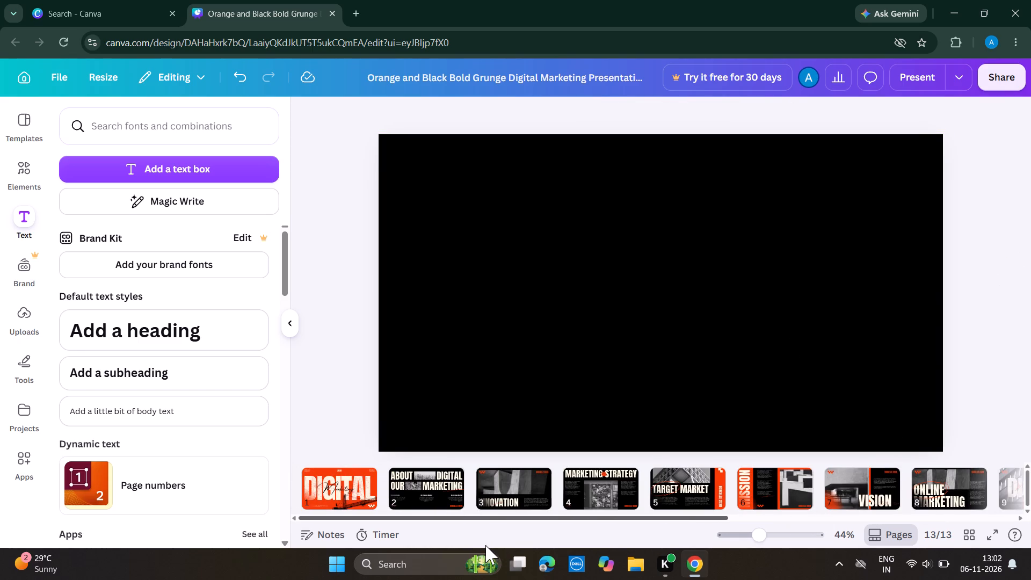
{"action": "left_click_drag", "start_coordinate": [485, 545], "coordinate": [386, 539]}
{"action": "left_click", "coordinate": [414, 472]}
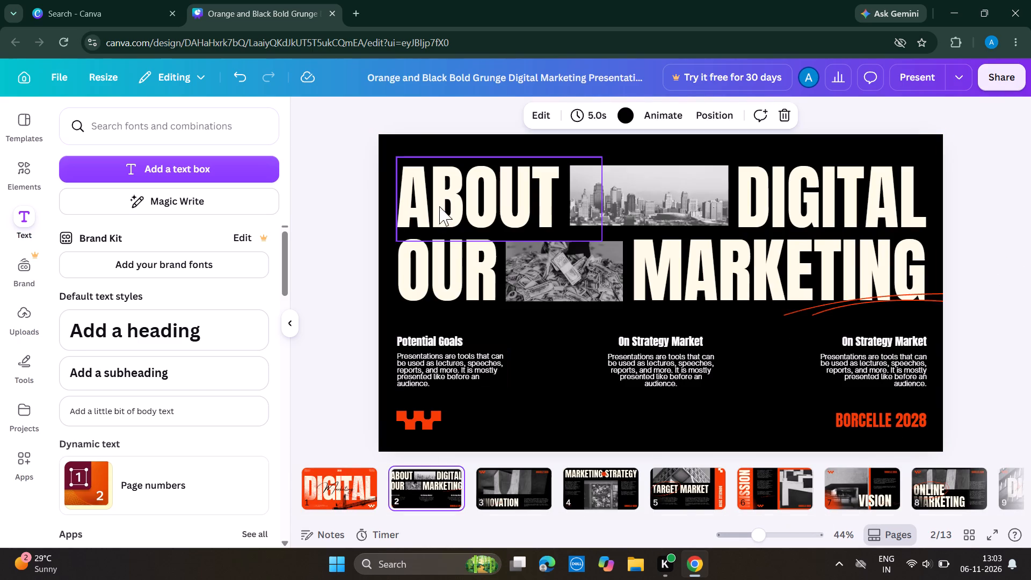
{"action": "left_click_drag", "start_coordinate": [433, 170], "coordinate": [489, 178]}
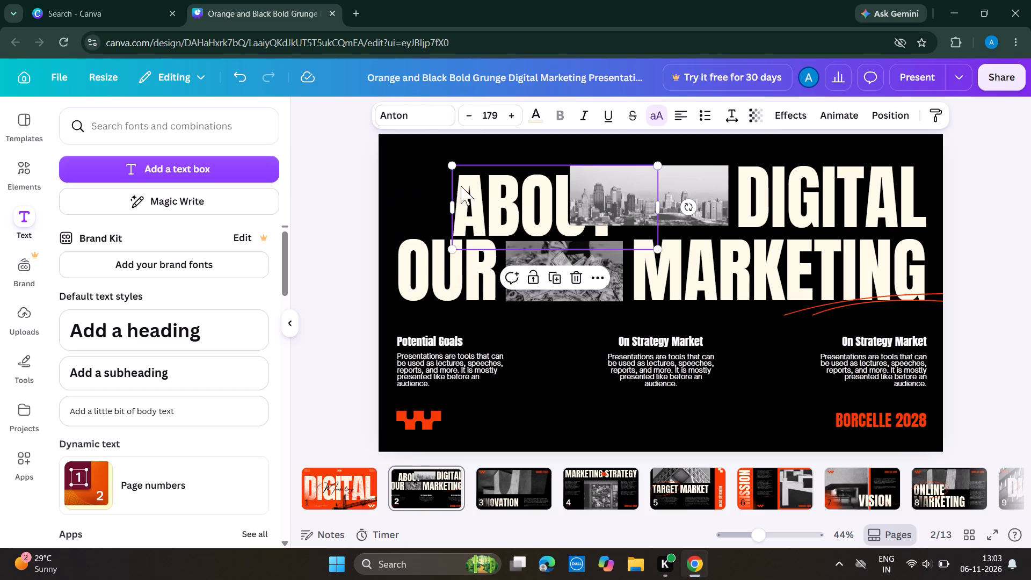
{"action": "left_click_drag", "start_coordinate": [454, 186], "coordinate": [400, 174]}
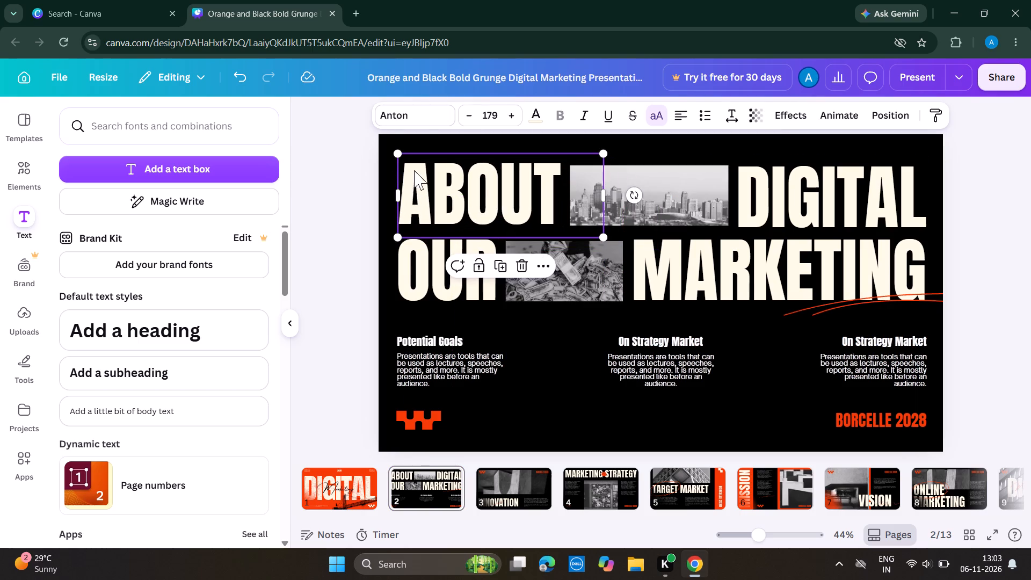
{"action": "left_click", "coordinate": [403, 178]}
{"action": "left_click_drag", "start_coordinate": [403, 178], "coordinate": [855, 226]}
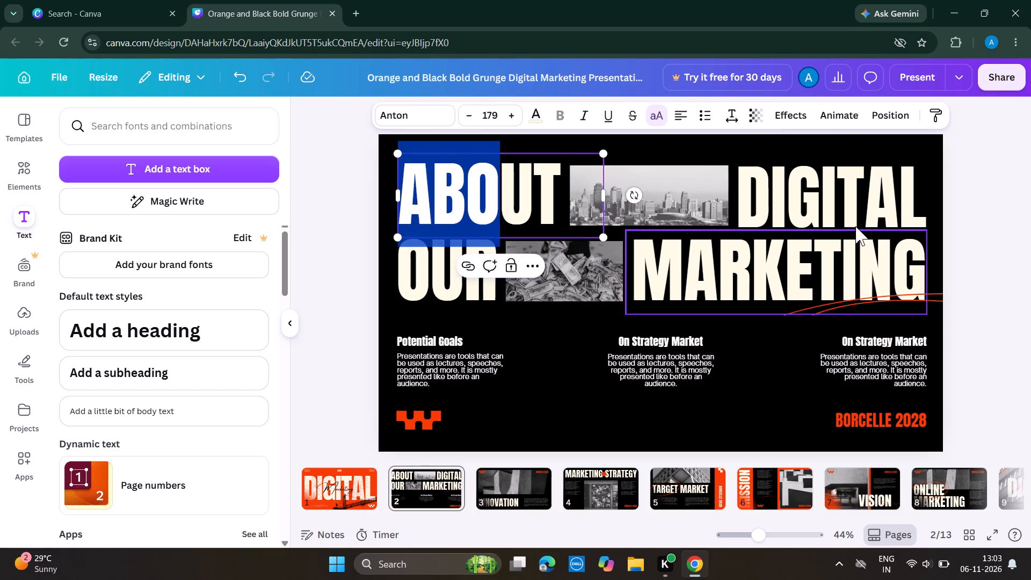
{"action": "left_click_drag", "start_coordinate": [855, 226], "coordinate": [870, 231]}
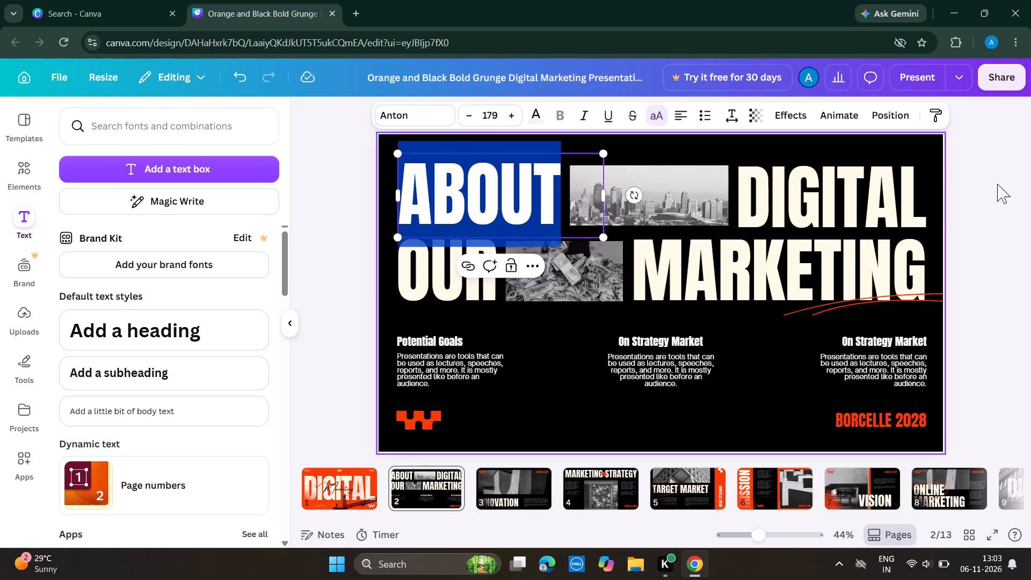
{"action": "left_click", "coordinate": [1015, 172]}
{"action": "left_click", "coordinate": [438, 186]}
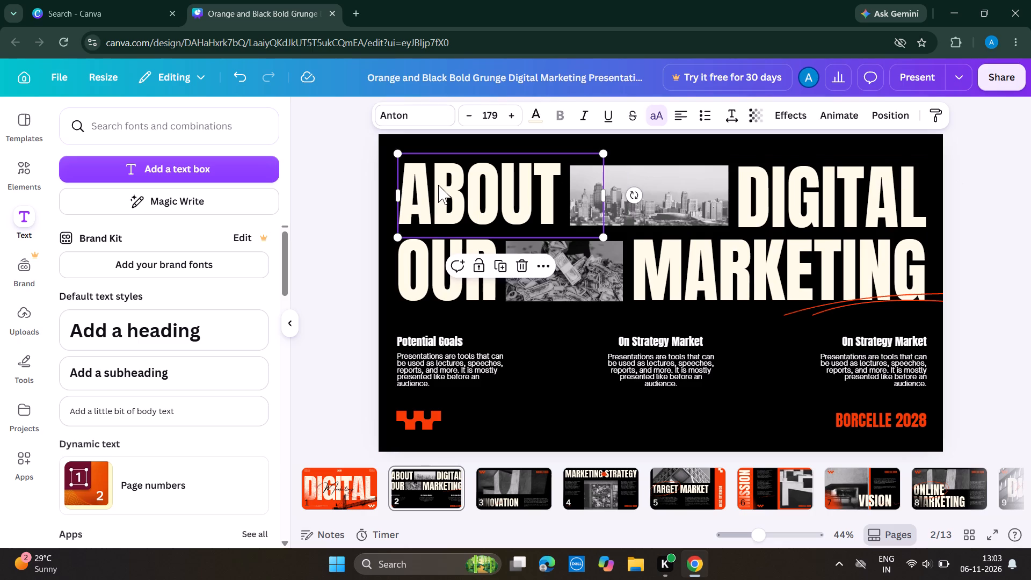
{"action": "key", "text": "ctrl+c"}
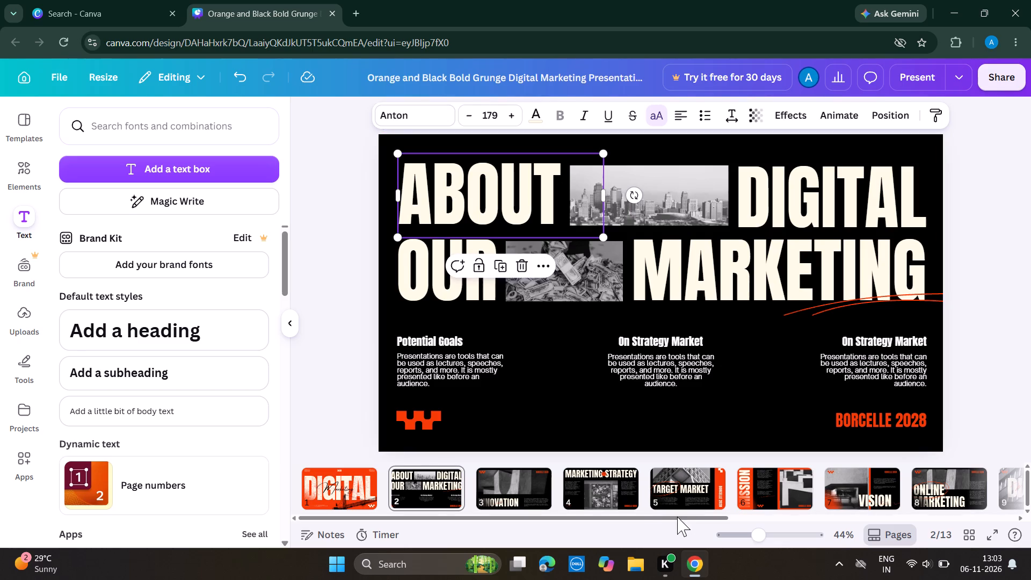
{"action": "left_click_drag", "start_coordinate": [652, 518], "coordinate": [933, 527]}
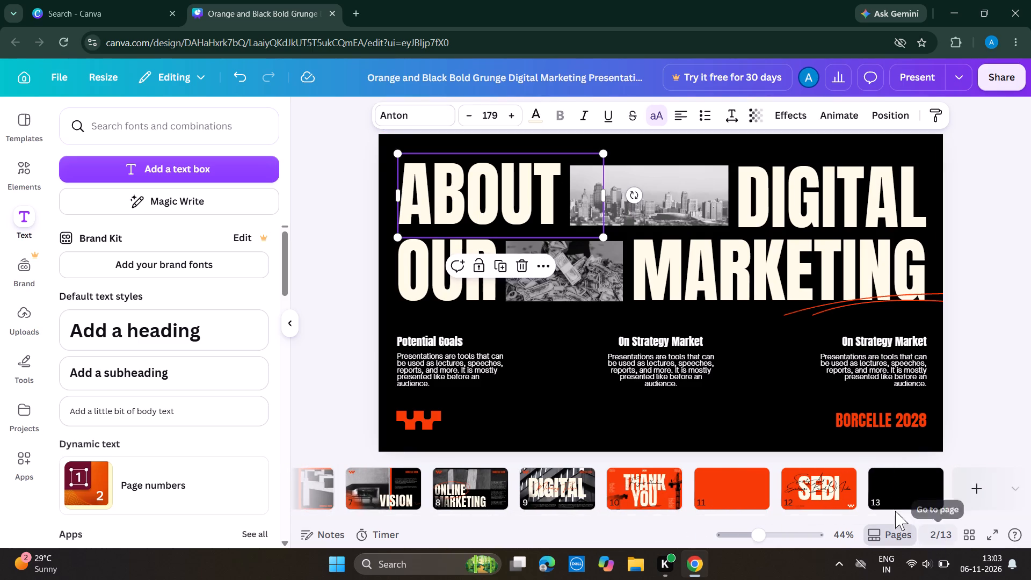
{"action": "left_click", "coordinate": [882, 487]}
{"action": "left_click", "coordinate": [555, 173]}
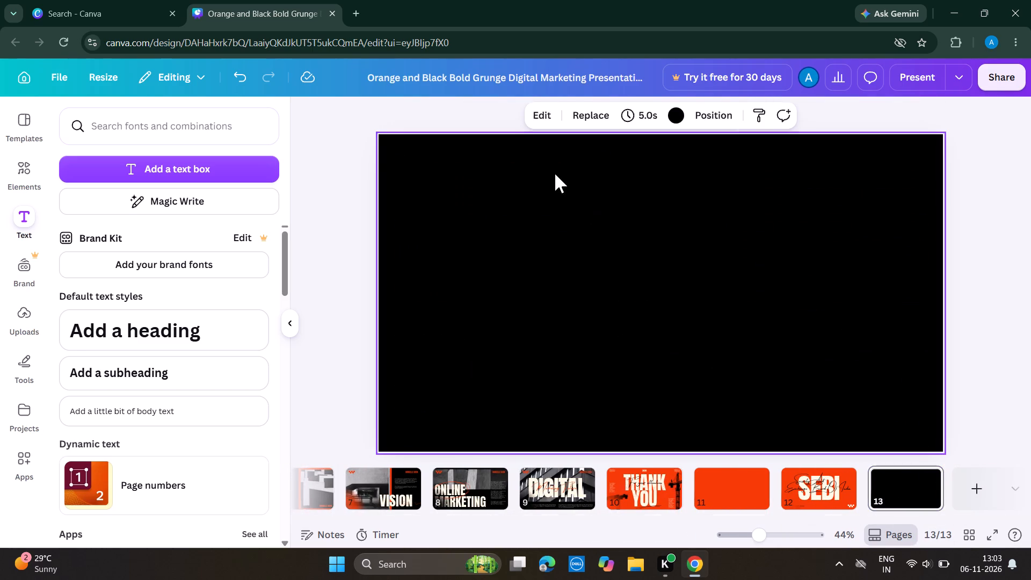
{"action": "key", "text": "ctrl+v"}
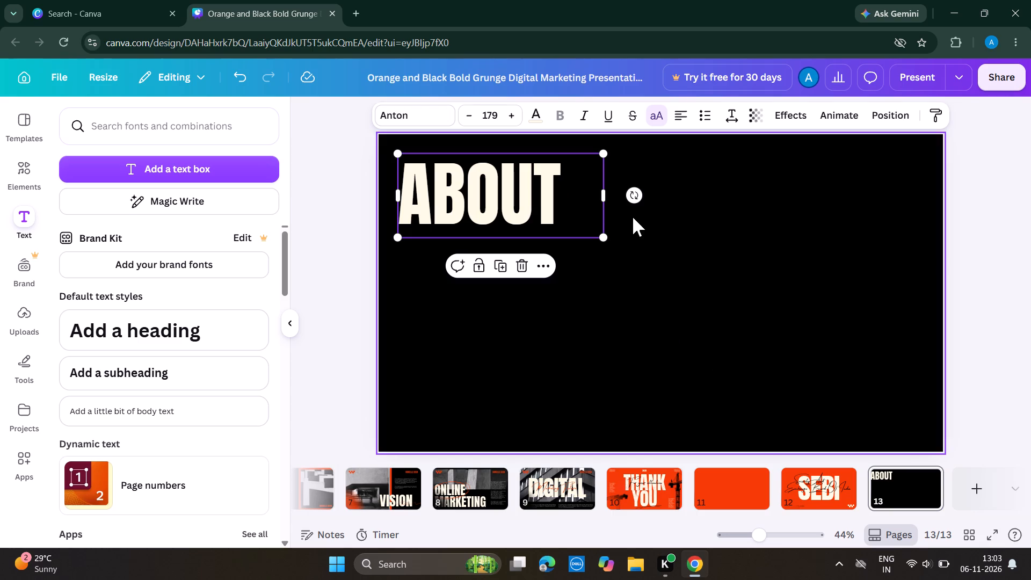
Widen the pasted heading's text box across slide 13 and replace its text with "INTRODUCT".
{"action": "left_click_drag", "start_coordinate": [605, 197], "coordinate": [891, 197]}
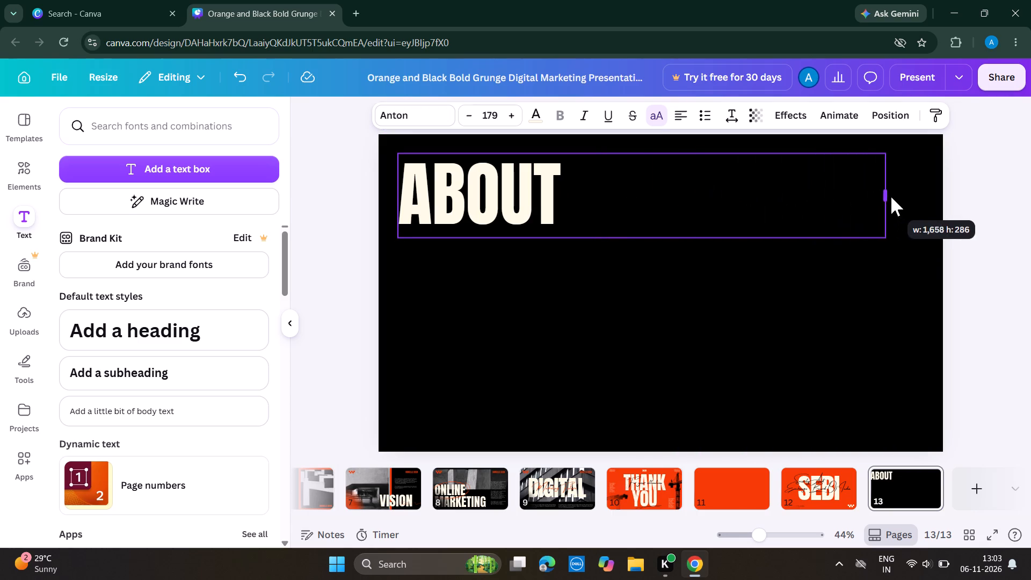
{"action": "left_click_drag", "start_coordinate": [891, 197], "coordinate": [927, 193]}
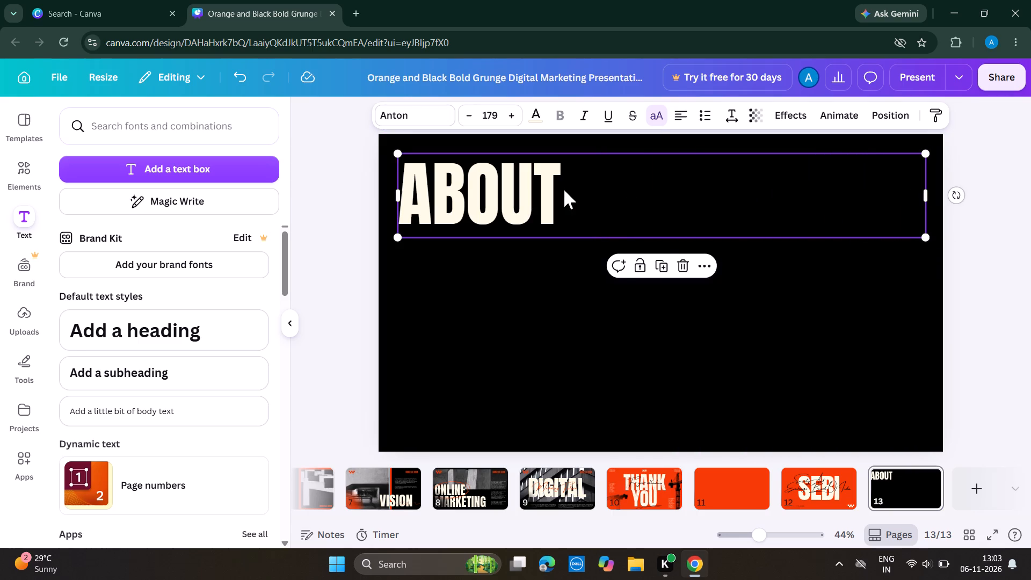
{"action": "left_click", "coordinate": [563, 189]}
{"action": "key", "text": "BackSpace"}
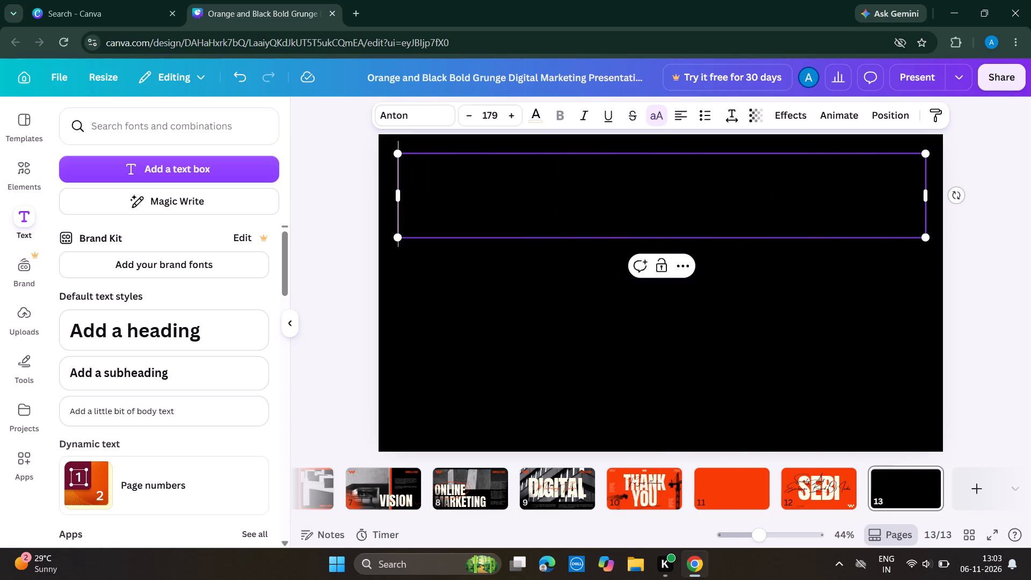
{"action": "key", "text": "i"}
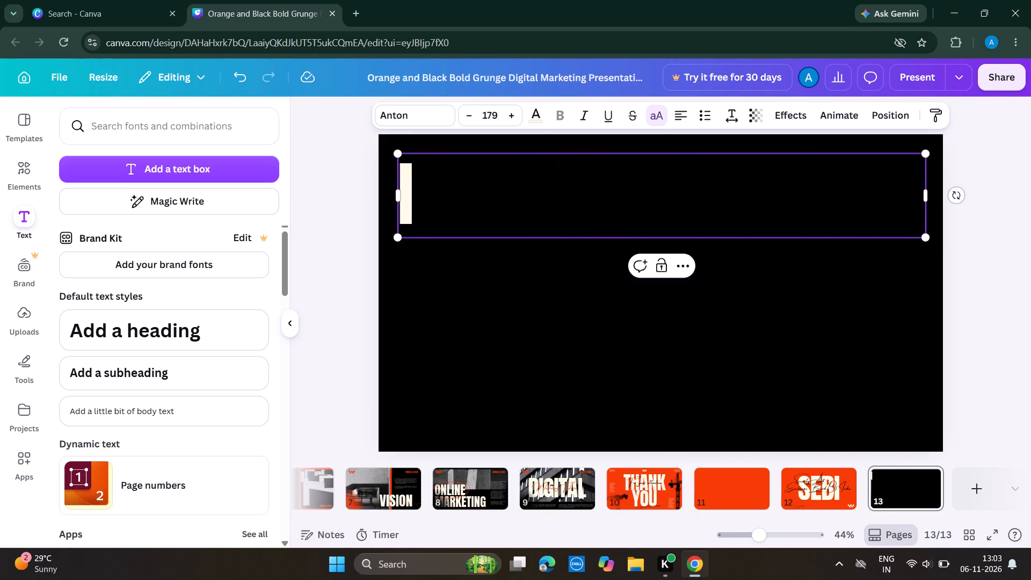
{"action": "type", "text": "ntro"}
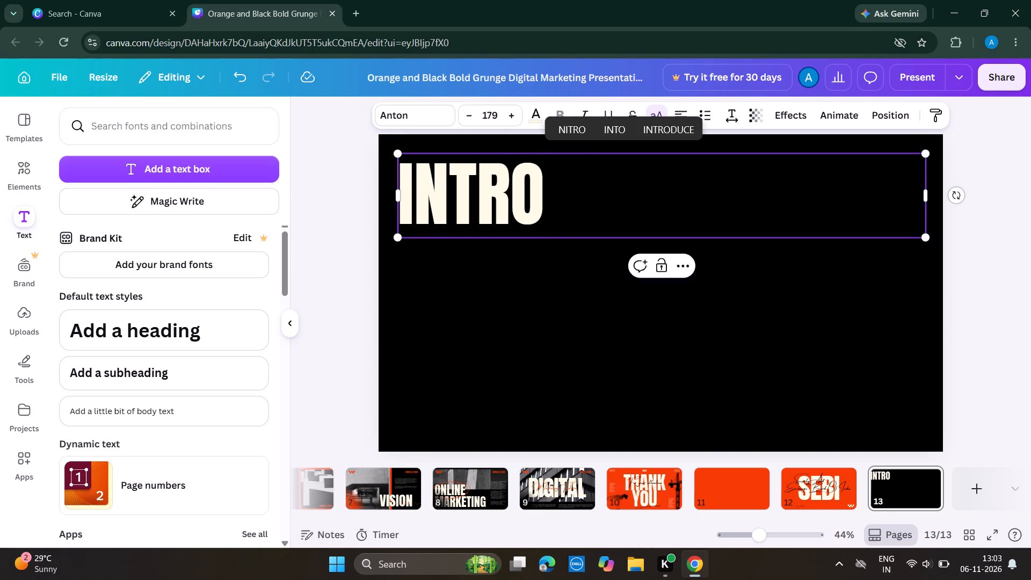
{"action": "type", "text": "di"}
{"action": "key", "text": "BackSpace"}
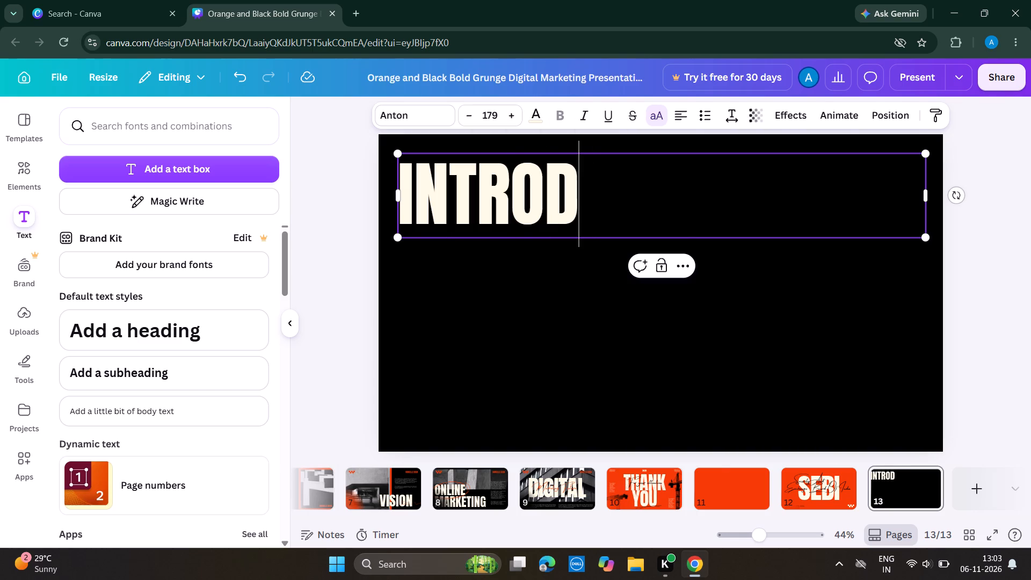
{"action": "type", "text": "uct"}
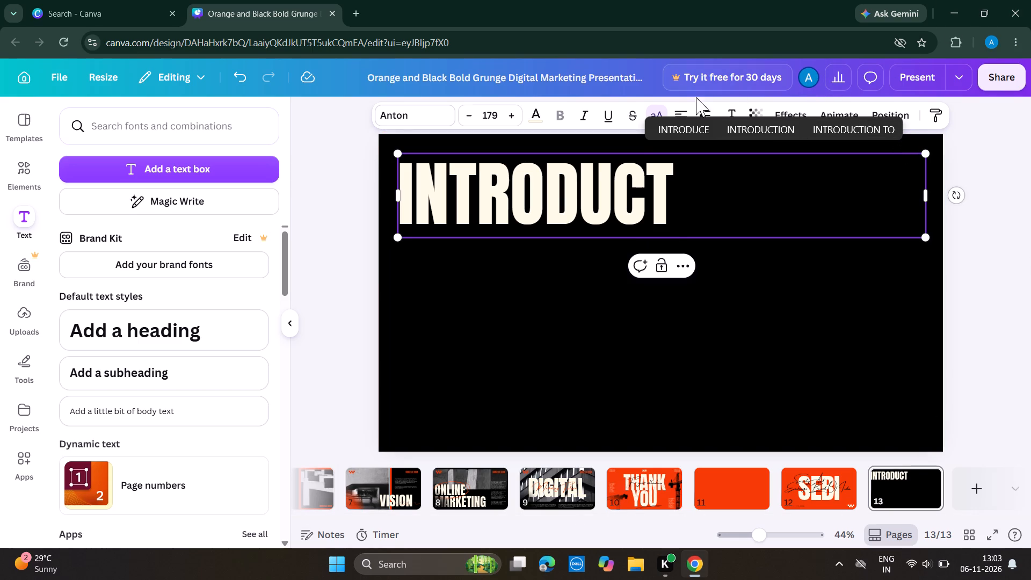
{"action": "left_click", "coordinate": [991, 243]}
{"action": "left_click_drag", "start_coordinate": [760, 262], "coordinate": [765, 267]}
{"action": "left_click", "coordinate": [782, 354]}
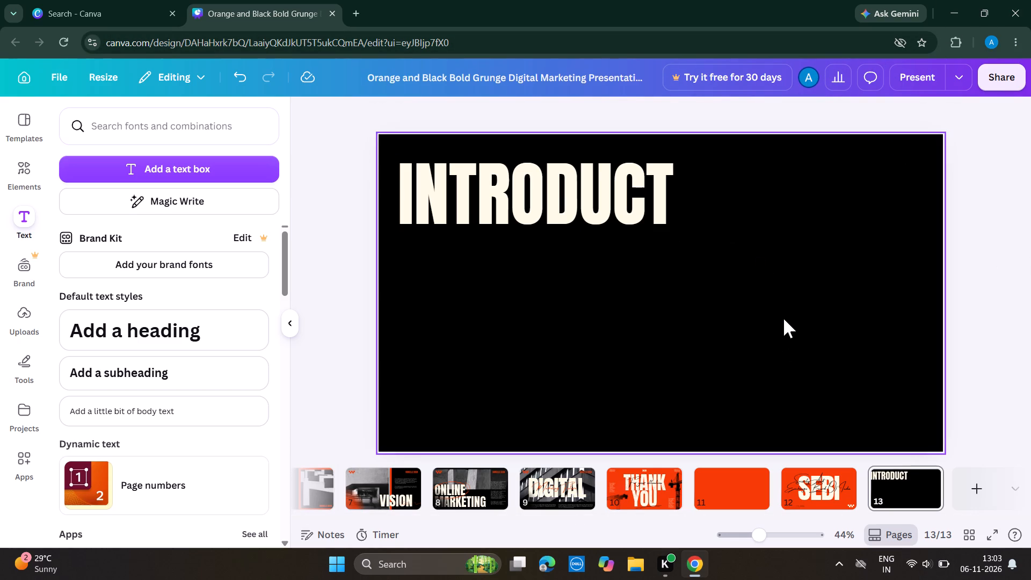
Delete the black slide 13 that holds the partly written heading.
{"action": "left_click", "coordinate": [776, 299]}
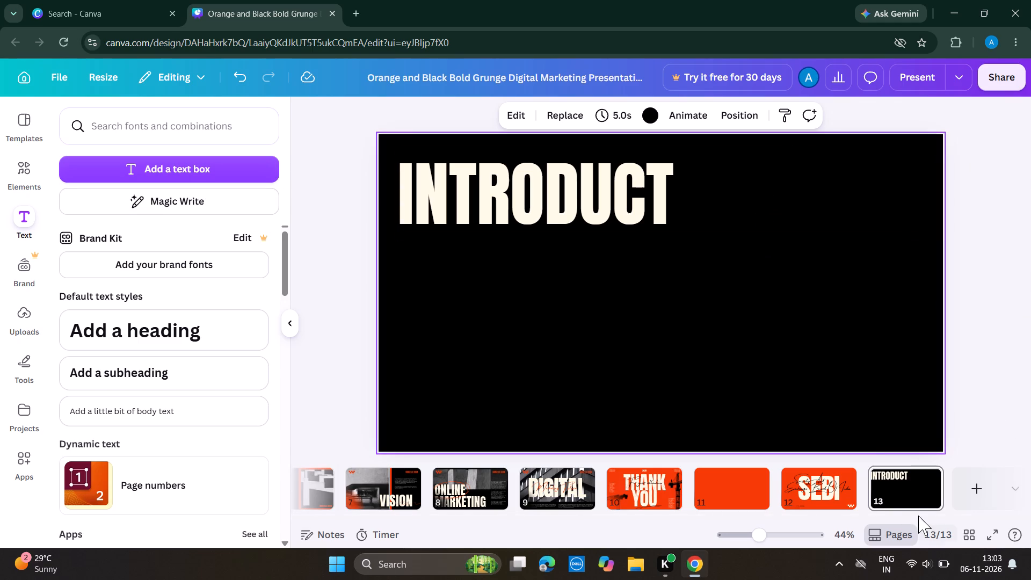
{"action": "left_click", "coordinate": [901, 493]}
{"action": "left_click", "coordinate": [787, 116]}
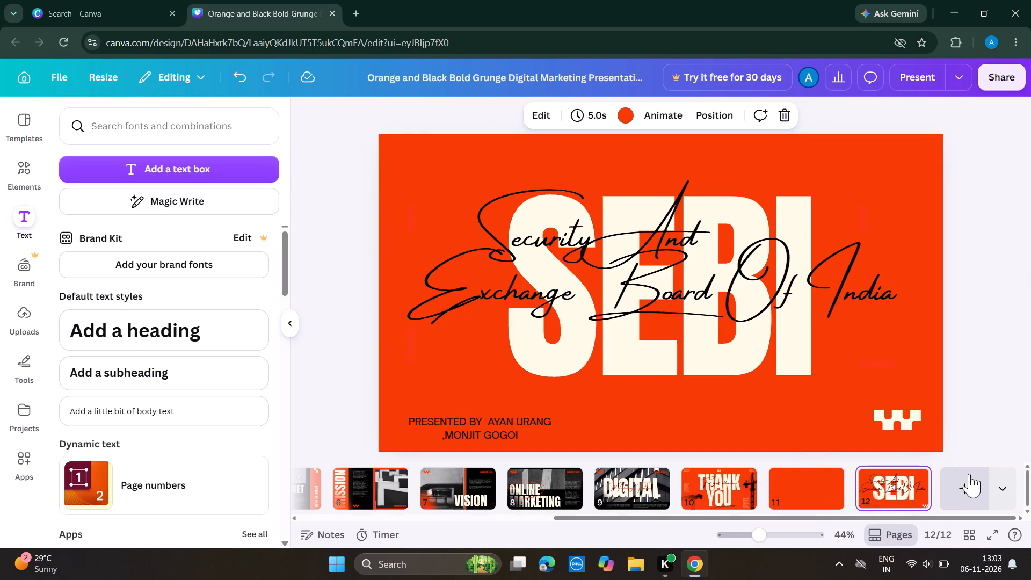
Add a new blank orange slide after the SEBI title slide.
{"action": "left_click", "coordinate": [971, 482]}
{"action": "left_click", "coordinate": [587, 180]}
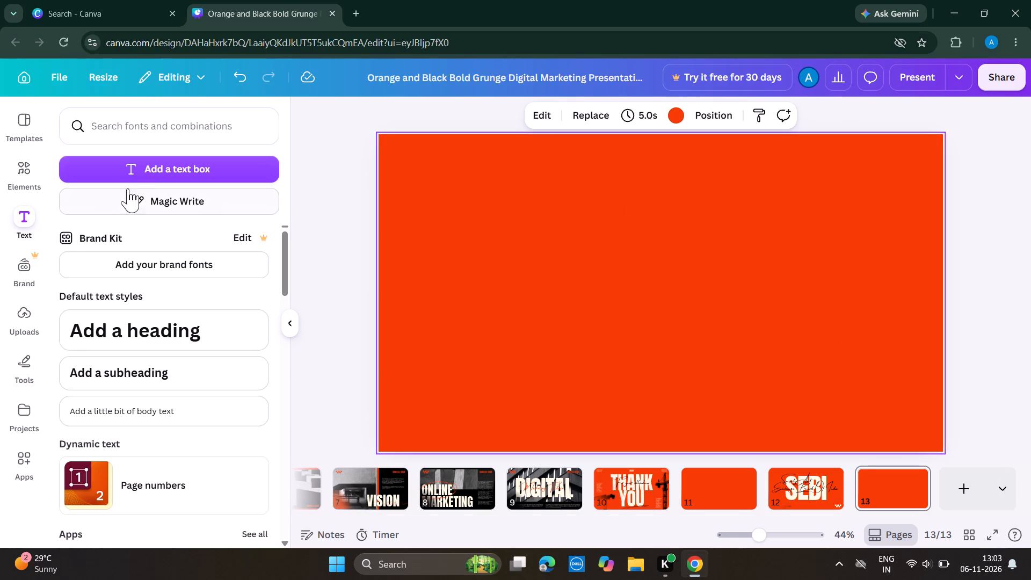
Add a text box to the new orange slide 13 with the text "INTRODUCTION".
{"action": "left_click", "coordinate": [154, 174]}
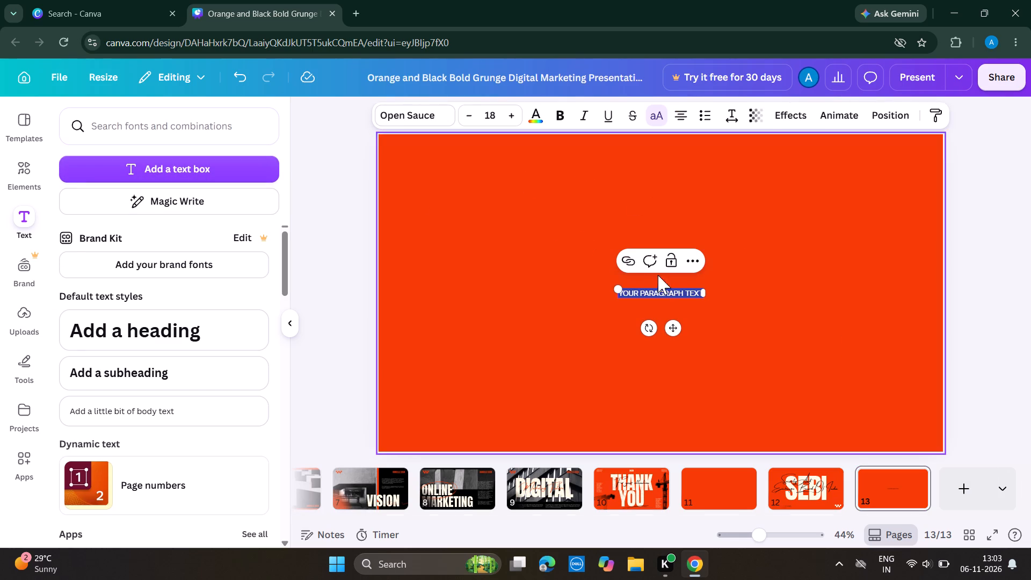
{"action": "key", "text": "BackSpace"}
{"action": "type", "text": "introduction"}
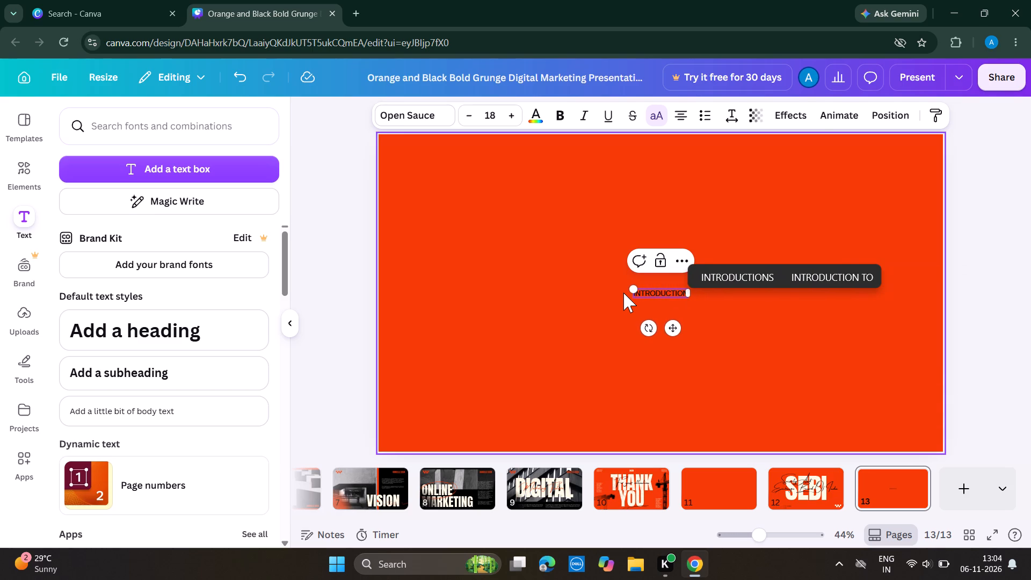
Increase the font size of the INTRODUCTION text to 84.
{"action": "triple_click", "coordinate": [514, 119]}
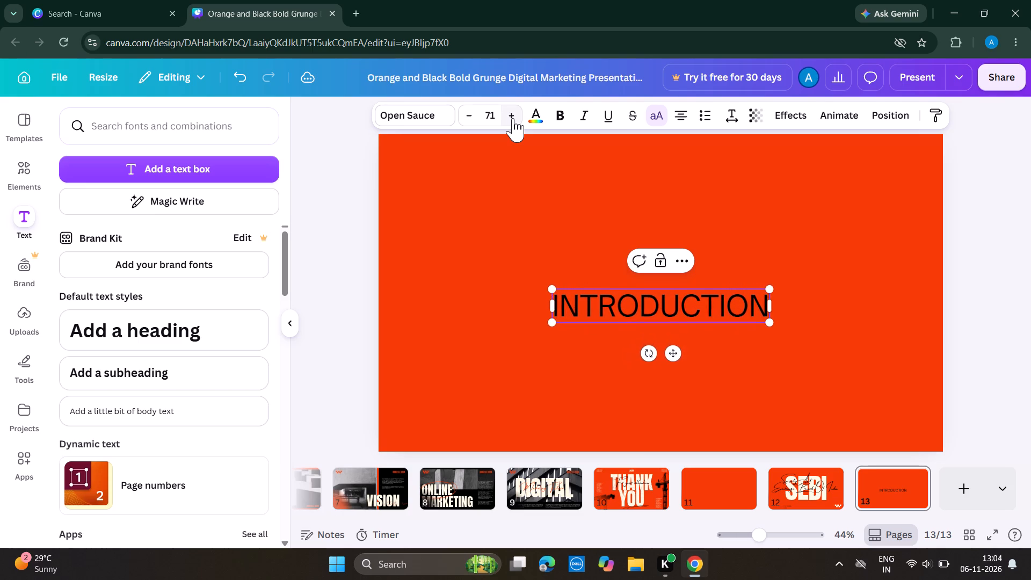
{"action": "left_click_drag", "start_coordinate": [513, 118], "coordinate": [526, 118]}
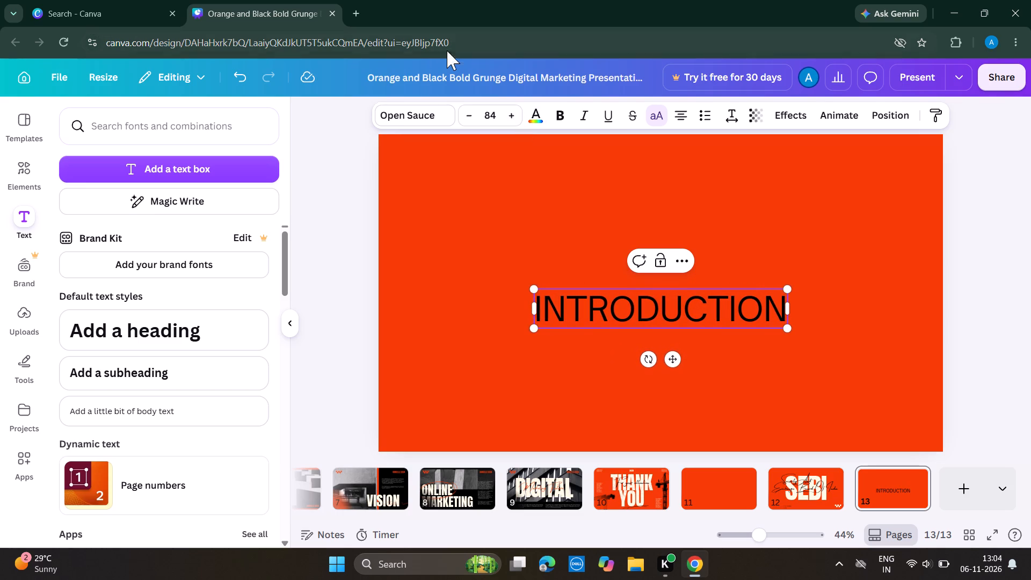
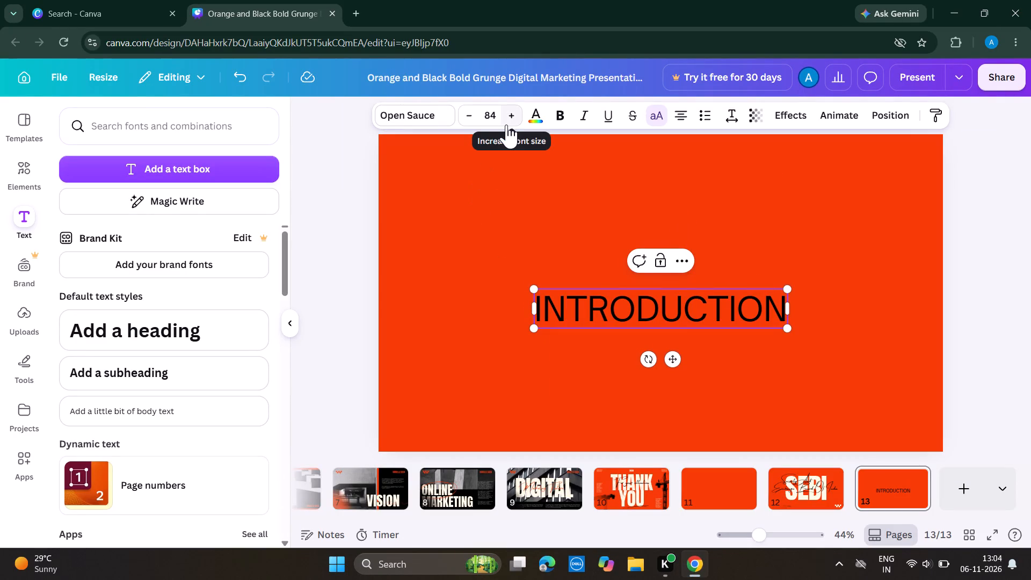
Increase the font size of the INTRODUCTION heading on slide 13 to 122.
{"action": "triple_click", "coordinate": [507, 111]}
{"action": "left_click", "coordinate": [507, 111]}
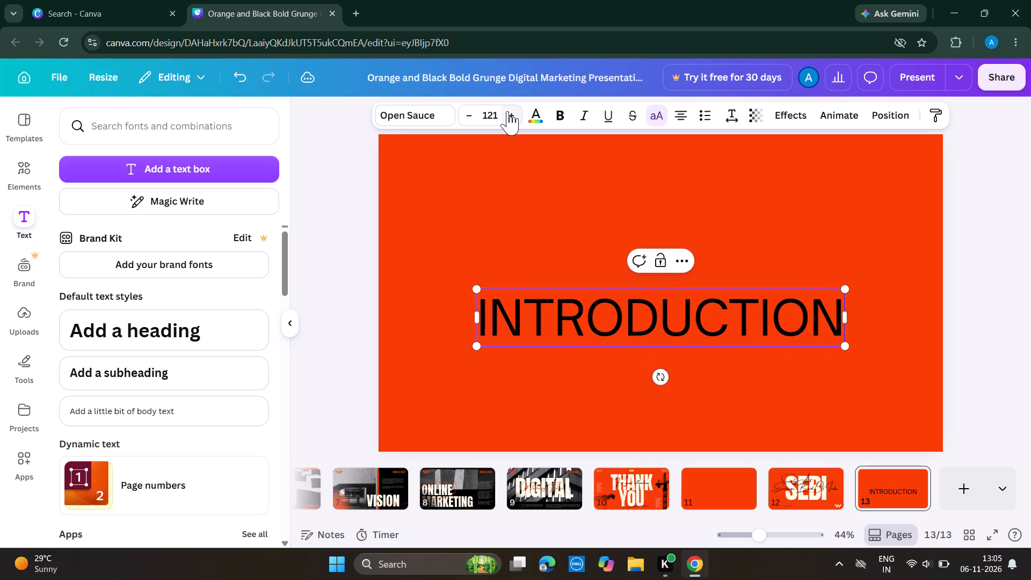
Change the font of the INTRODUCTION heading to Anton, leaving bold off.
{"action": "left_click", "coordinate": [553, 114]}
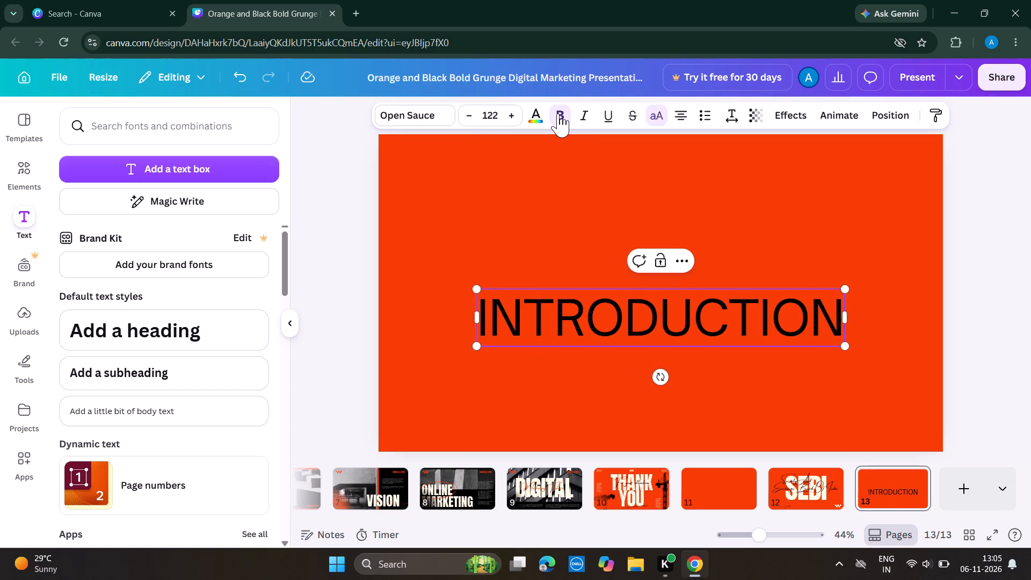
{"action": "left_click", "coordinate": [558, 113]}
{"action": "left_click", "coordinate": [437, 113]}
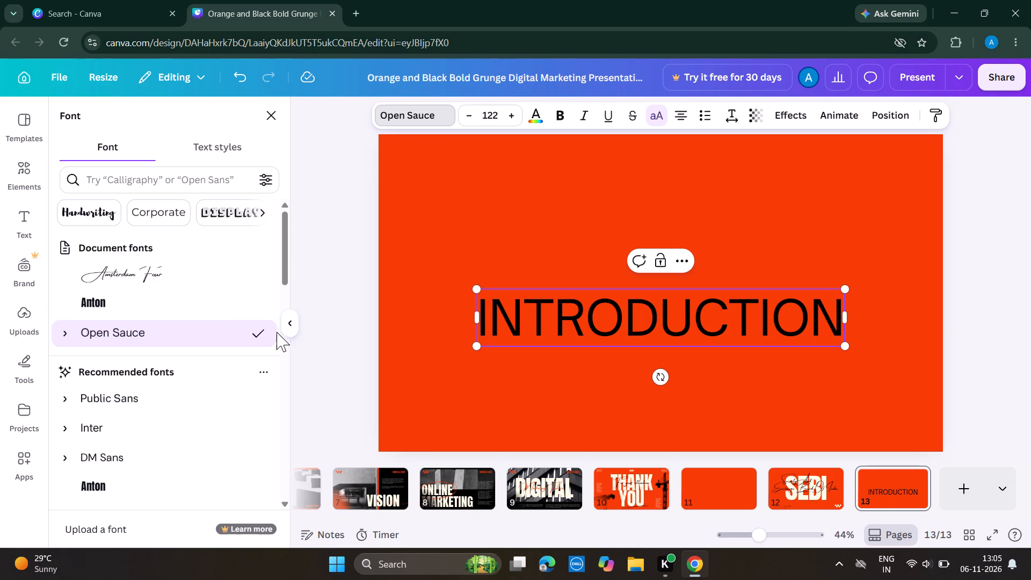
{"action": "left_click_drag", "start_coordinate": [287, 253], "coordinate": [288, 273]}
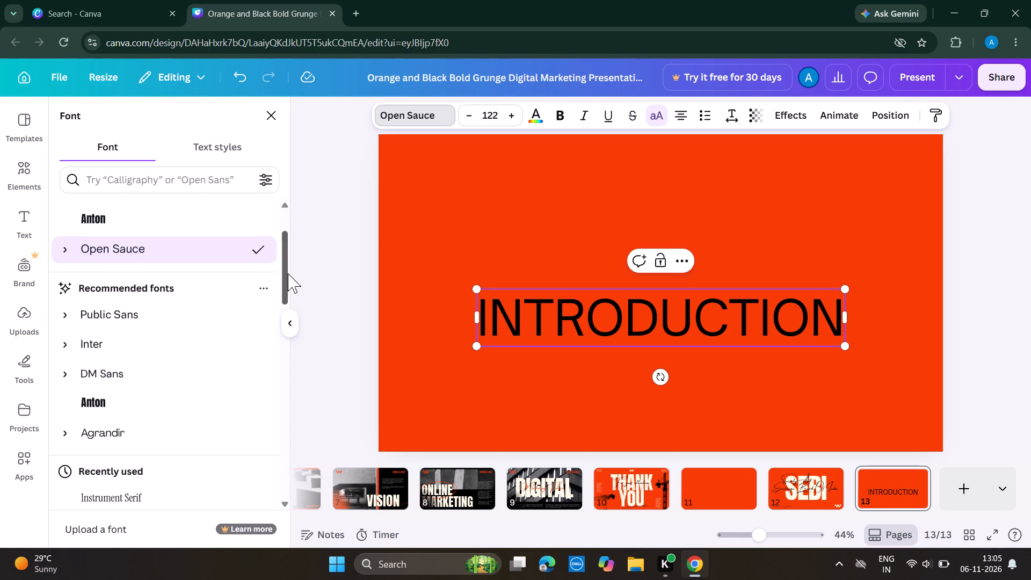
{"action": "left_click_drag", "start_coordinate": [288, 273], "coordinate": [288, 277]}
{"action": "left_click", "coordinate": [109, 395]}
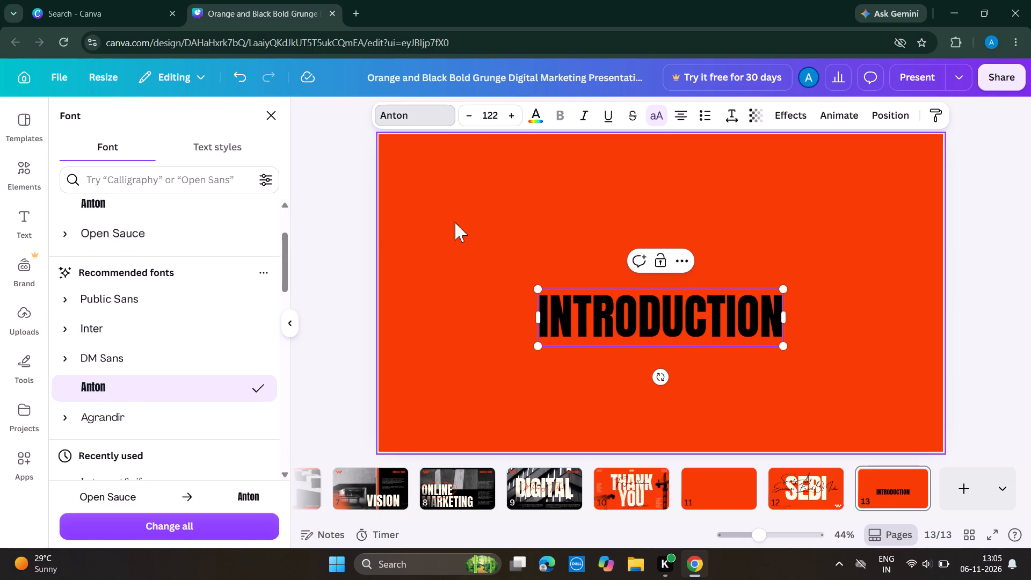
Increase the font size of the INTRODUCTION heading to 136.
{"action": "double_click", "coordinate": [513, 119]}
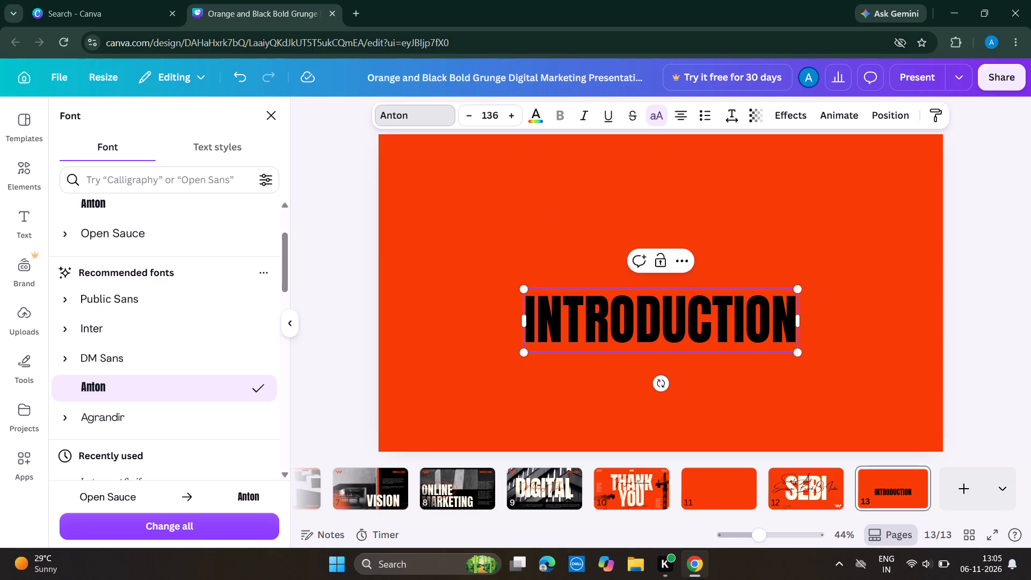
{"action": "left_click", "coordinate": [467, 309]}
Move the INTRODUCTION heading up near the top edge of the slide and widen its text box on both sides.
{"action": "left_click_drag", "start_coordinate": [598, 323], "coordinate": [578, 236]}
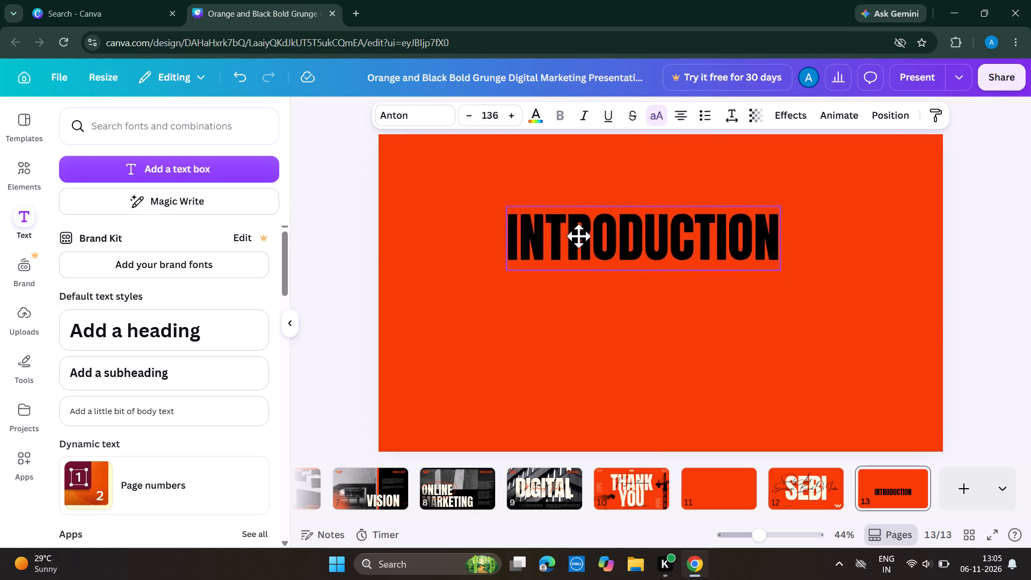
{"action": "left_click_drag", "start_coordinate": [578, 236], "coordinate": [592, 180]}
{"action": "left_click_drag", "start_coordinate": [797, 171], "coordinate": [898, 164]}
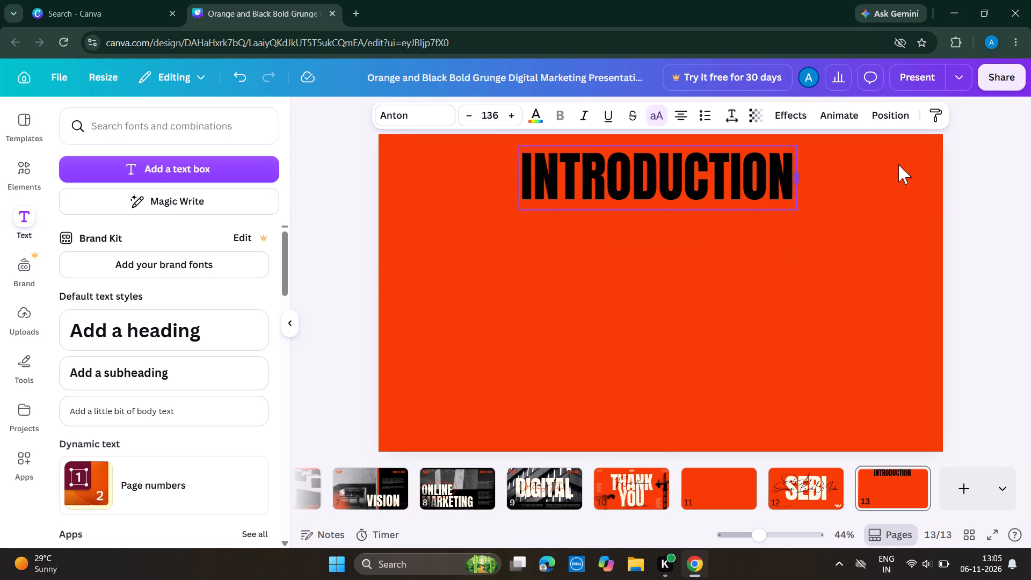
{"action": "left_click_drag", "start_coordinate": [898, 164], "coordinate": [859, 165]}
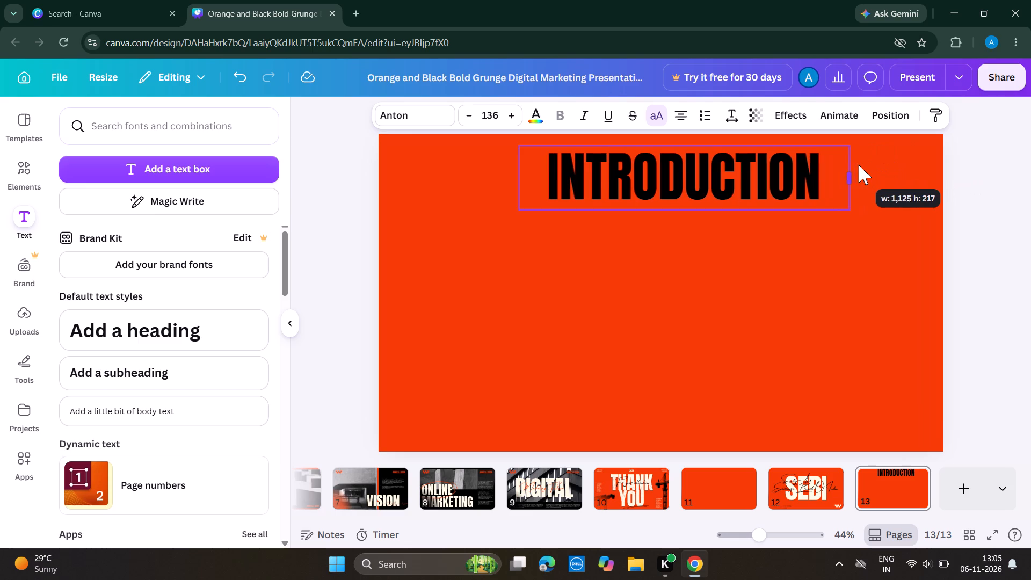
{"action": "left_click_drag", "start_coordinate": [859, 165], "coordinate": [859, 164]}
{"action": "left_click_drag", "start_coordinate": [518, 176], "coordinate": [511, 175]}
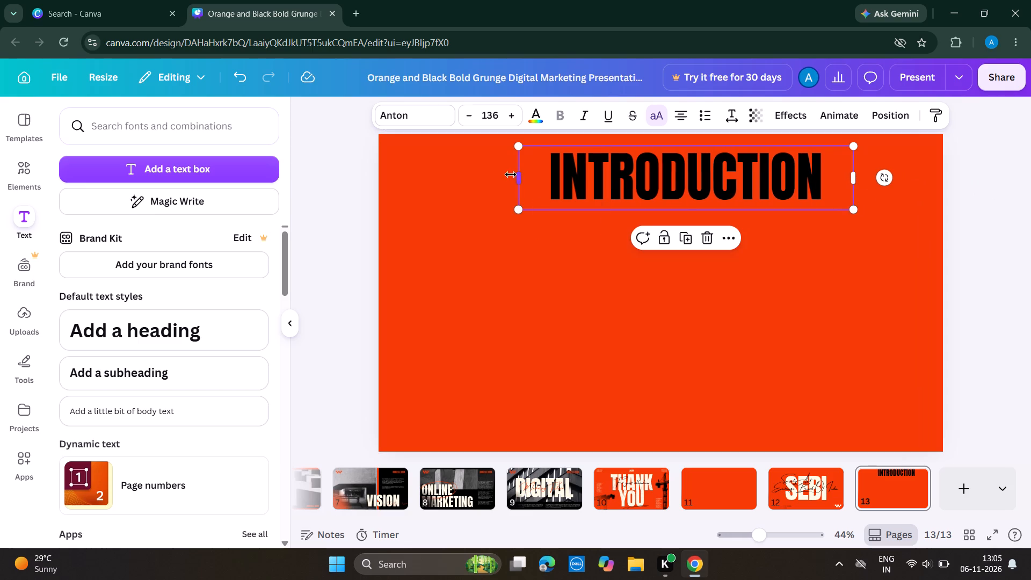
{"action": "left_click_drag", "start_coordinate": [511, 175], "coordinate": [488, 177]}
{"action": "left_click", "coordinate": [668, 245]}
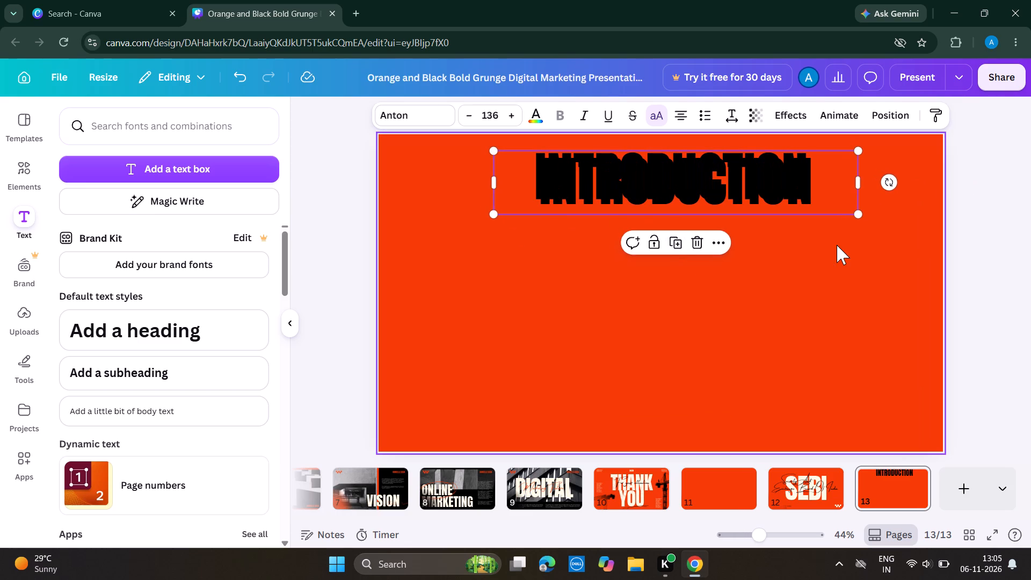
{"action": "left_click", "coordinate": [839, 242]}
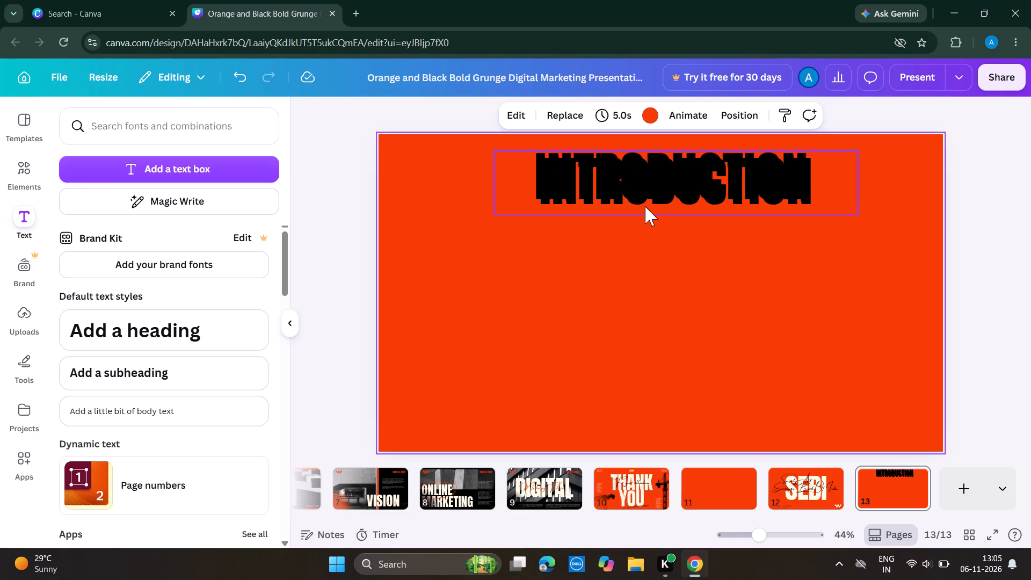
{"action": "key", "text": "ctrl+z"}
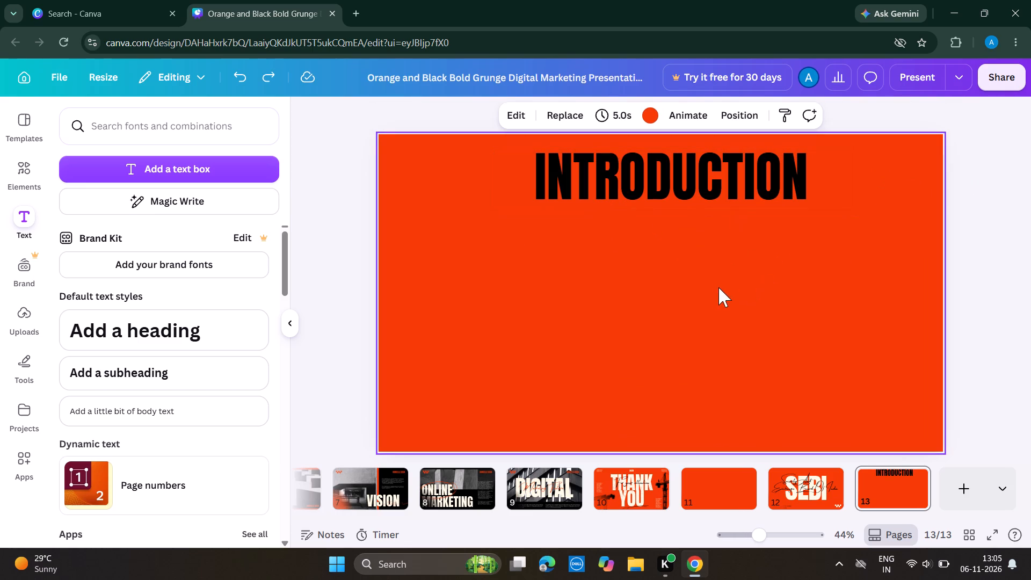
Narrow the INTRODUCTION text box to fit closely around the word and centre it horizontally near the top of the slide.
{"action": "left_click_drag", "start_coordinate": [659, 180], "coordinate": [643, 180]}
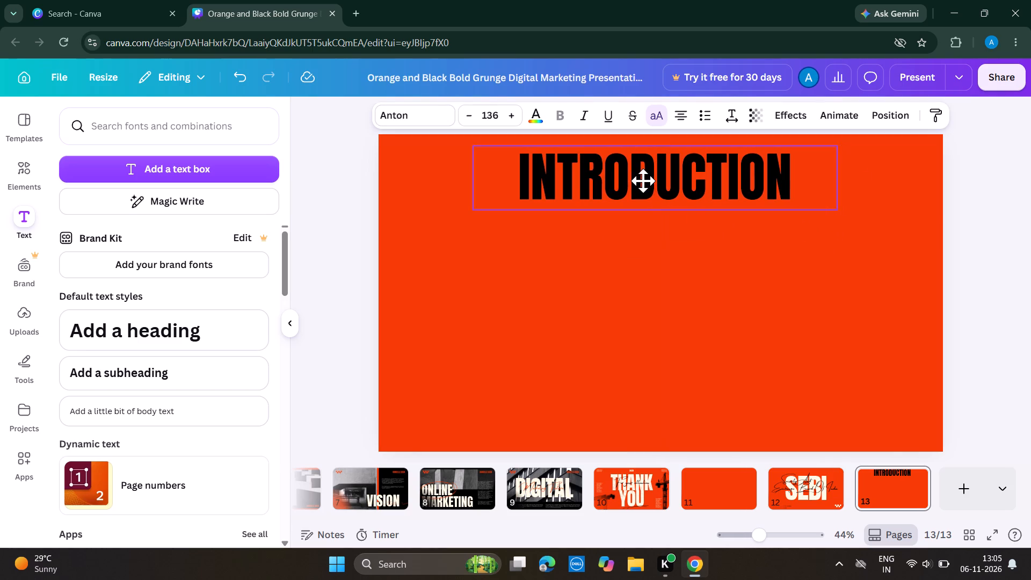
{"action": "left_click_drag", "start_coordinate": [643, 180], "coordinate": [650, 181]}
{"action": "left_click_drag", "start_coordinate": [475, 179], "coordinate": [496, 174]}
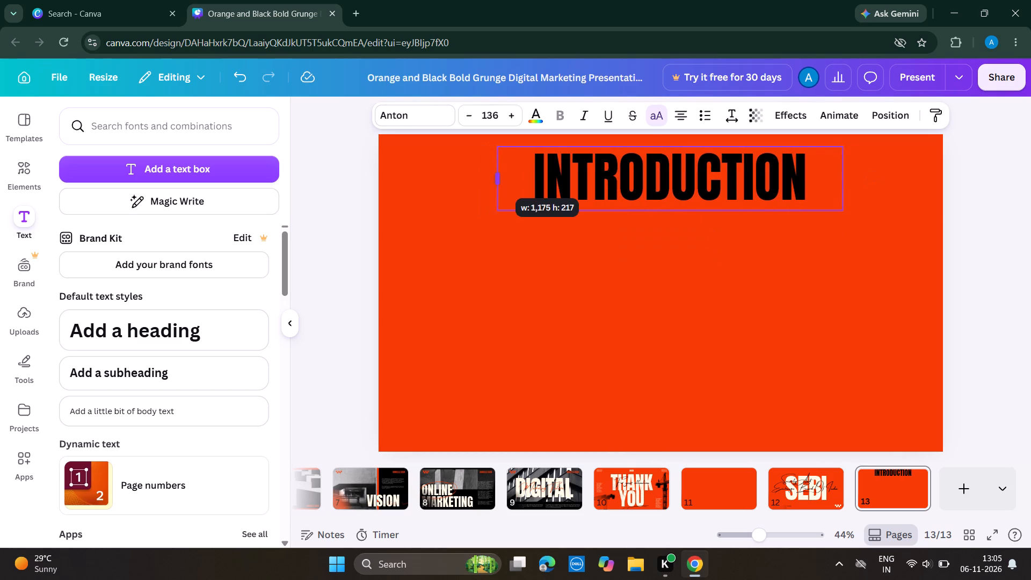
{"action": "left_click_drag", "start_coordinate": [496, 174], "coordinate": [549, 169]}
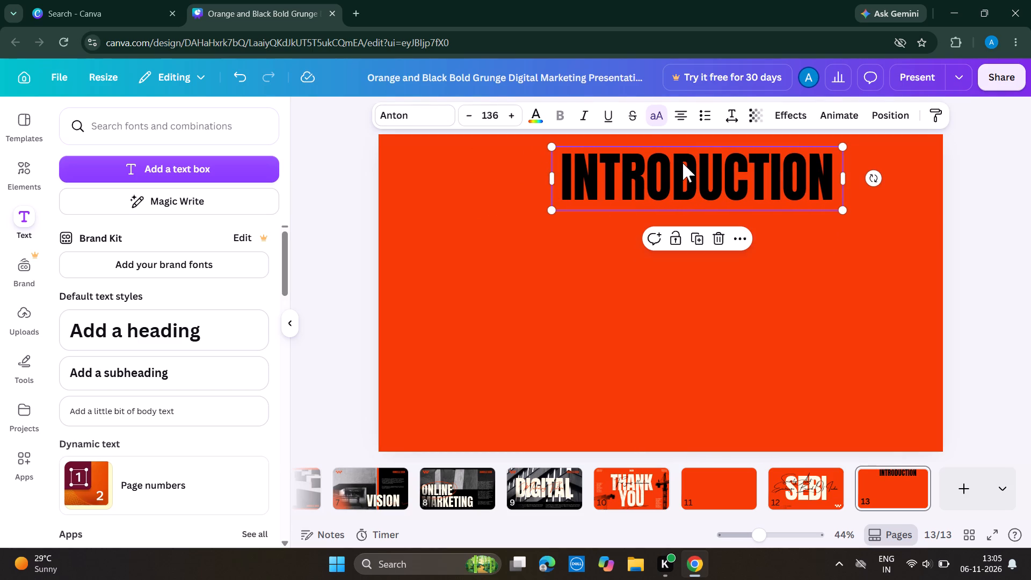
{"action": "left_click_drag", "start_coordinate": [689, 167], "coordinate": [647, 172]}
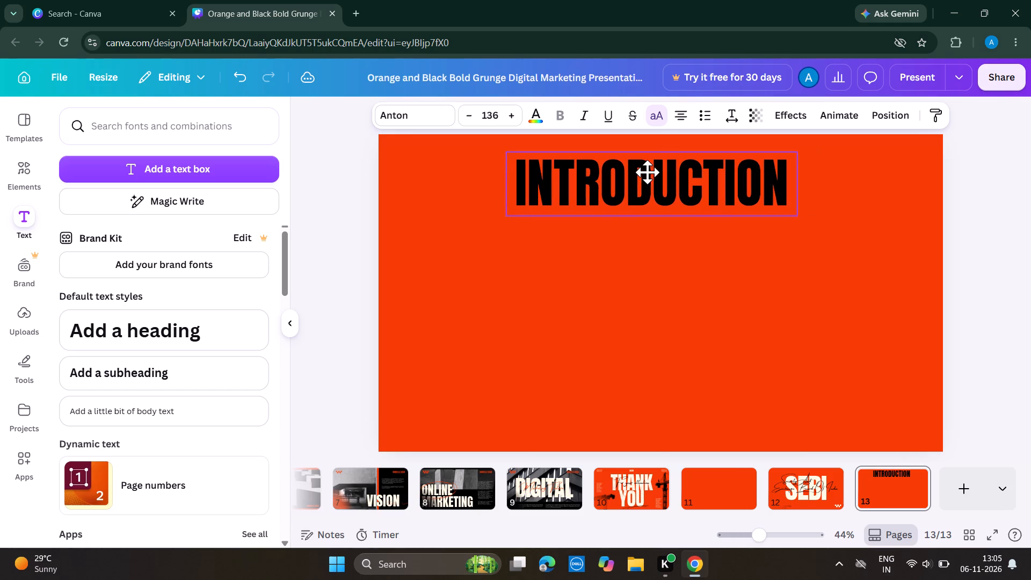
{"action": "left_click_drag", "start_coordinate": [647, 172], "coordinate": [650, 172]}
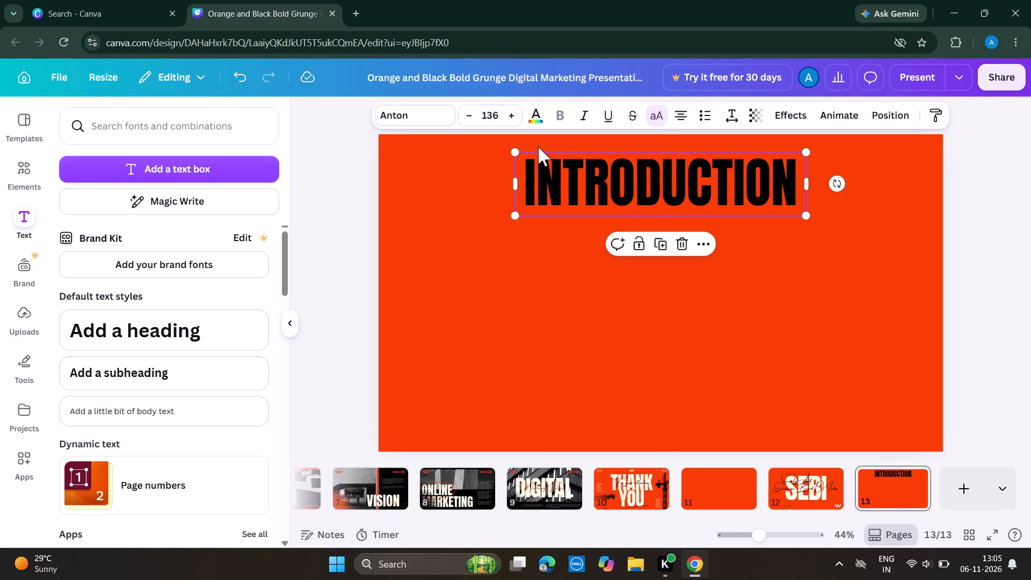
Set the font size of the INTRODUCTION heading to 143 so the word fits on one line.
{"action": "triple_click", "coordinate": [514, 120]}
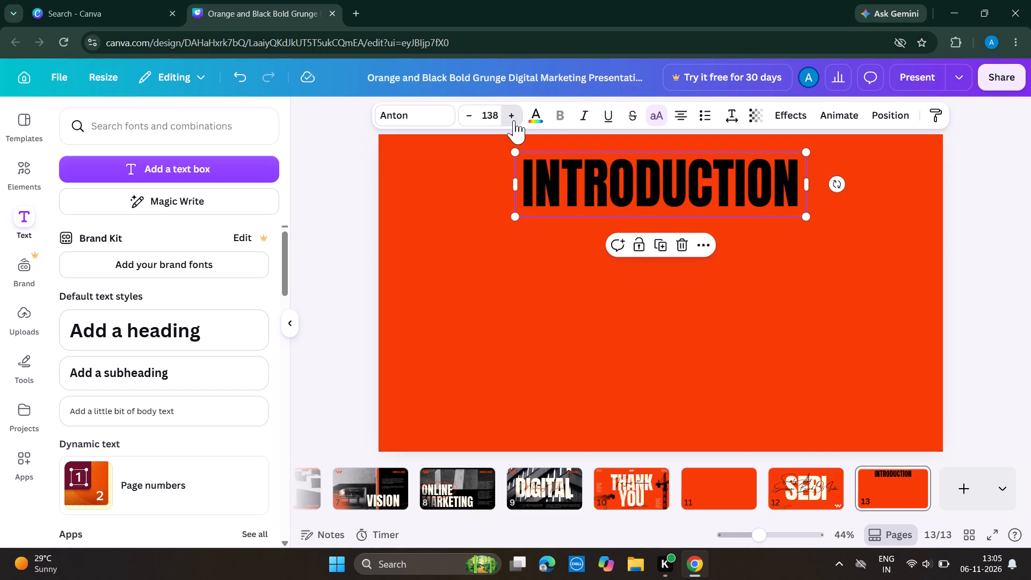
{"action": "triple_click", "coordinate": [514, 120]}
{"action": "triple_click", "coordinate": [514, 120]}
{"action": "left_click", "coordinate": [514, 120]}
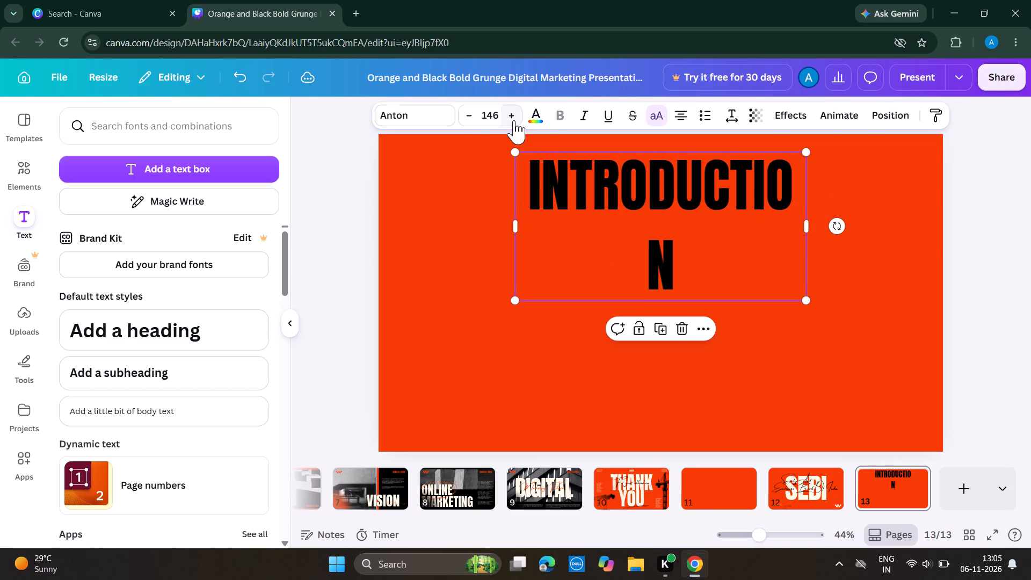
{"action": "triple_click", "coordinate": [467, 114]}
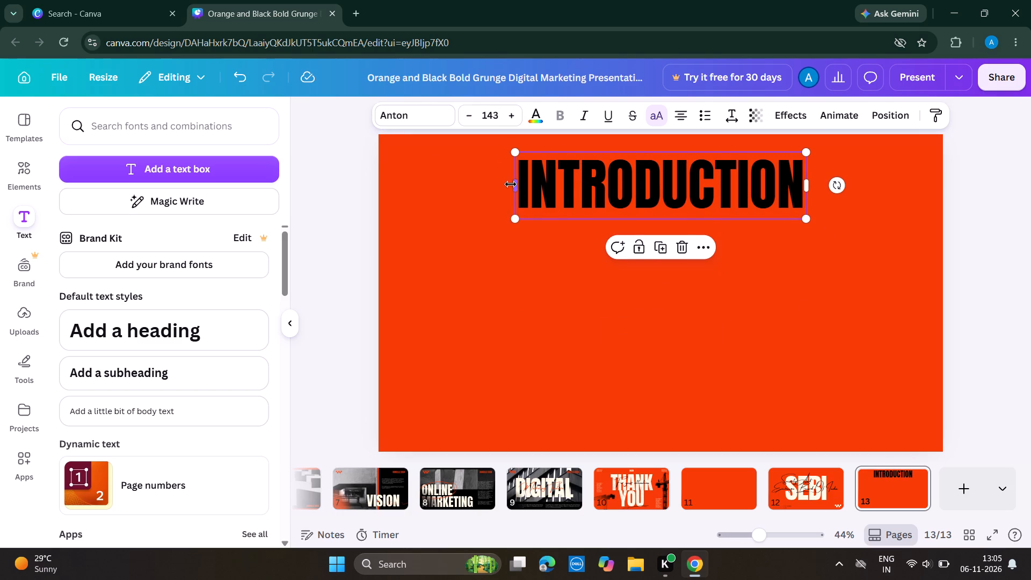
Widen the INTRODUCTION text box by extending its left edge toward the slide's left margin.
{"action": "left_click_drag", "start_coordinate": [511, 184], "coordinate": [470, 186]}
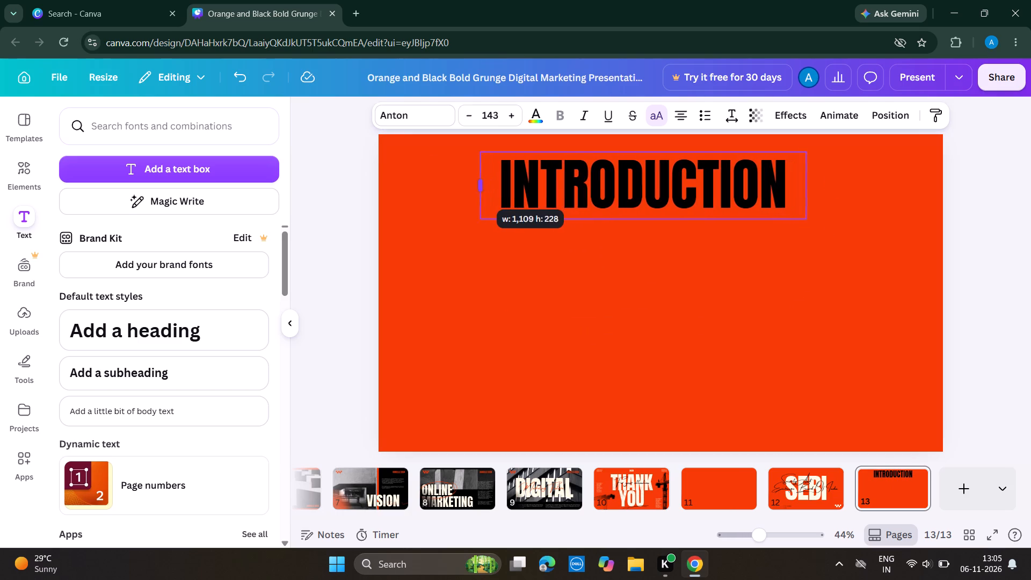
{"action": "left_click_drag", "start_coordinate": [470, 186], "coordinate": [419, 194]}
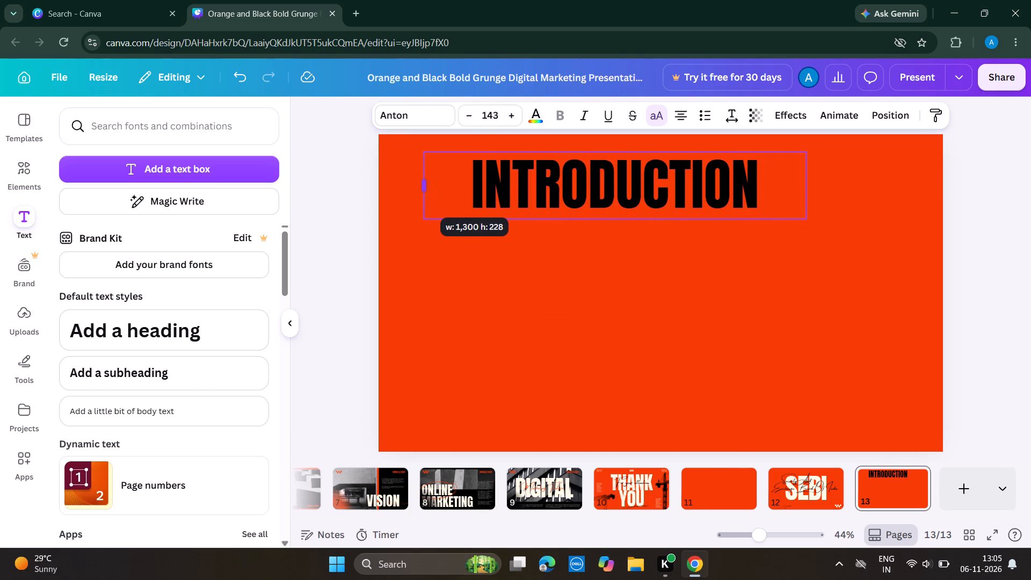
{"action": "left_click_drag", "start_coordinate": [419, 194], "coordinate": [409, 194]}
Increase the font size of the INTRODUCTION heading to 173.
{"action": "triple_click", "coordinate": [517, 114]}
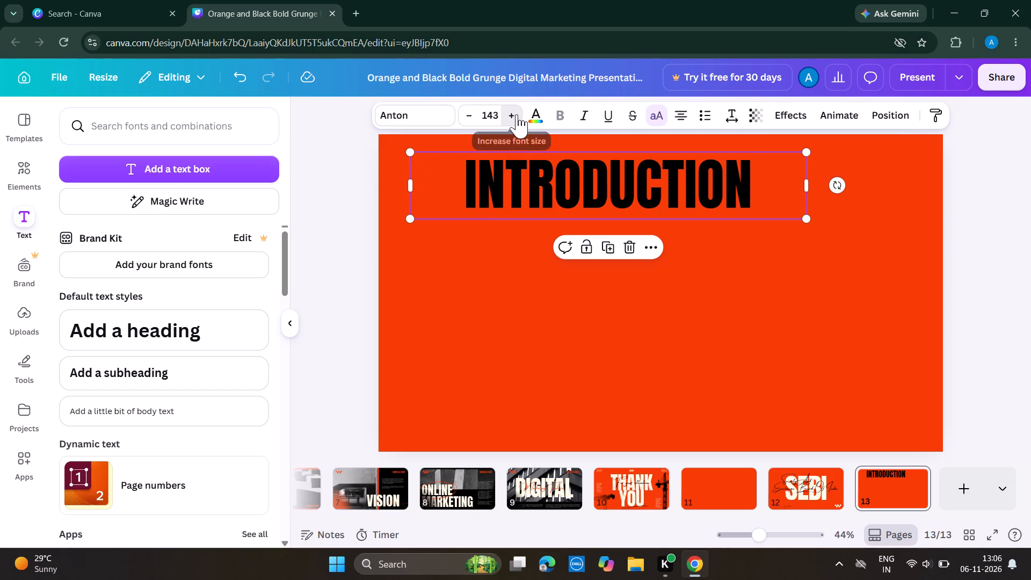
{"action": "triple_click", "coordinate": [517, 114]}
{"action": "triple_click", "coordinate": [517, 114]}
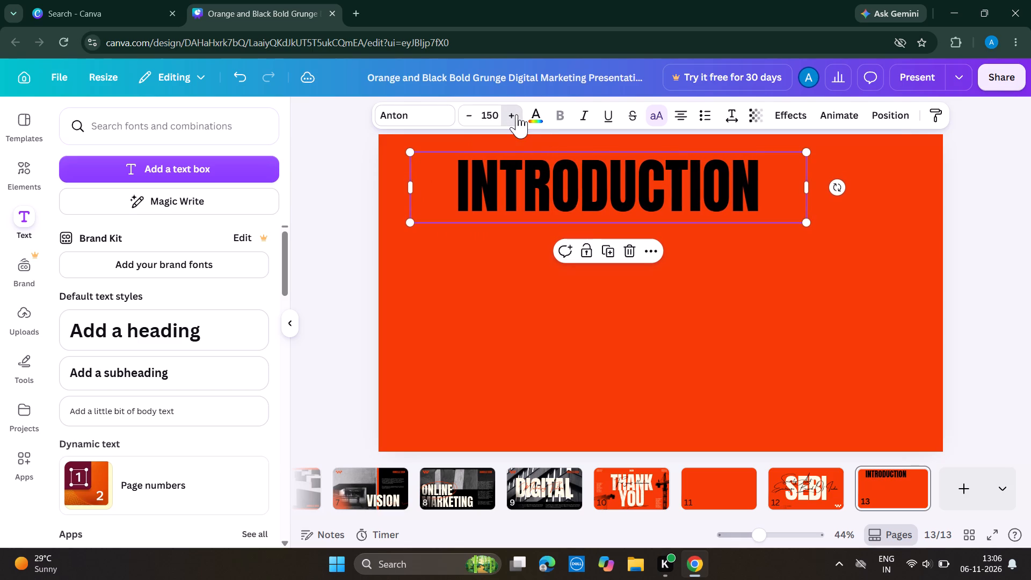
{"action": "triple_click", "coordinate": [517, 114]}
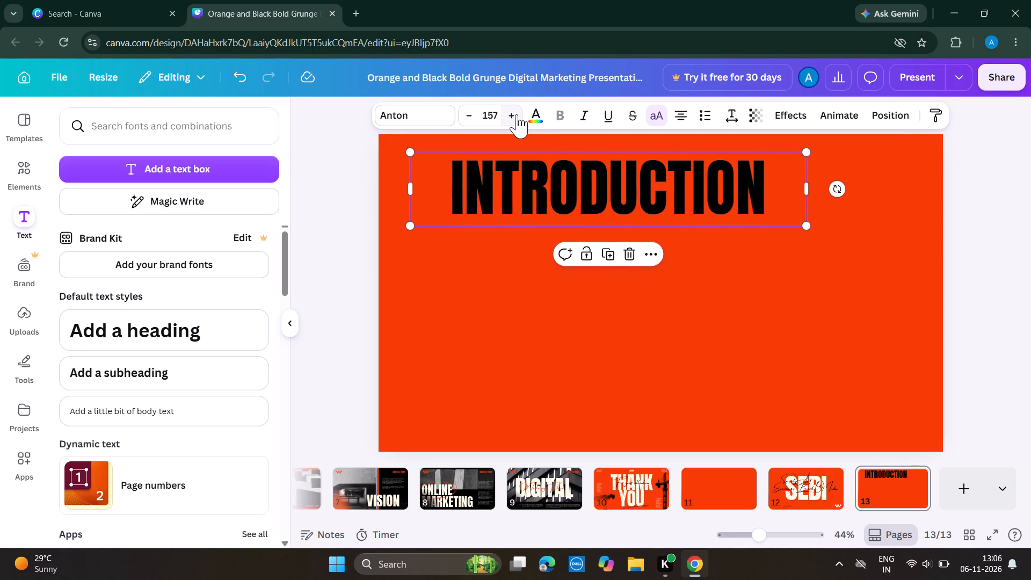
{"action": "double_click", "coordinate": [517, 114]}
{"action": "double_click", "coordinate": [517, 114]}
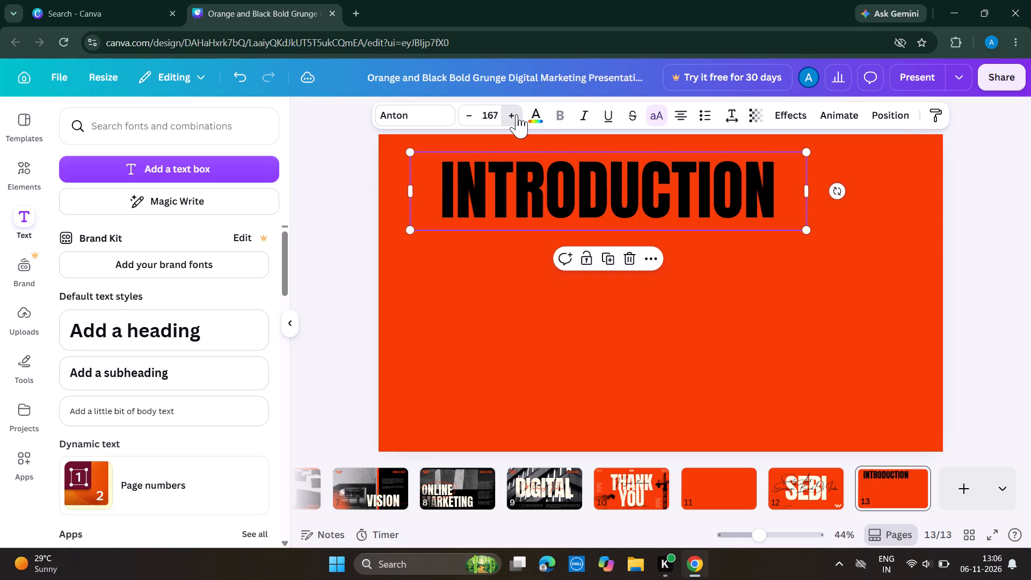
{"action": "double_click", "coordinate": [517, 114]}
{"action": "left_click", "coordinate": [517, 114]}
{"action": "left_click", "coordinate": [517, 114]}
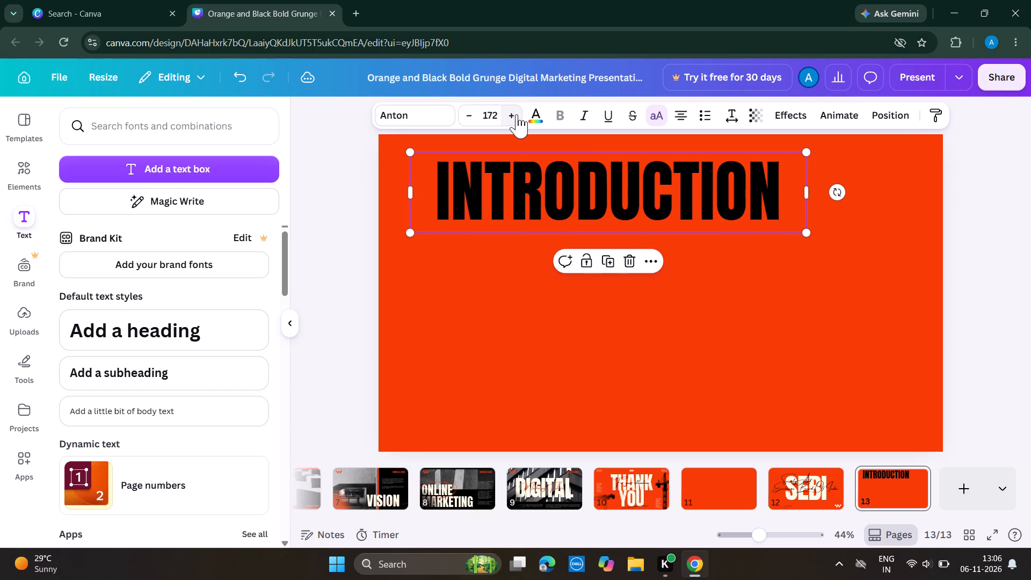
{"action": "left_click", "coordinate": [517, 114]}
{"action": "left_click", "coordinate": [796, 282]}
Move the widened INTRODUCTION heading so it is centred horizontally close to the slide's top edge.
{"action": "left_click_drag", "start_coordinate": [615, 197], "coordinate": [669, 184]}
{"action": "left_click", "coordinate": [804, 266]}
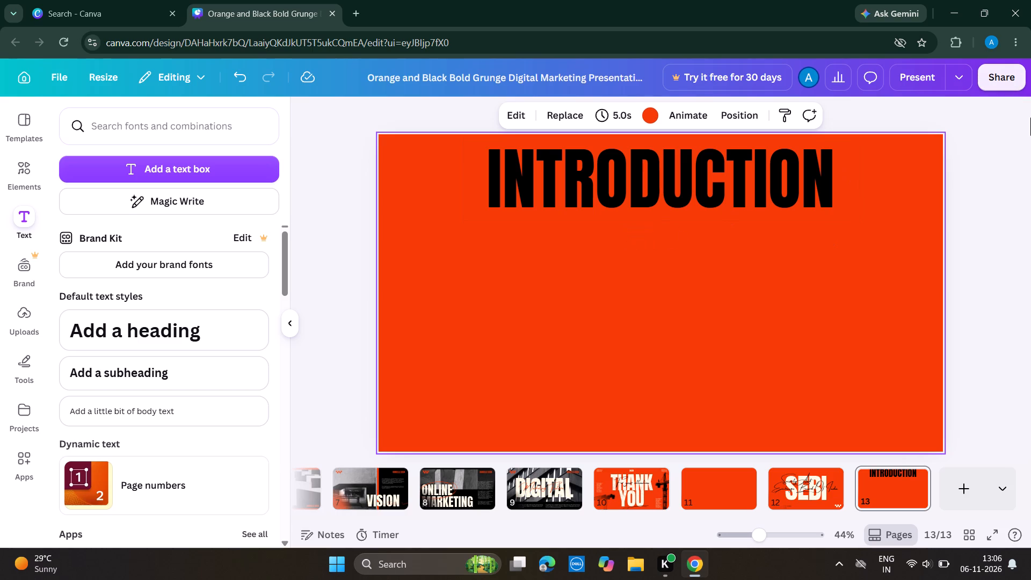
{"action": "left_click", "coordinate": [986, 247]}
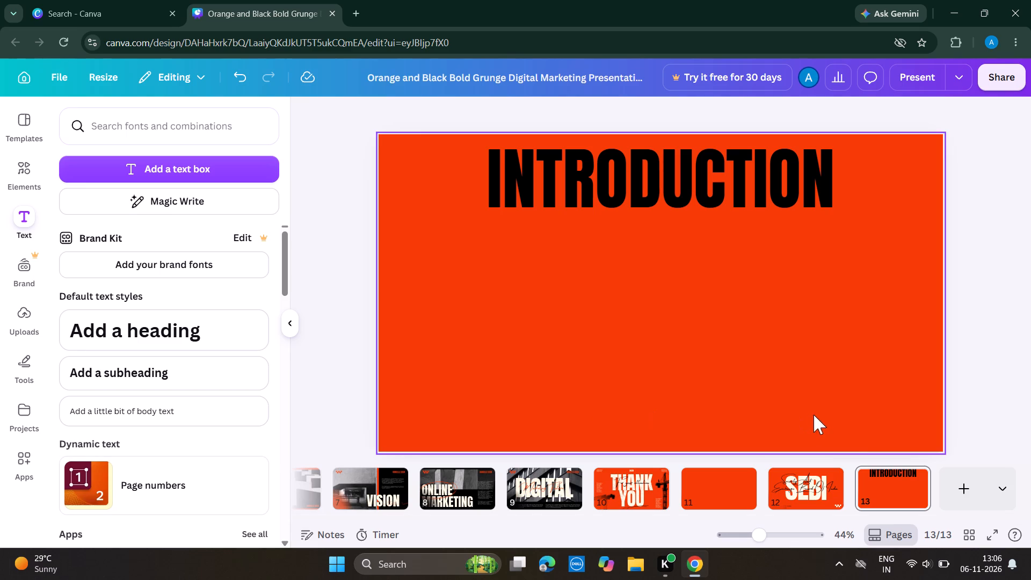
Compare the Introduction slide with the SEBI title slide and set the INTRODUCTION heading's font size to 148.
{"action": "left_click", "coordinate": [818, 486]}
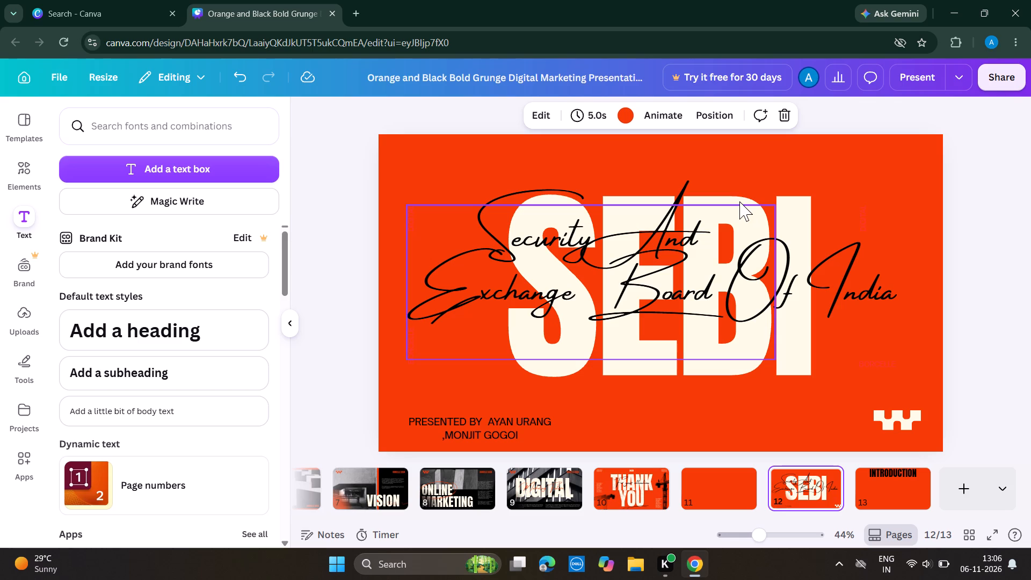
{"action": "left_click", "coordinate": [923, 488]}
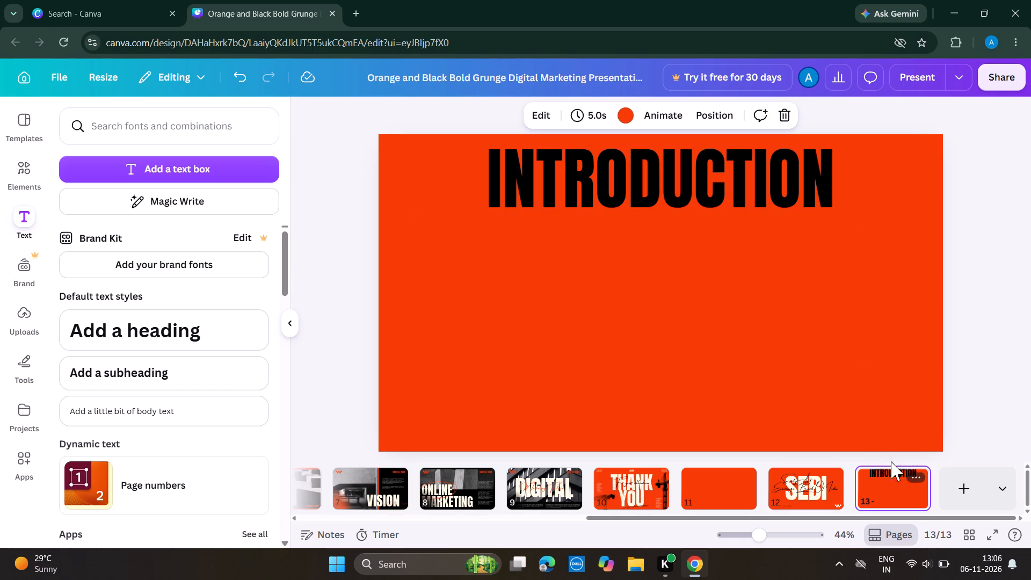
{"action": "left_click", "coordinate": [635, 200]}
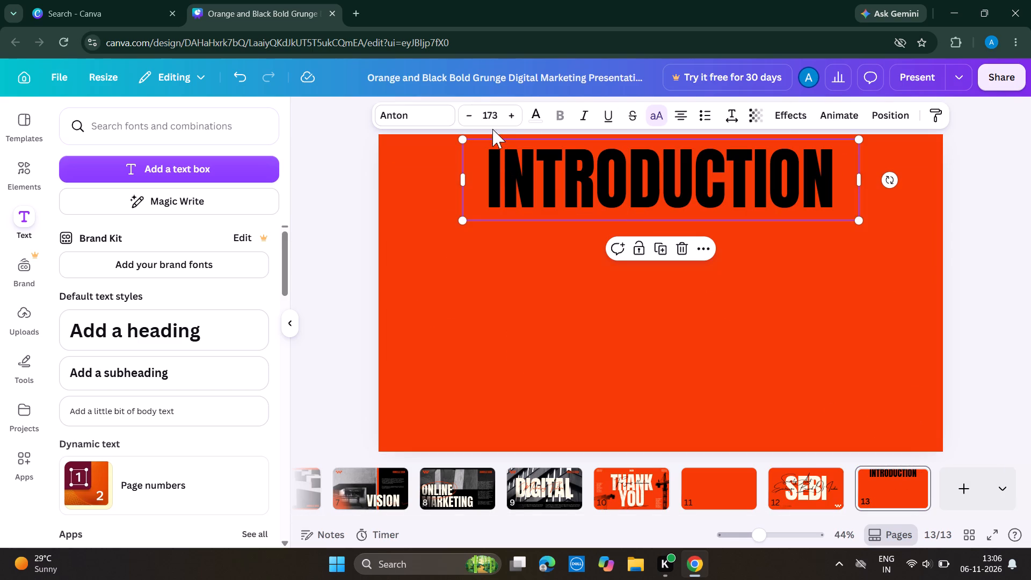
{"action": "triple_click", "coordinate": [469, 118]}
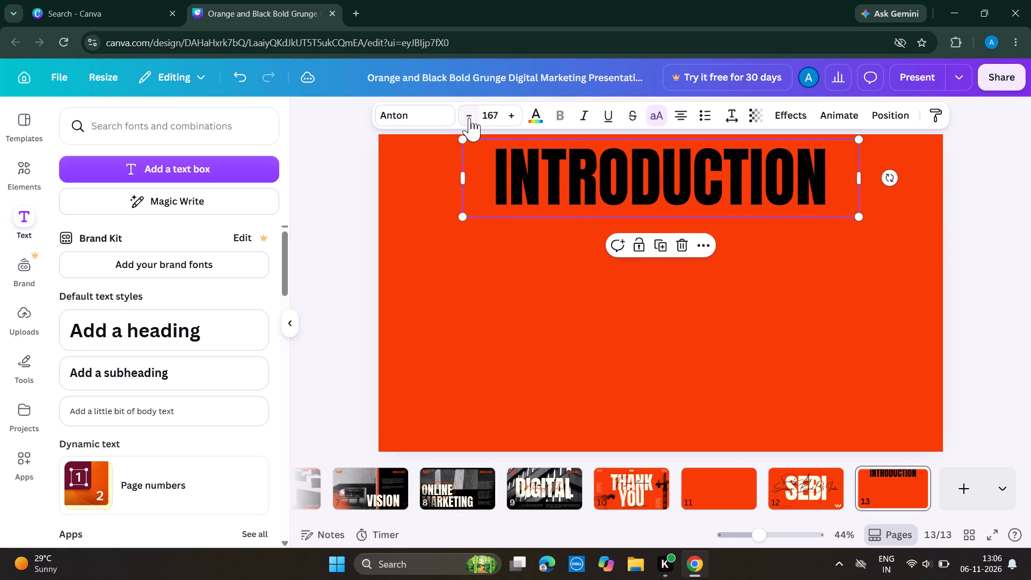
{"action": "triple_click", "coordinate": [469, 118]}
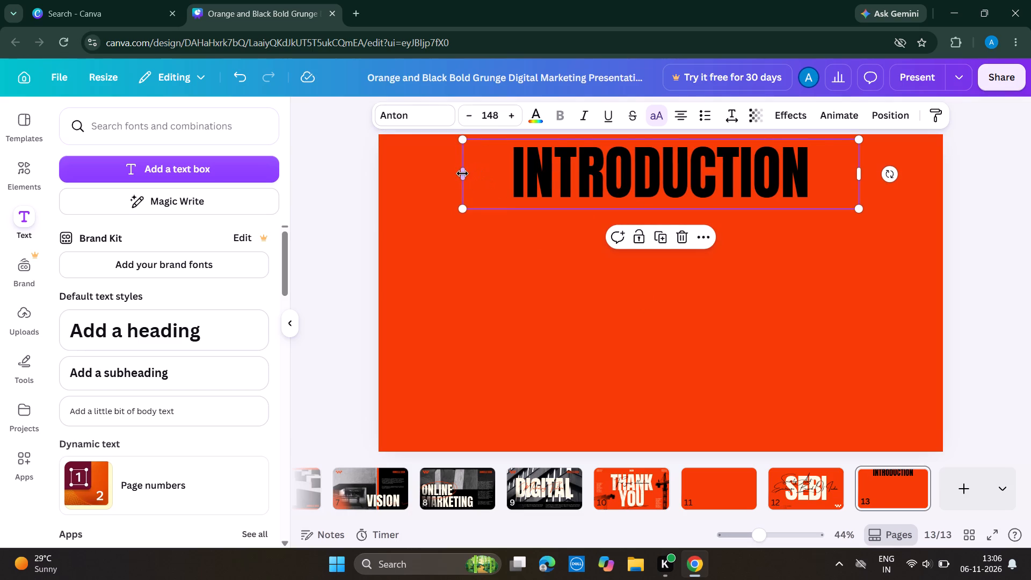
Narrow the INTRODUCTION text box from its left side and recentre the heading horizontally near the slide's top edge.
{"action": "left_click_drag", "start_coordinate": [462, 173], "coordinate": [529, 170]}
{"action": "left_click_drag", "start_coordinate": [703, 168], "coordinate": [673, 169]}
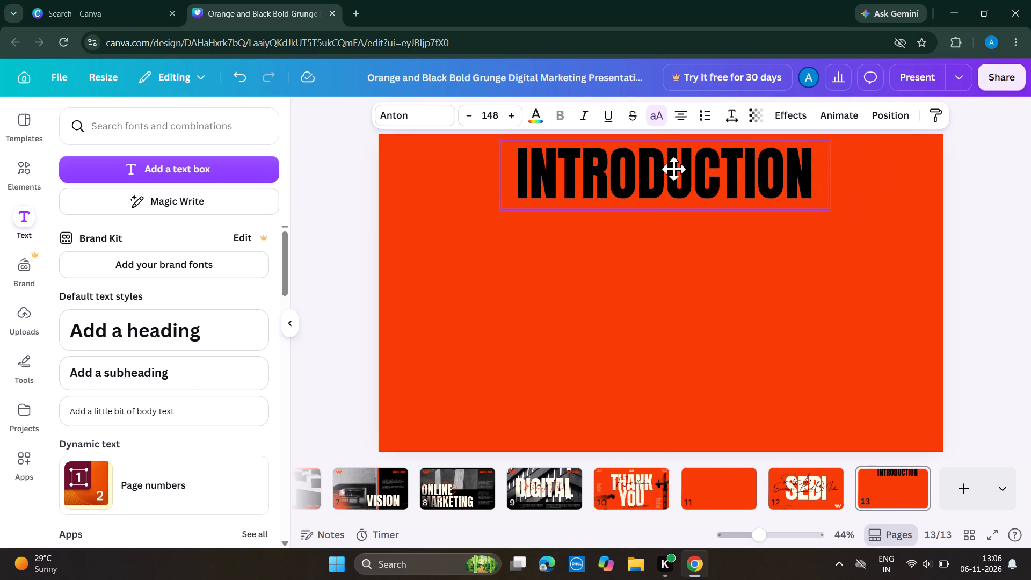
{"action": "left_click_drag", "start_coordinate": [673, 169], "coordinate": [672, 169]}
{"action": "left_click", "coordinate": [800, 252]}
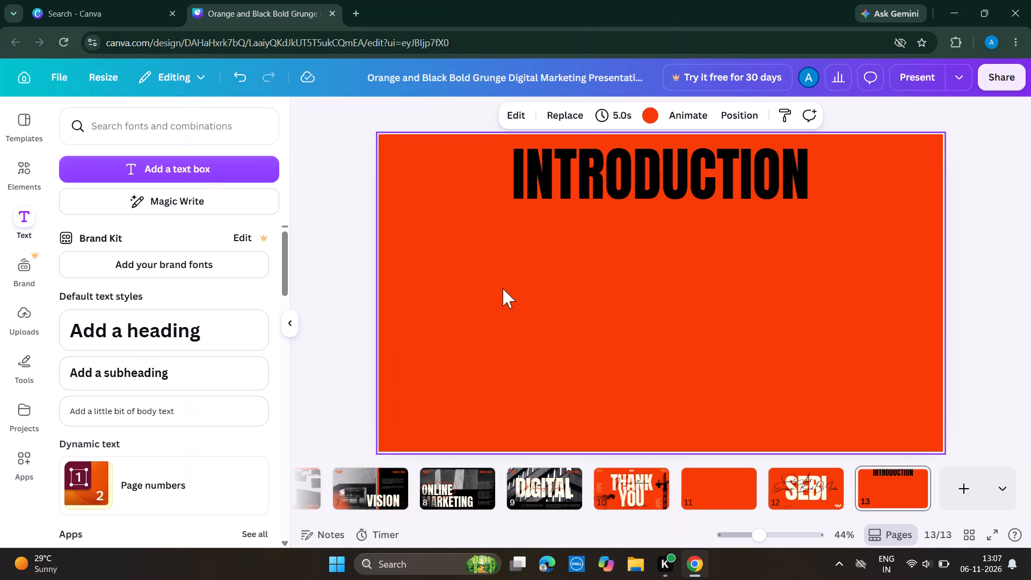
Add a new text box below the INTRODUCTION heading on slide 13 and enlarge it to font size 52.5.
{"action": "scroll", "coordinate": [503, 288], "scroll_direction": "down", "scroll_amount": 1}
{"action": "scroll", "coordinate": [503, 288], "scroll_direction": "up", "scroll_amount": 1}
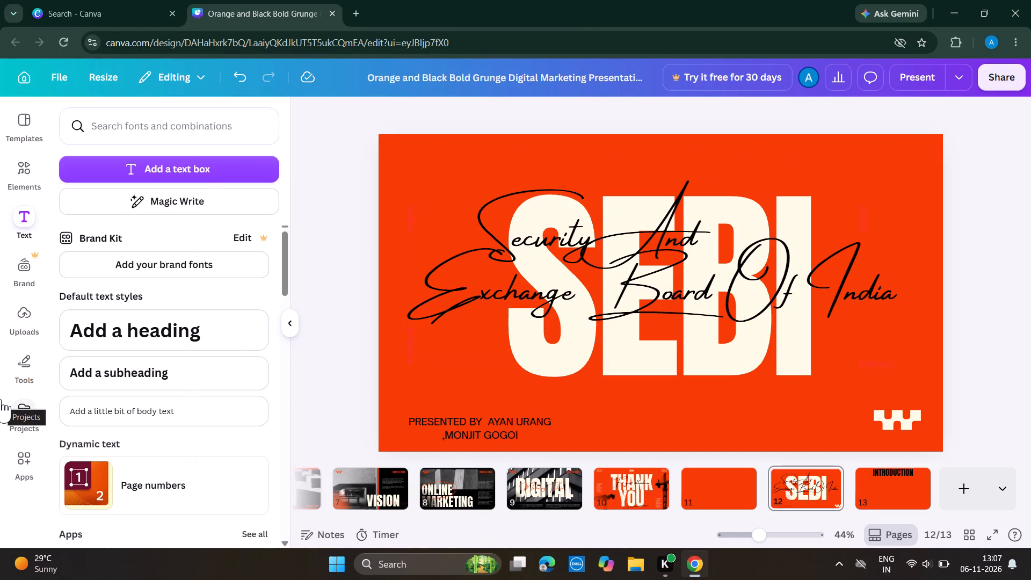
{"action": "left_click", "coordinate": [885, 474]}
{"action": "left_click", "coordinate": [155, 158]}
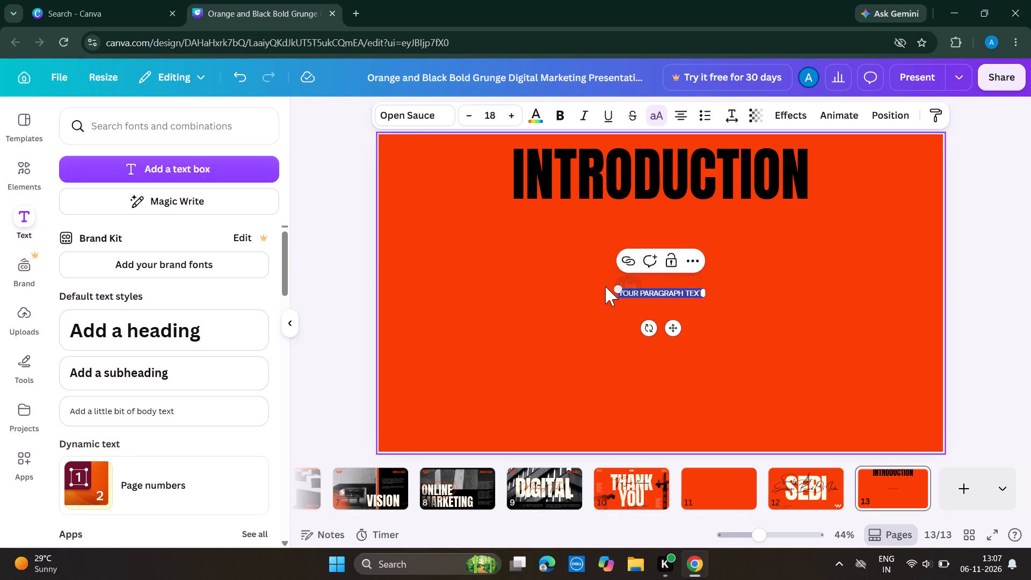
{"action": "left_click_drag", "start_coordinate": [612, 288], "coordinate": [453, 228]}
Delete all of the placeholder wording from the new text box beneath the INTRODUCTION heading.
{"action": "left_click", "coordinate": [695, 286]}
{"action": "left_click", "coordinate": [695, 286]}
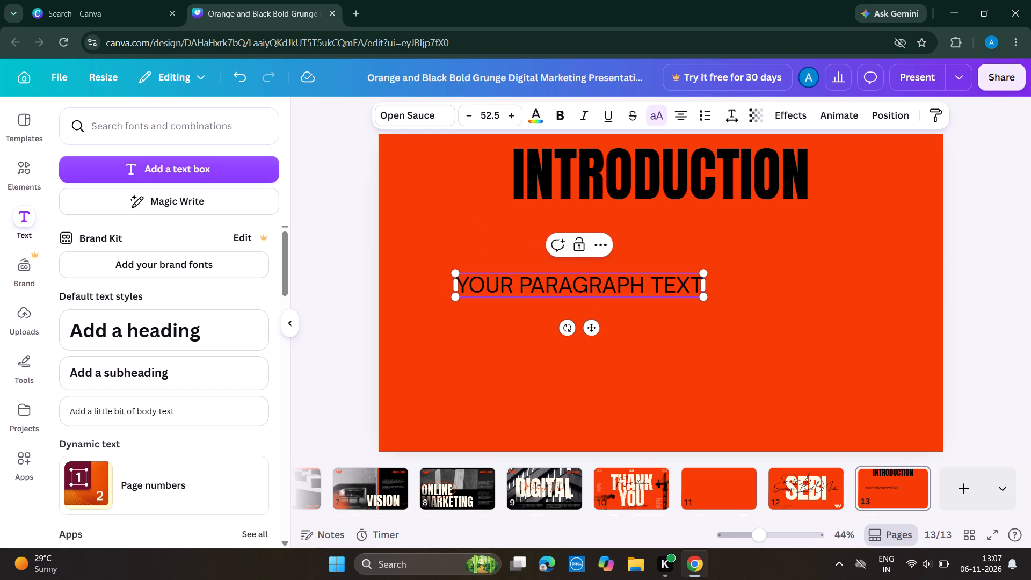
{"action": "left_click", "coordinate": [694, 280]}
{"action": "left_click_drag", "start_coordinate": [694, 285], "coordinate": [713, 284]}
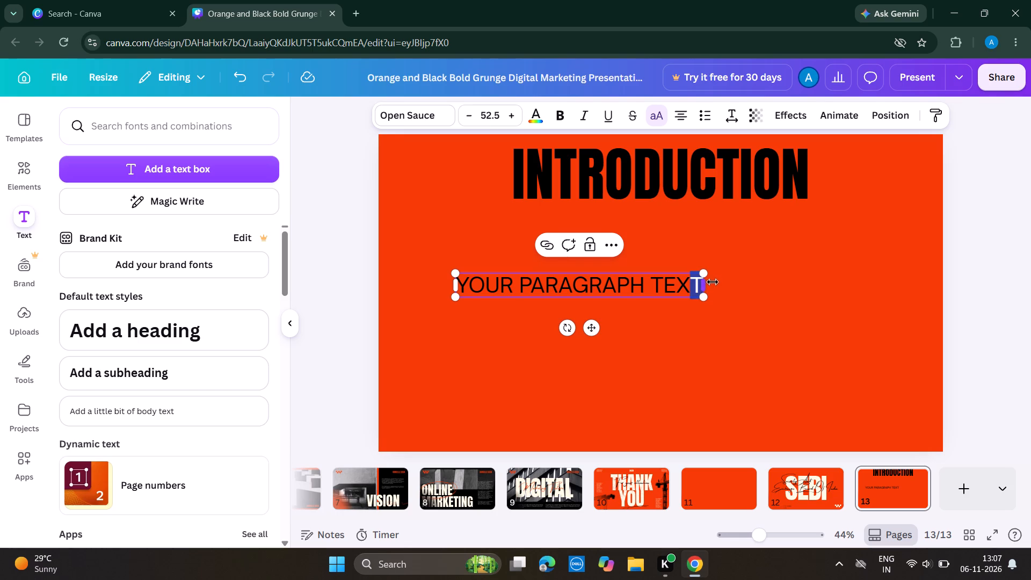
{"action": "left_click", "coordinate": [699, 290]}
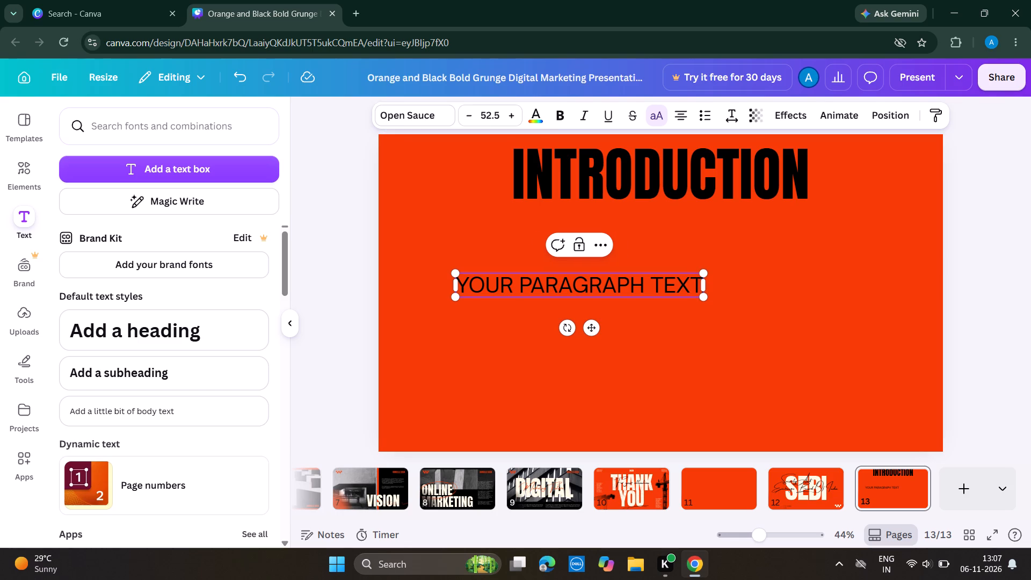
{"action": "left_click", "coordinate": [699, 280]}
{"action": "key", "text": "BackSpace"}
{"action": "key", "text": "BackSpace"}
{"action": "key", "text": "BackSpace"}
{"action": "key", "text": "BackSpace"}
{"action": "key", "text": "BackSpace"}
{"action": "key", "text": "BackSpace"}
{"action": "key", "text": "BackSpace"}
{"action": "key", "text": "BackSpace"}
{"action": "key", "text": "BackSpace"}
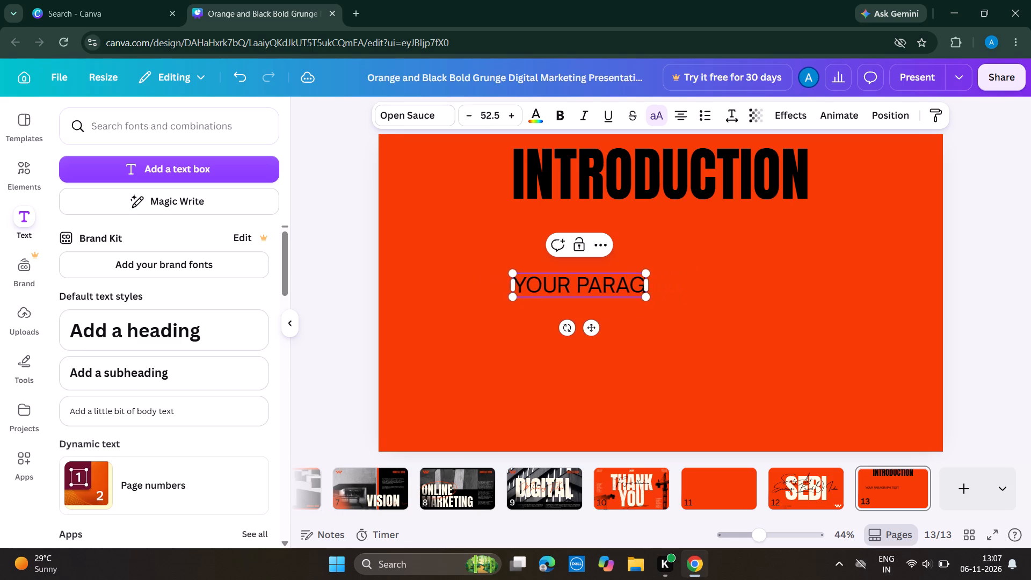
{"action": "key", "text": "BackSpace"}
{"action": "key", "text": "BackSpace"}
{"action": "key", "text": "BackSpace"}
{"action": "key", "text": "BackSpace"}
{"action": "key", "text": "BackSpace"}
{"action": "key", "text": "BackSpace"}
{"action": "key", "text": "BackSpace"}
{"action": "key", "text": "BackSpace"}
{"action": "key", "text": "BackSpace"}
{"action": "key", "text": "BackSpace"}
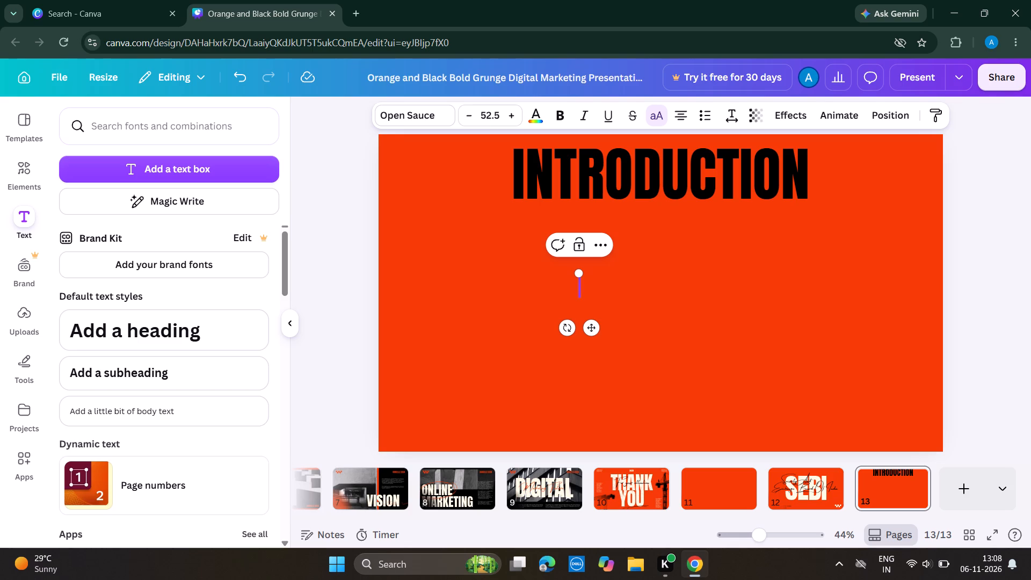
Enter the opening words "SECURITIES AND" in the emptied text box, followed by a space for more text.
{"action": "type", "text": "se"}
{"action": "type", "text": "curitiesx"}
{"action": "key", "text": "BackSpace"}
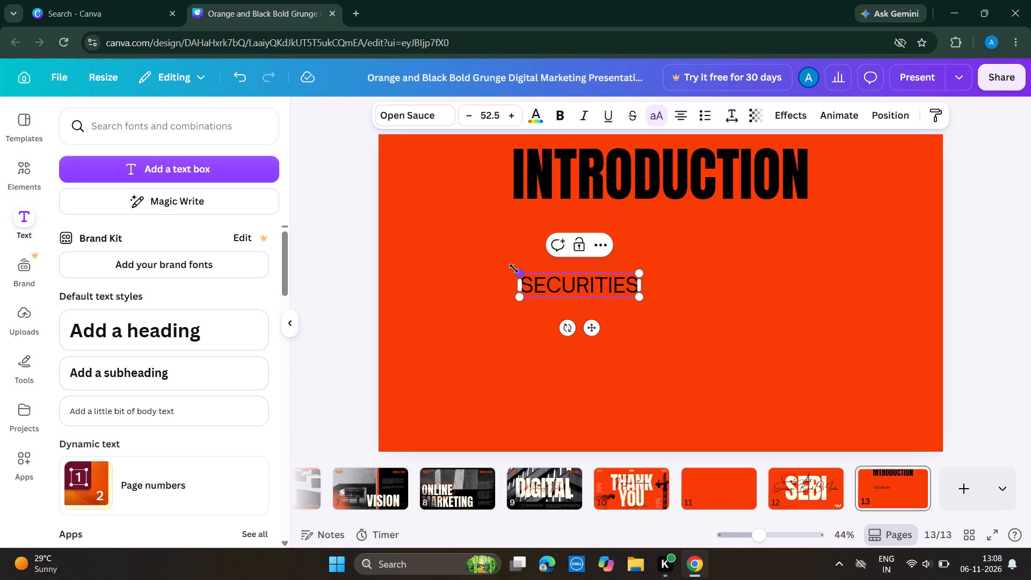
{"action": "left_click", "coordinate": [638, 282]}
{"action": "key", "text": "space"}
{"action": "type", "text": "and"}
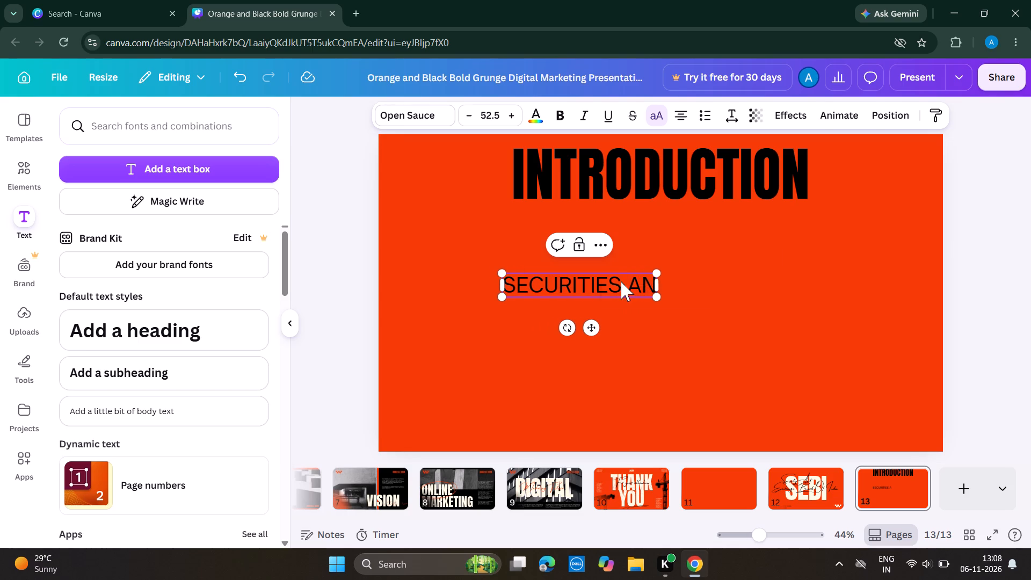
{"action": "key", "text": "space"}
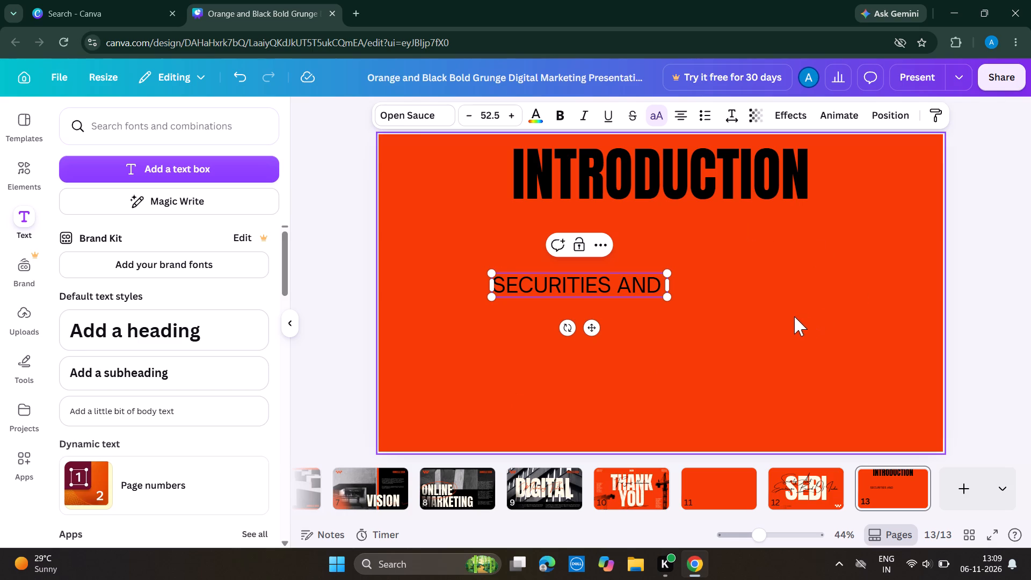
{"action": "left_click", "coordinate": [660, 283]}
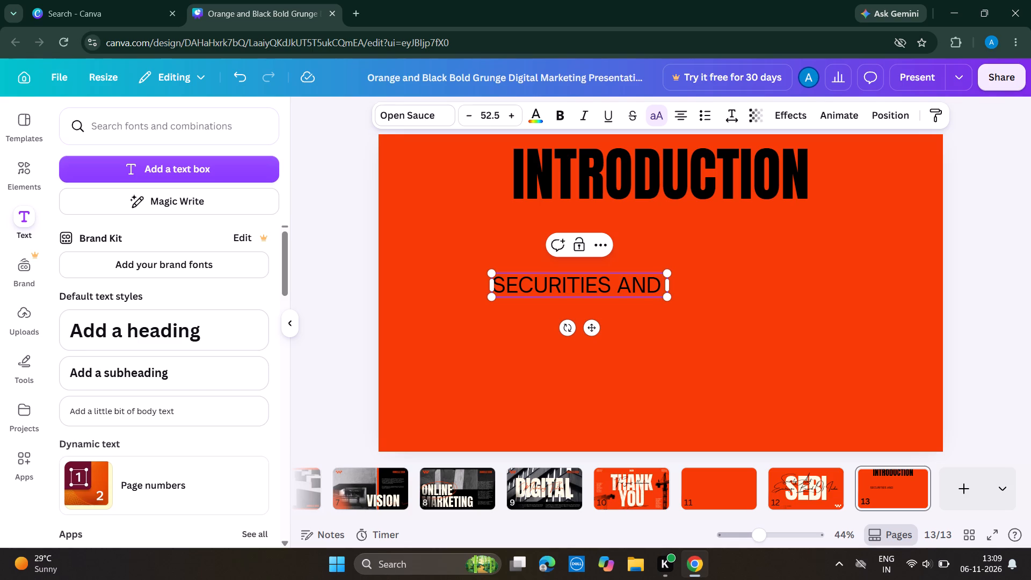
{"action": "key", "text": "space"}
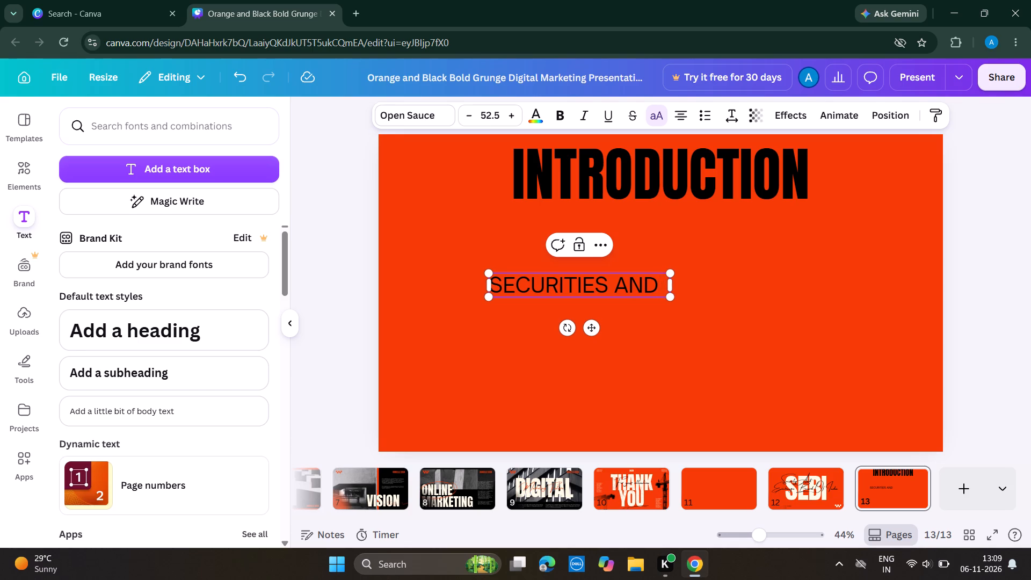
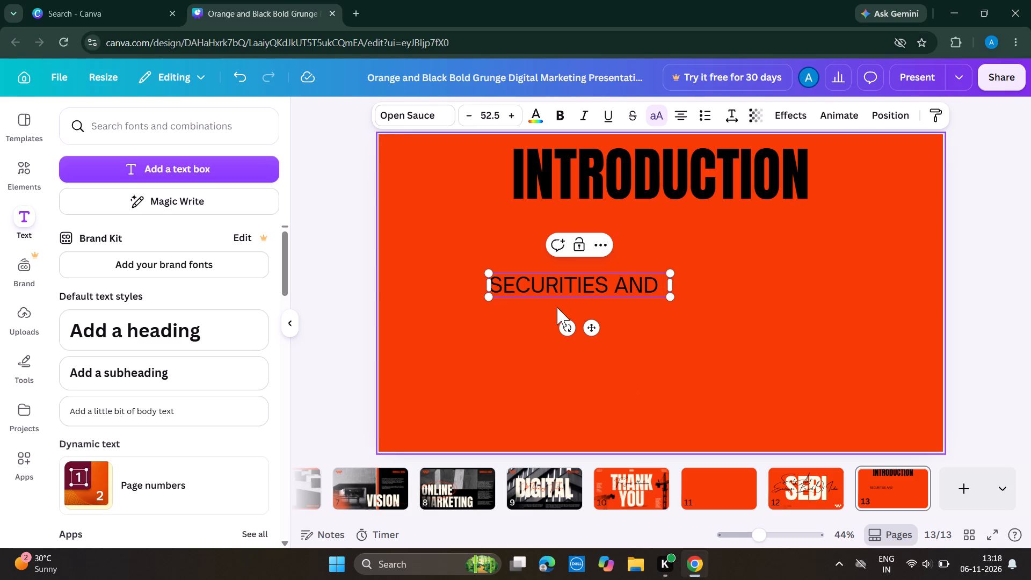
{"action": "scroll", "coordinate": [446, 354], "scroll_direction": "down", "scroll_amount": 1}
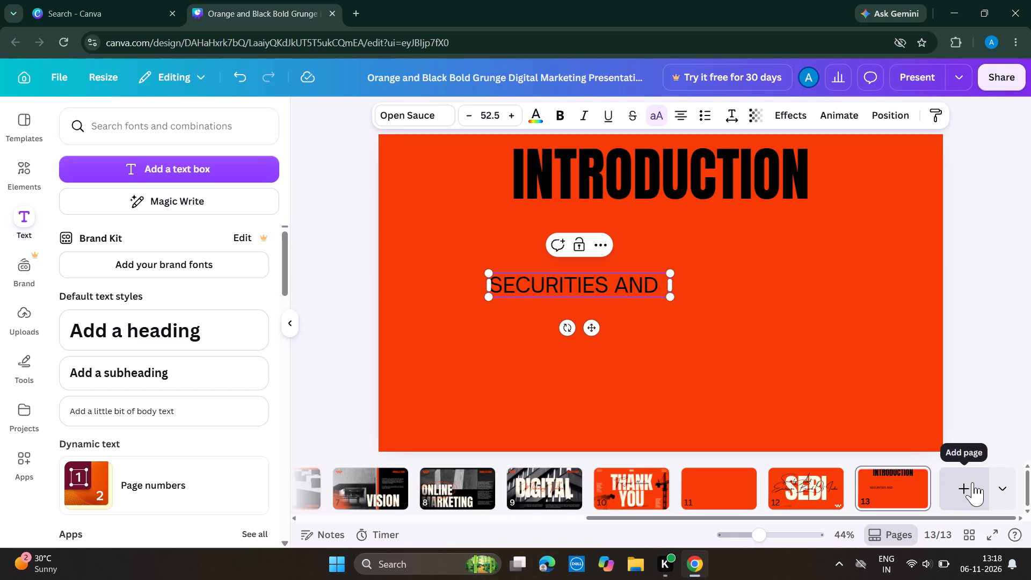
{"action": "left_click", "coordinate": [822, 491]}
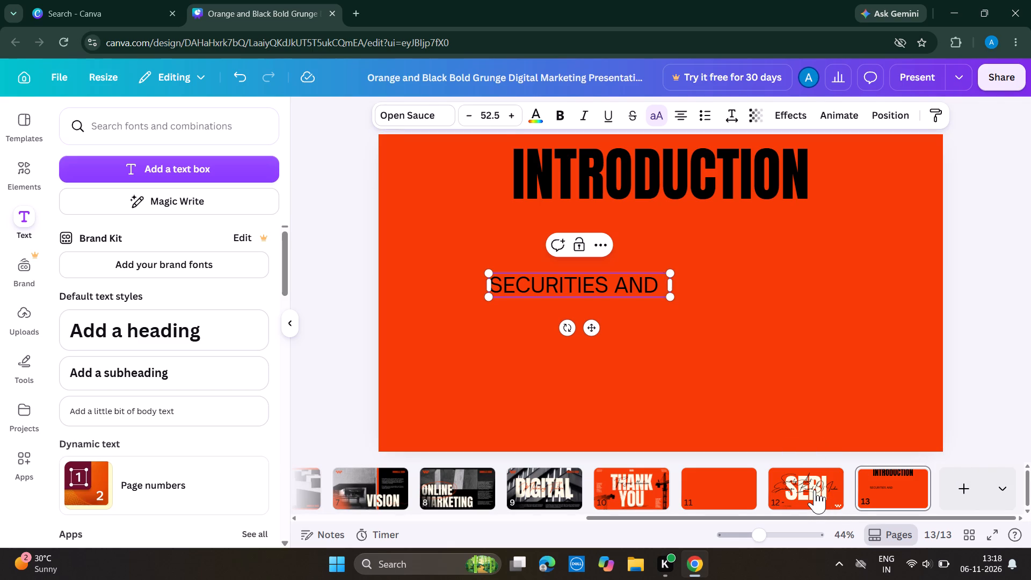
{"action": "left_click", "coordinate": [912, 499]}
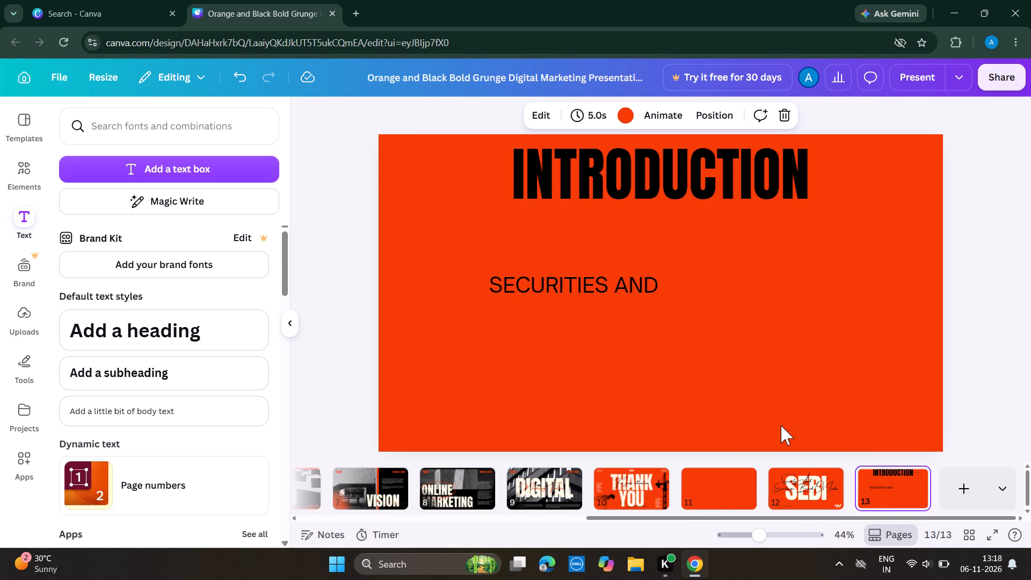
Make all of the "SECURITIES AND" text below the INTRODUCTION heading bold.
{"action": "left_click", "coordinate": [658, 286]}
{"action": "left_click", "coordinate": [658, 285]}
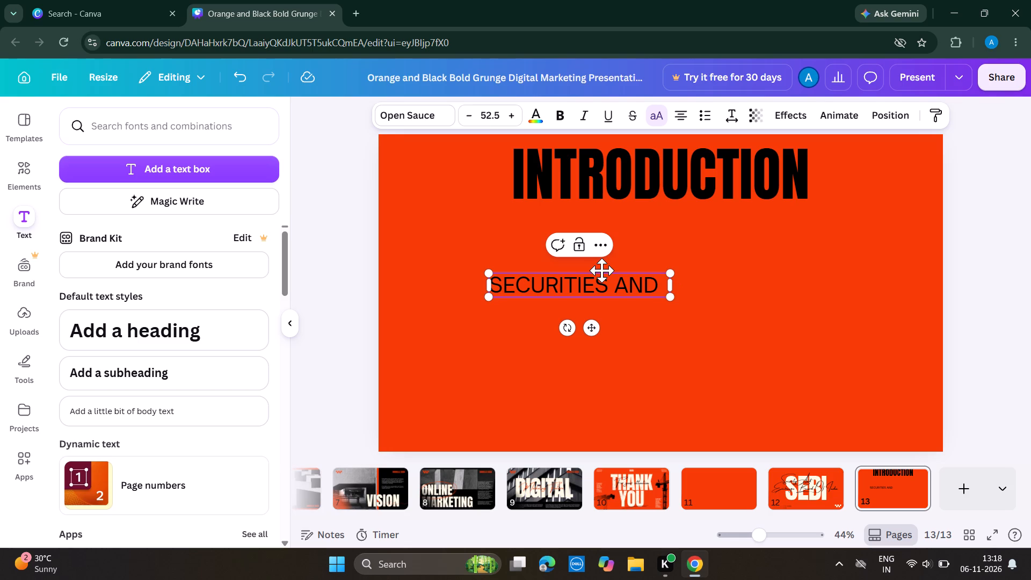
{"action": "left_click_drag", "start_coordinate": [490, 282], "coordinate": [621, 289]}
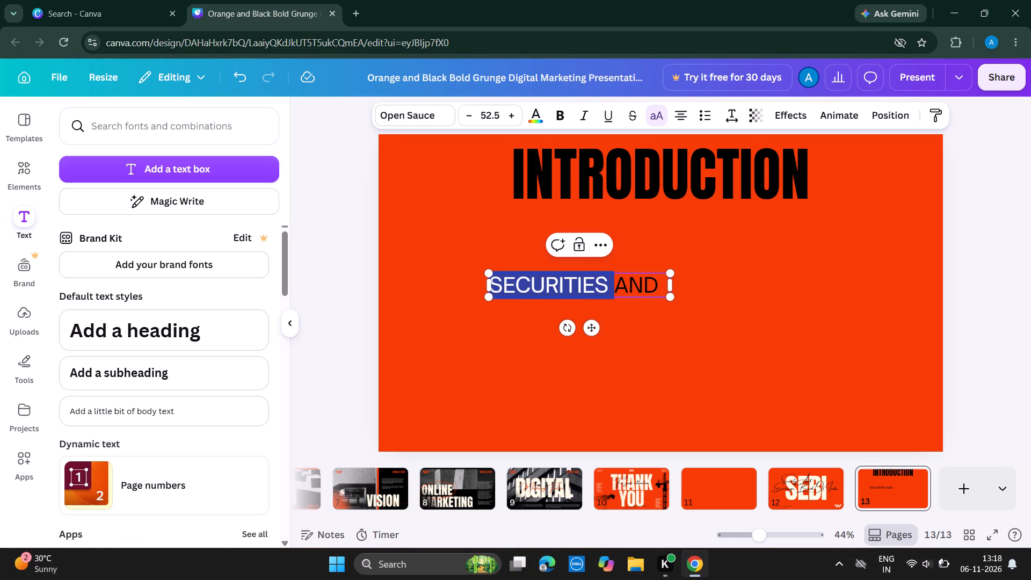
{"action": "left_click_drag", "start_coordinate": [621, 289], "coordinate": [716, 300]}
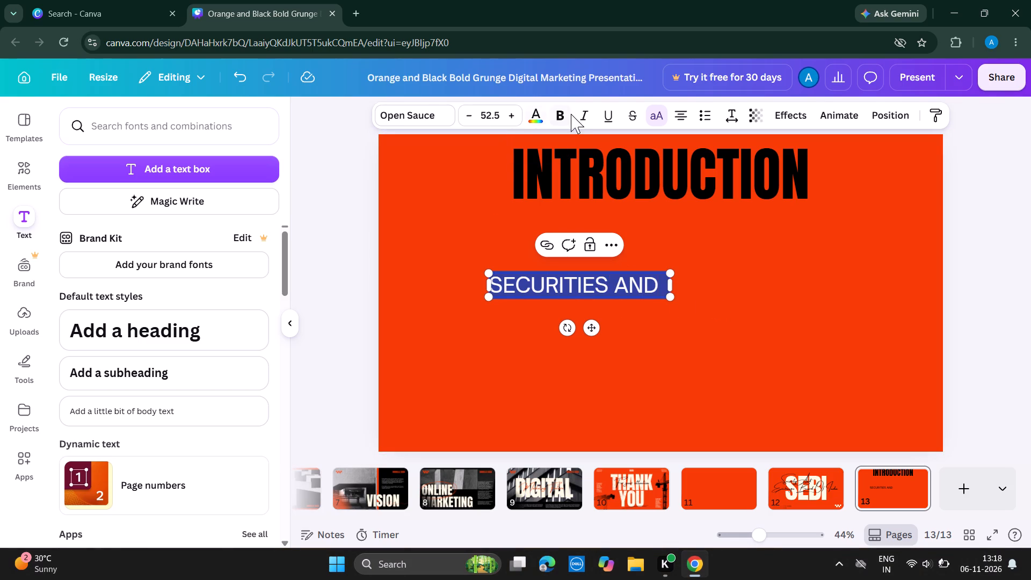
{"action": "left_click", "coordinate": [557, 117]}
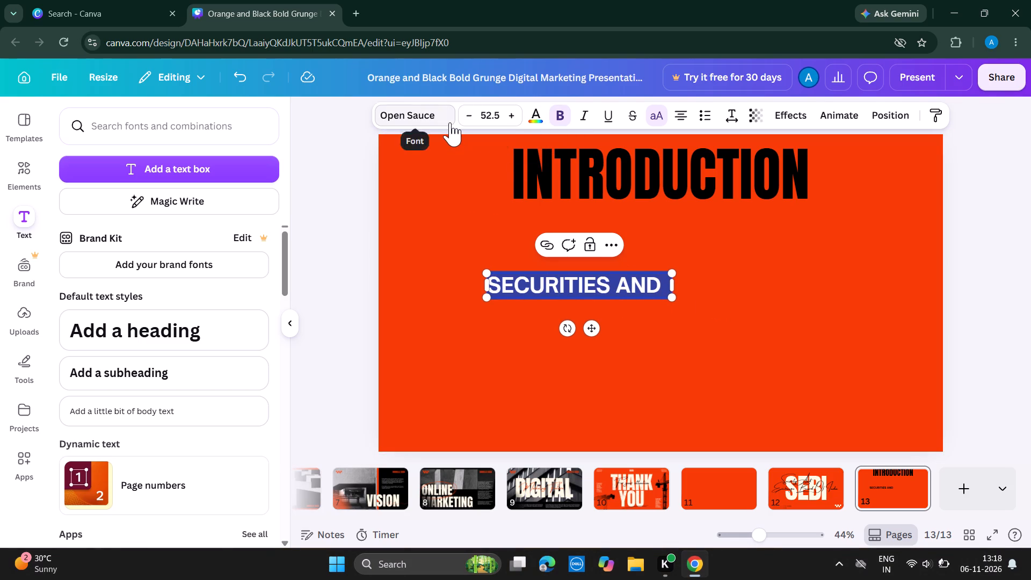
Try Anton and DM Sans on the selected "SECURITIES AND" text, and settle on the League Spartan font.
{"action": "left_click", "coordinate": [450, 122]}
{"action": "scroll", "coordinate": [195, 257], "scroll_direction": "up", "scroll_amount": 1}
{"action": "scroll", "coordinate": [195, 256], "scroll_direction": "down", "scroll_amount": 1}
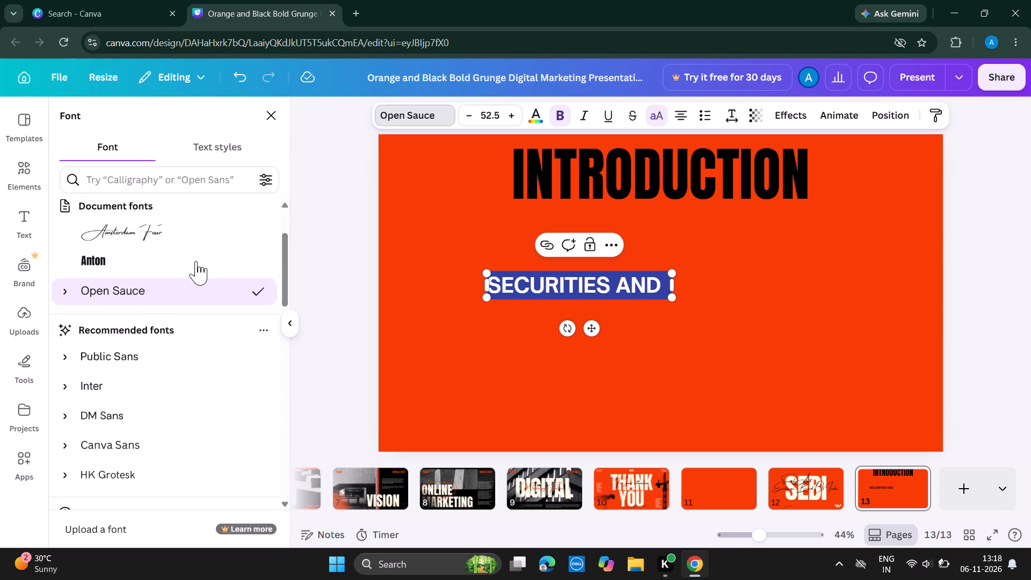
{"action": "left_click_drag", "start_coordinate": [287, 277], "coordinate": [297, 378]}
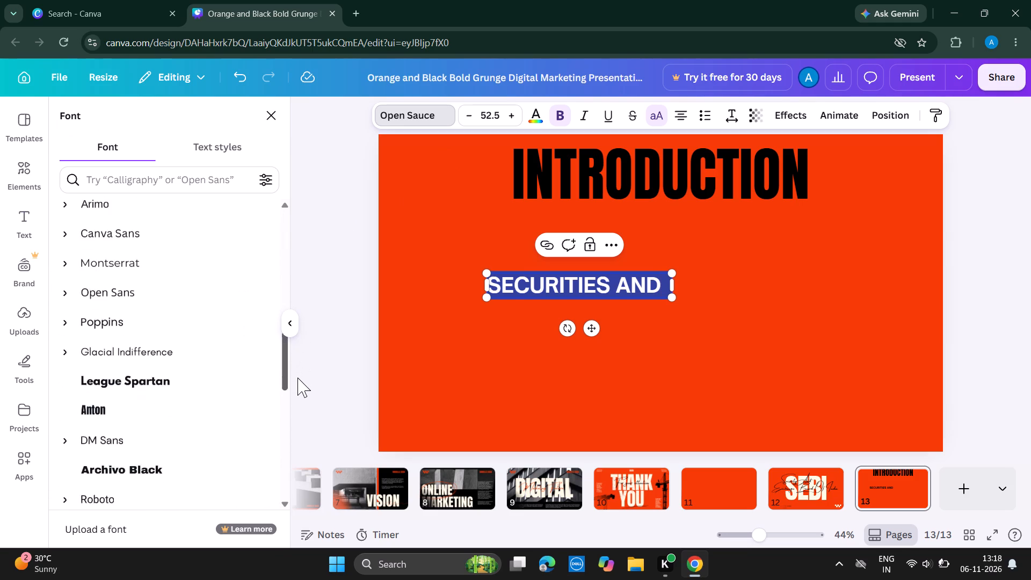
{"action": "left_click_drag", "start_coordinate": [297, 378], "coordinate": [298, 388]}
{"action": "left_click", "coordinate": [176, 310]}
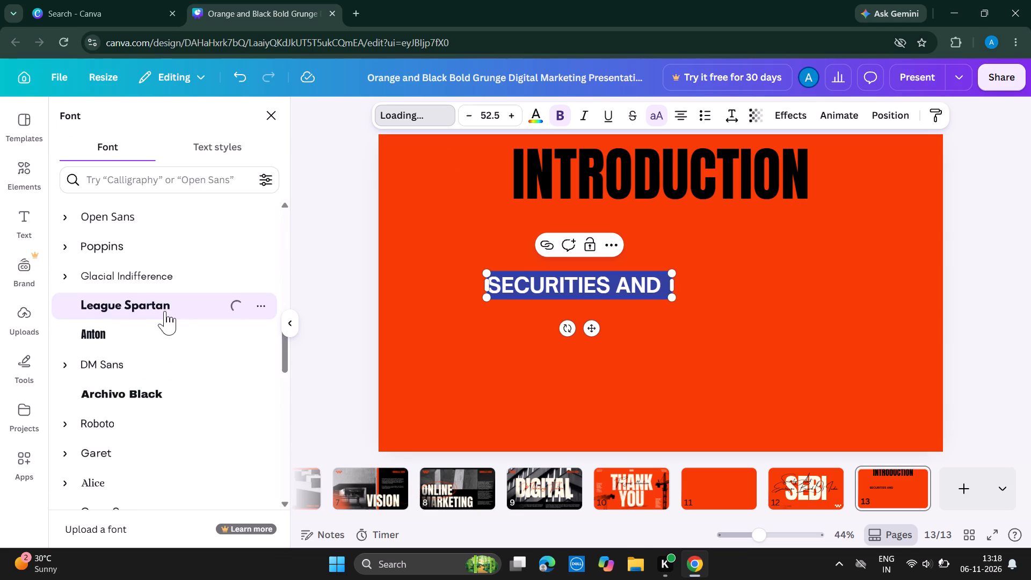
{"action": "left_click", "coordinate": [132, 329]}
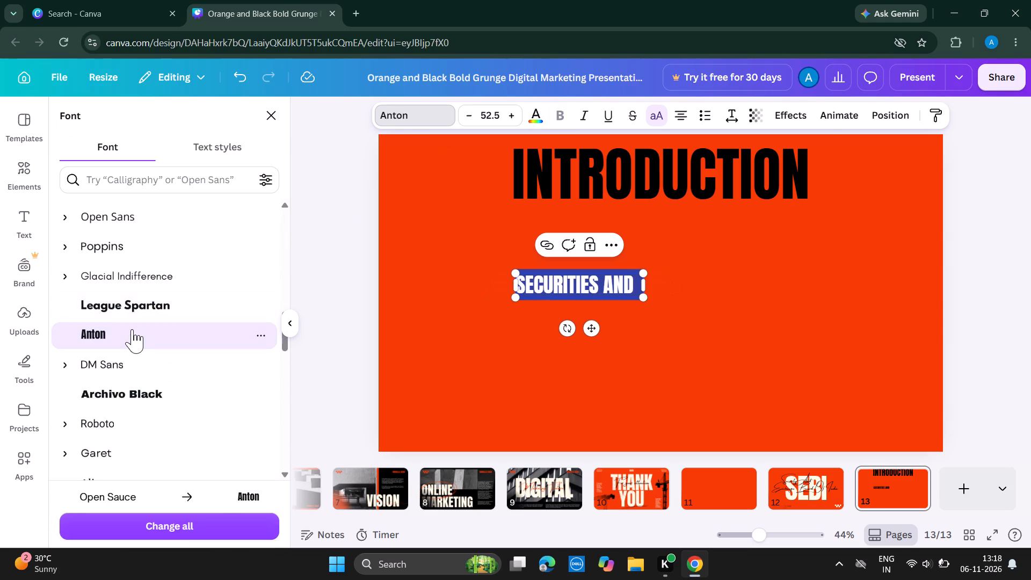
{"action": "left_click", "coordinate": [135, 359]}
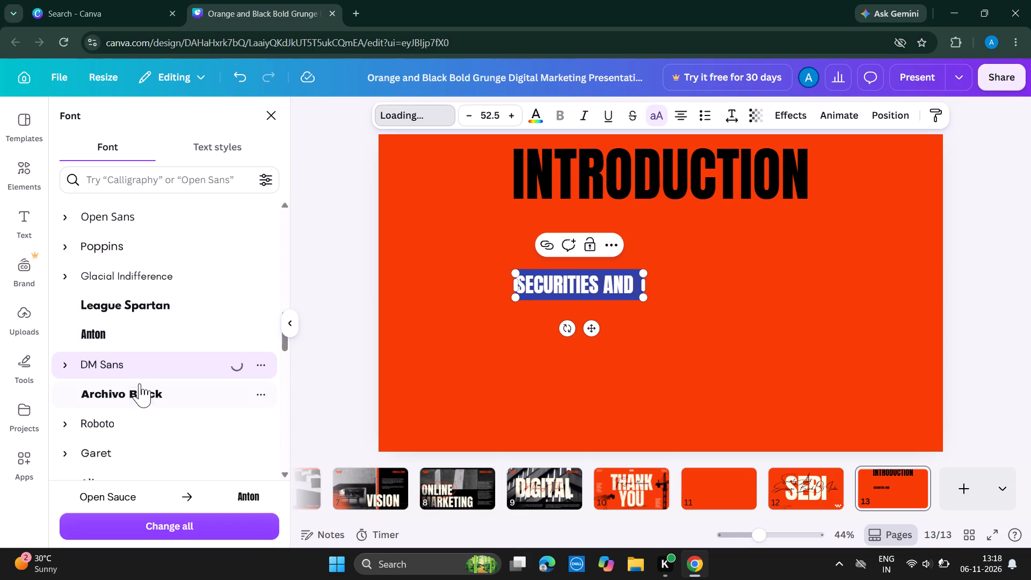
{"action": "left_click", "coordinate": [145, 325]}
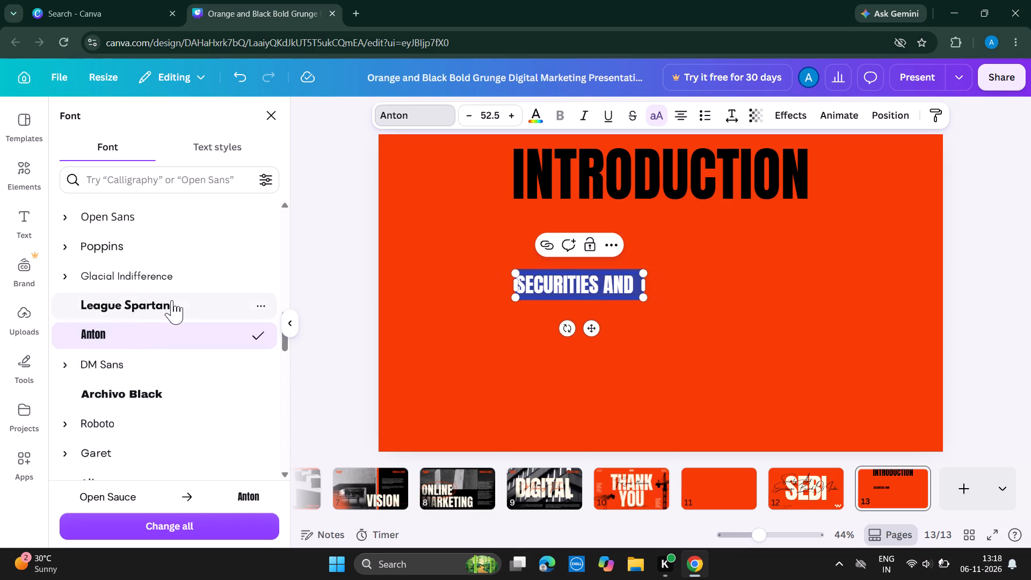
{"action": "left_click", "coordinate": [172, 300]}
{"action": "left_click", "coordinate": [699, 338]}
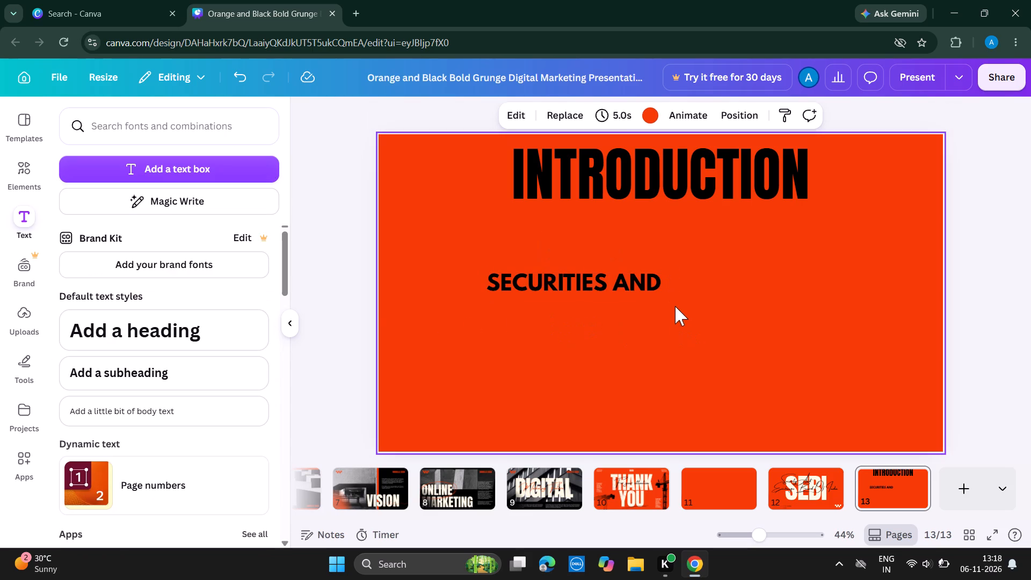
Resume editing at the end of "SECURITIES AND" and add another space for continuing the text.
{"action": "left_click", "coordinate": [659, 284]}
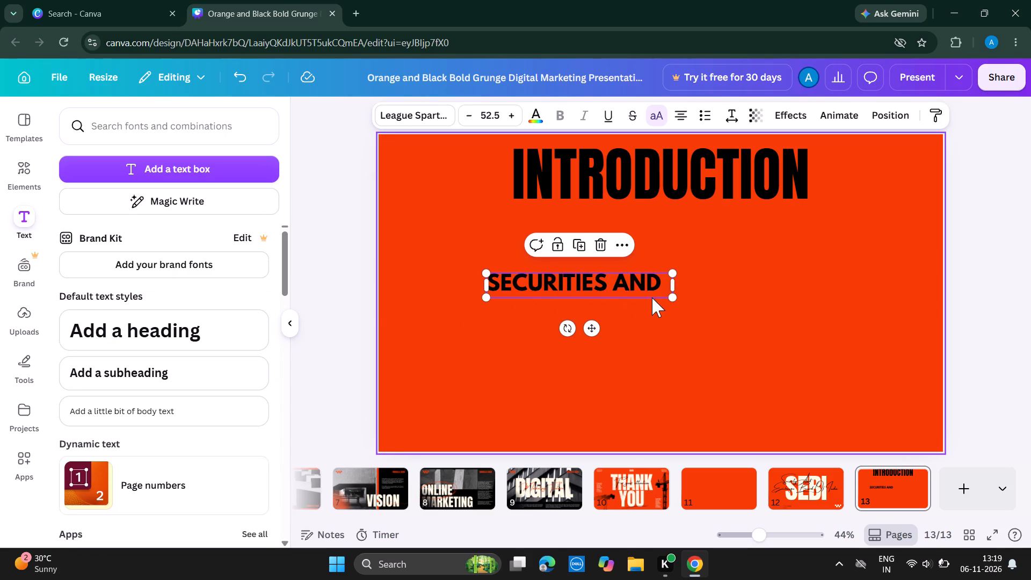
{"action": "left_click", "coordinate": [658, 288]}
{"action": "key", "text": "space"}
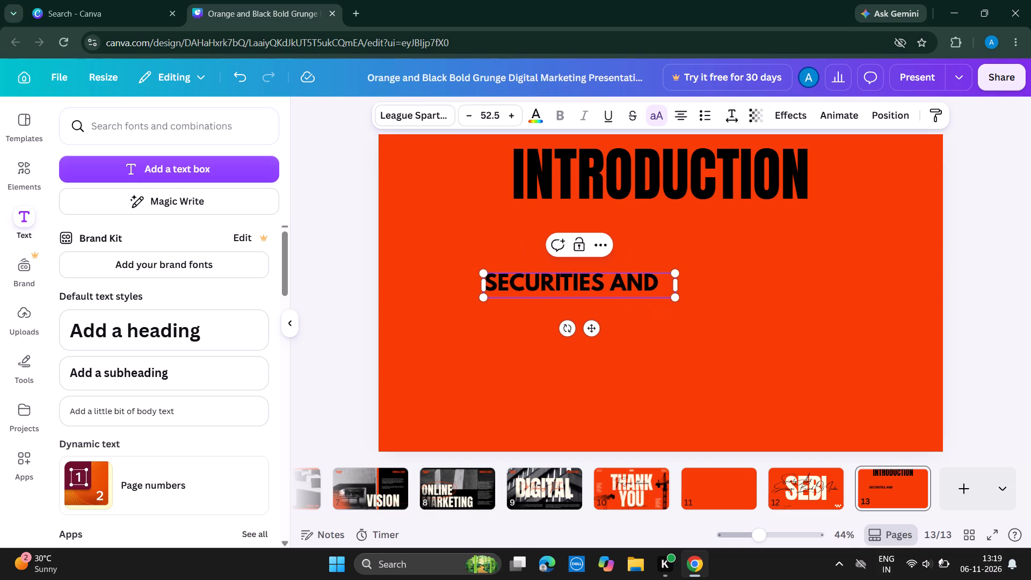
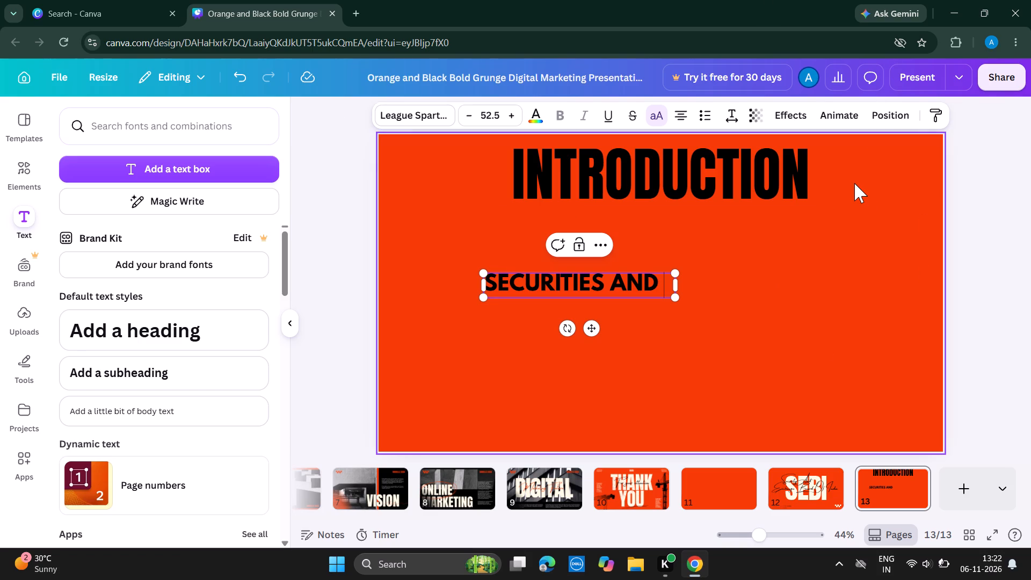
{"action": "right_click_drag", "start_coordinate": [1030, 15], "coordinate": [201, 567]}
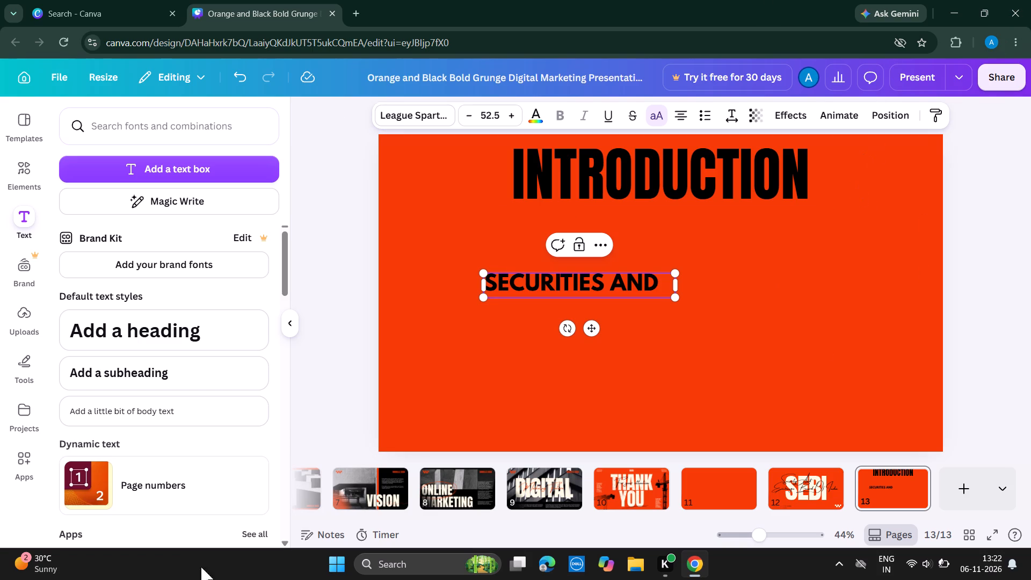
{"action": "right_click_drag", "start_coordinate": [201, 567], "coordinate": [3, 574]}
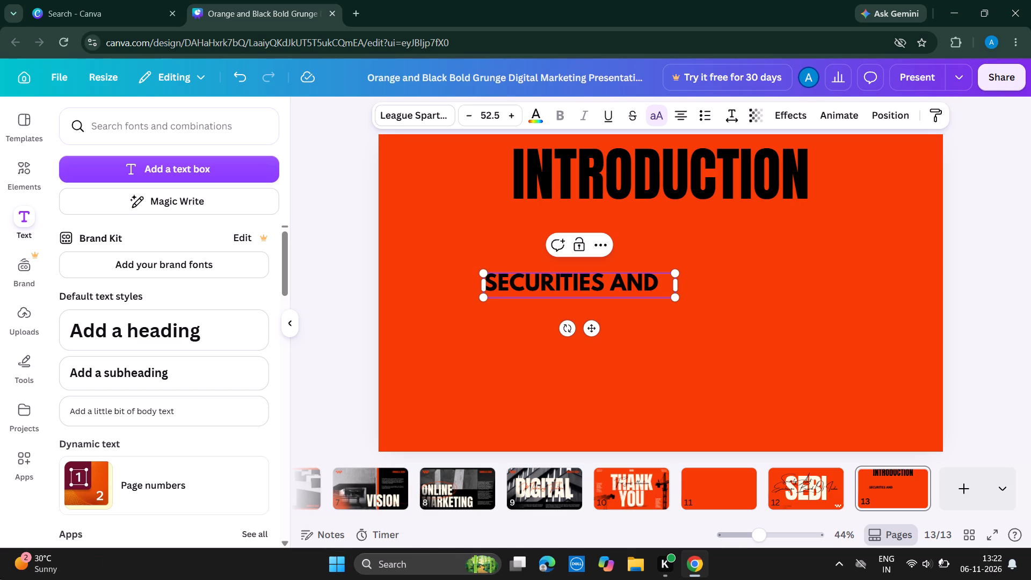
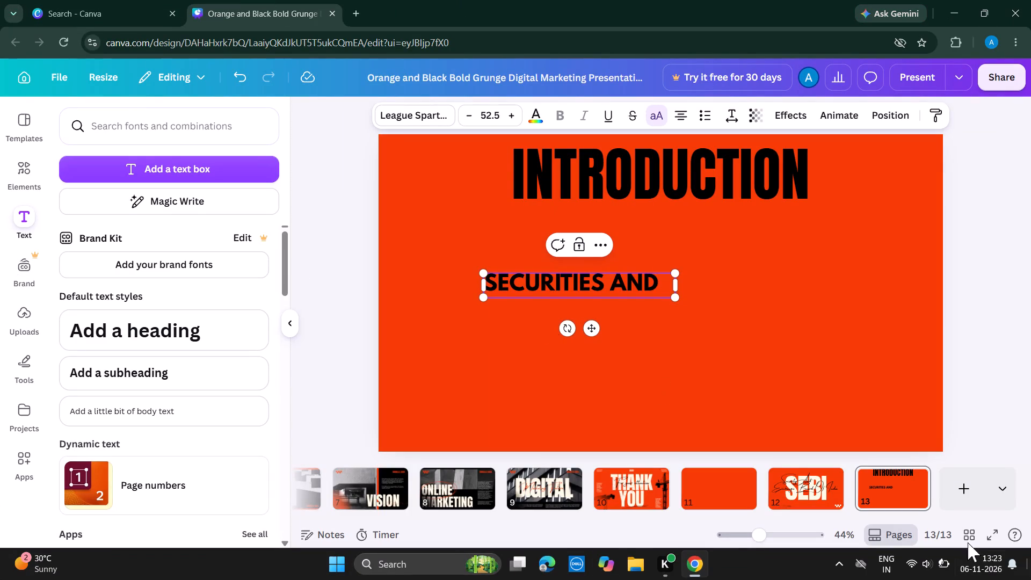
Delete all of the "SECURITIES AND" body text on the INTRODUCTION slide.
{"action": "left_click", "coordinate": [728, 269]}
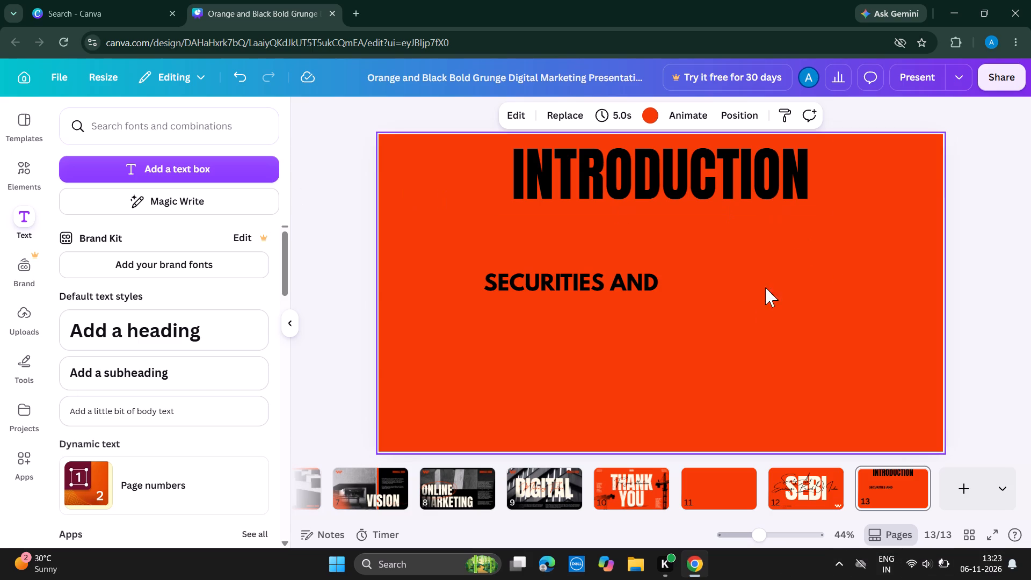
{"action": "left_click", "coordinate": [612, 273]}
{"action": "left_click", "coordinate": [659, 278]}
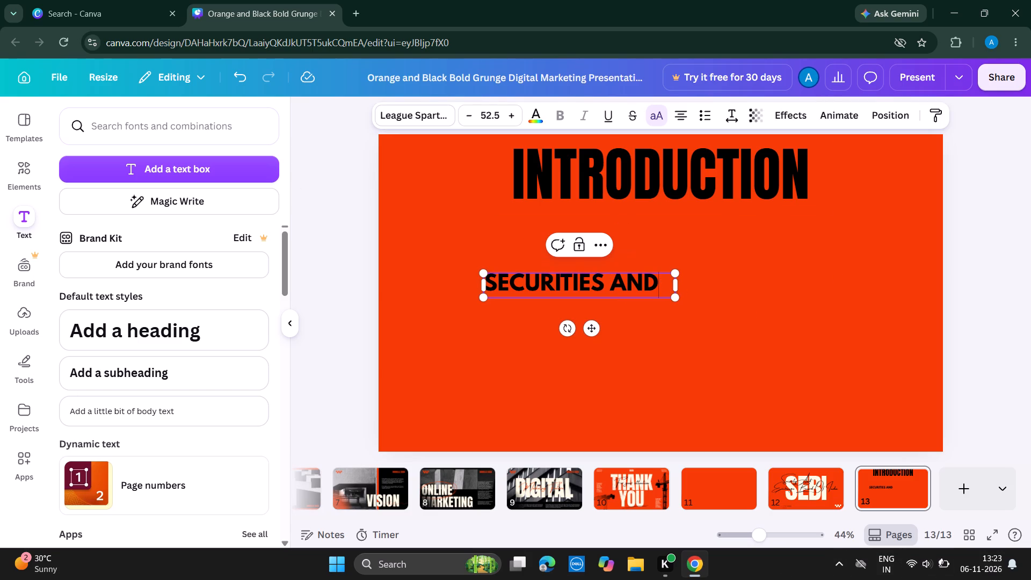
{"action": "left_click", "coordinate": [662, 278]}
{"action": "key", "text": "BackSpace"}
{"action": "key", "text": "BackSpace"}
{"action": "key", "text": "BackSpace"}
{"action": "key", "text": "BackSpace"}
{"action": "key", "text": "BackSpace"}
{"action": "key", "text": "BackSpace"}
{"action": "key", "text": "BackSpace"}
{"action": "key", "text": "BackSpace"}
{"action": "key", "text": "BackSpace"}
{"action": "key", "text": "BackSpace"}
{"action": "key", "text": "BackSpace"}
{"action": "key", "text": "BackSpace"}
{"action": "key", "text": "BackSpace"}
{"action": "key", "text": "BackSpace"}
{"action": "key", "text": "BackSpace"}
{"action": "key", "text": "BackSpace"}
{"action": "key", "text": "BackSpace"}
{"action": "key", "text": "BackSpace"}
{"action": "key", "text": "BackSpace"}
{"action": "key", "text": "BackSpace"}
{"action": "key", "text": "BackSpace"}
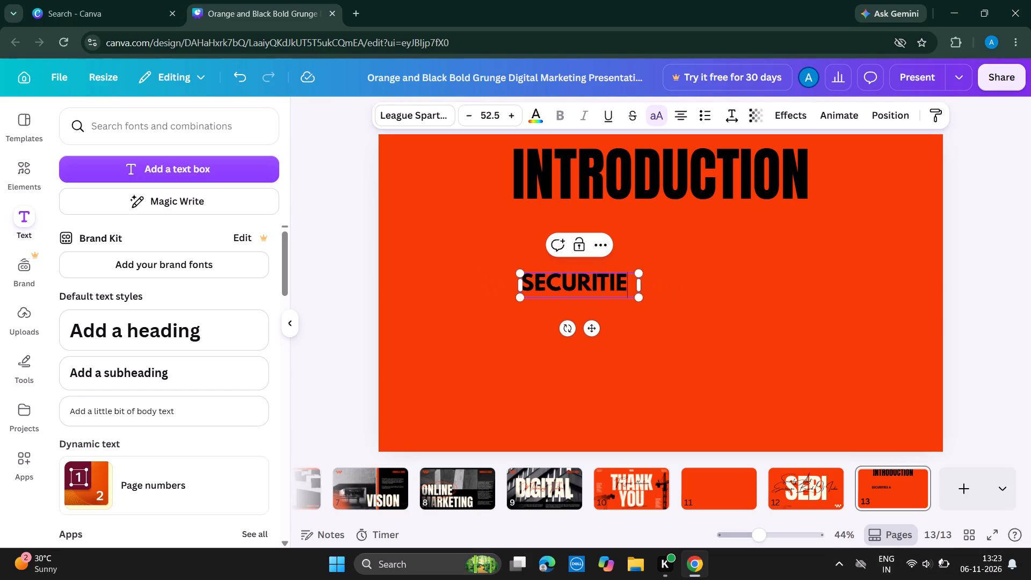
{"action": "key", "text": "BackSpace"}
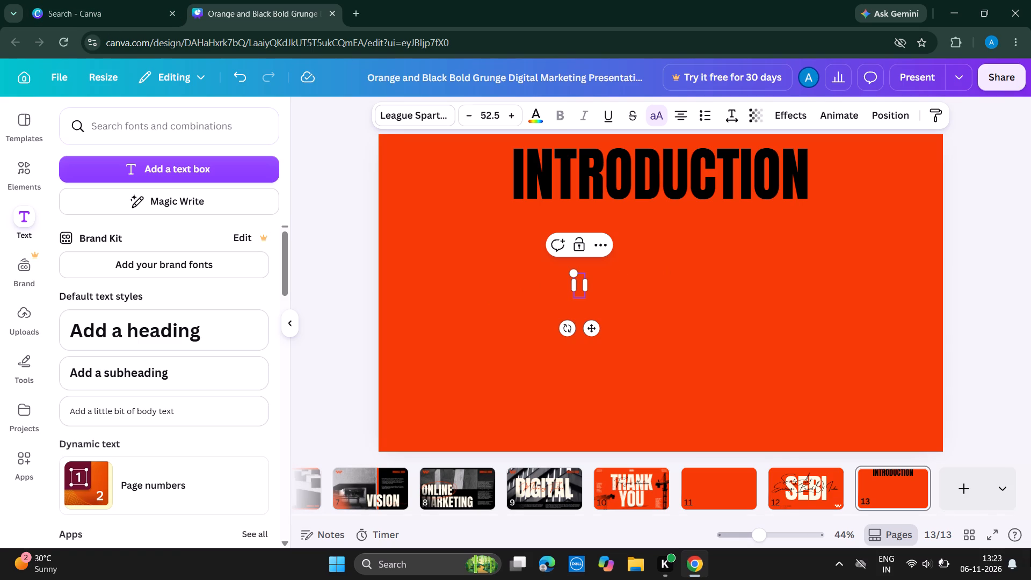
Reduce the font size of the script subtitle "Security And Exchange Board Of India" on the SEBI title slide to 92.7.
{"action": "left_click", "coordinate": [793, 487]}
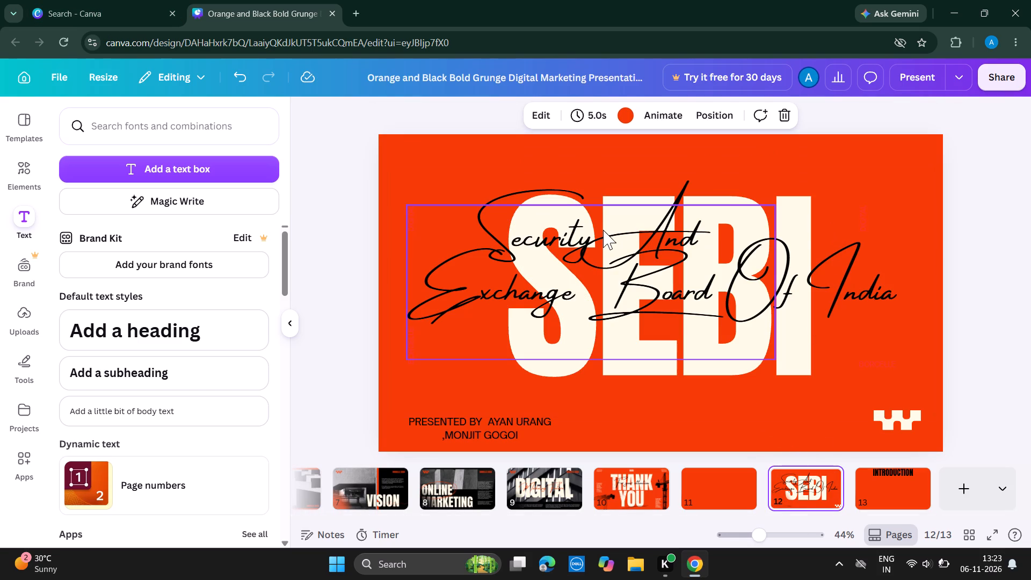
{"action": "left_click", "coordinate": [637, 240]}
{"action": "left_click", "coordinate": [850, 274]}
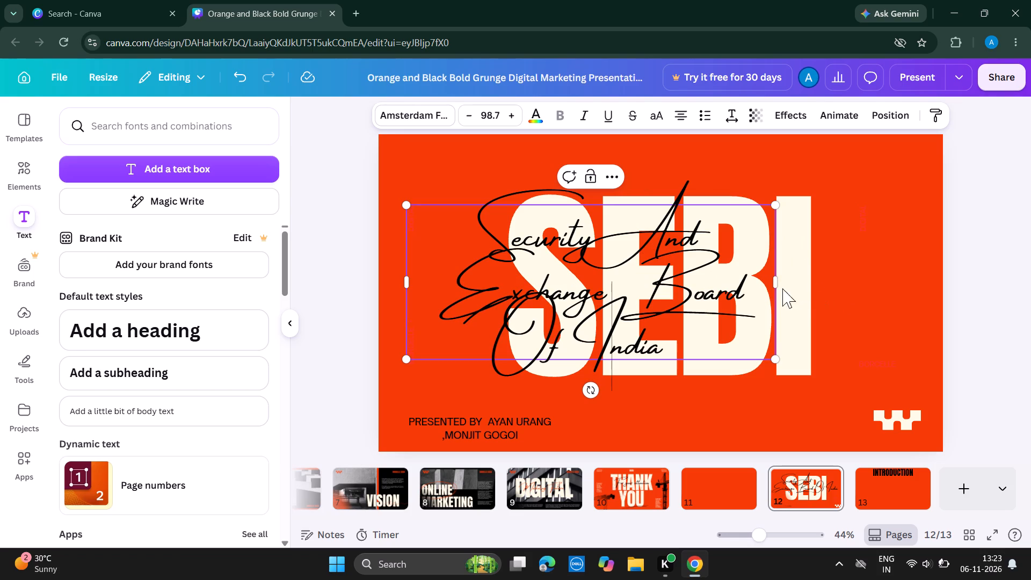
{"action": "left_click", "coordinate": [885, 245]}
{"action": "left_click", "coordinate": [690, 359]}
{"action": "left_click", "coordinate": [696, 336]}
{"action": "left_click", "coordinate": [696, 336]}
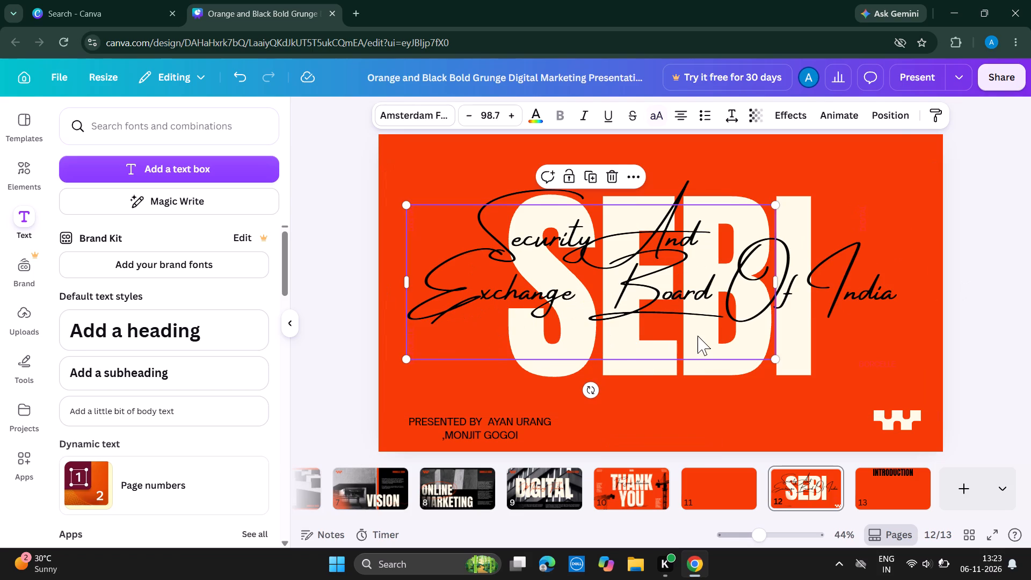
{"action": "left_click", "coordinate": [698, 336]}
{"action": "double_click", "coordinate": [698, 336]}
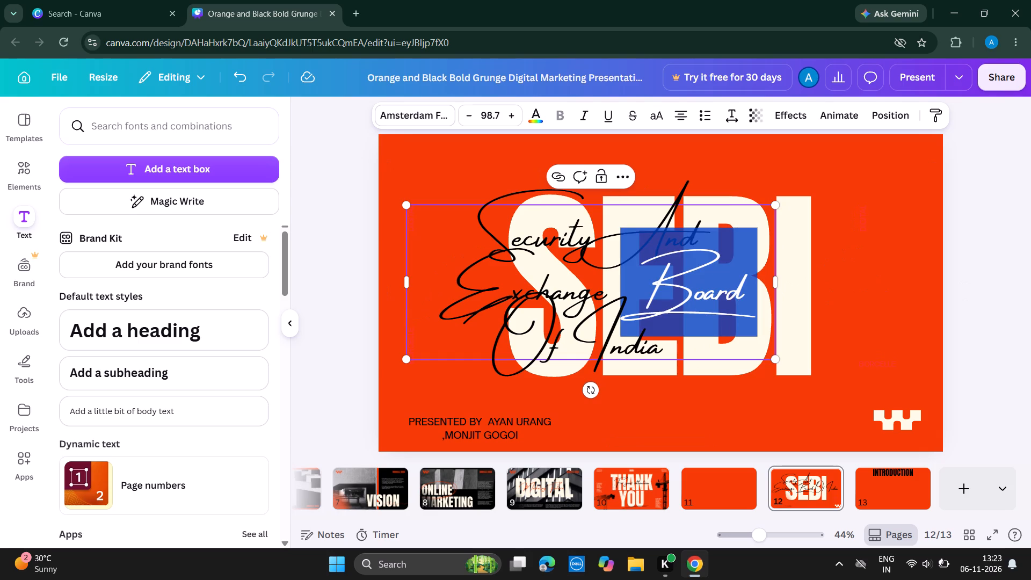
{"action": "left_click", "coordinate": [847, 302]}
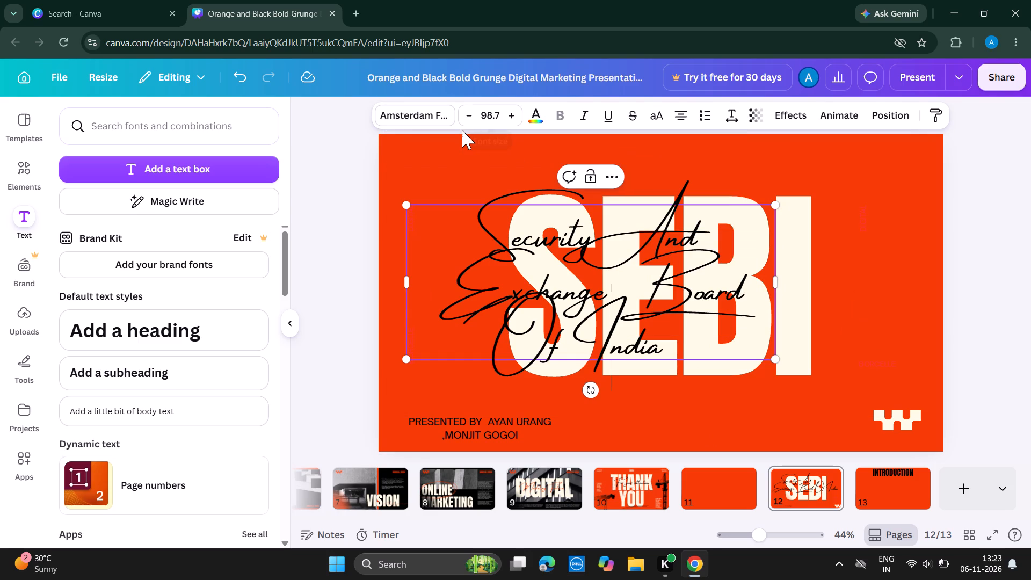
{"action": "left_click", "coordinate": [473, 115]}
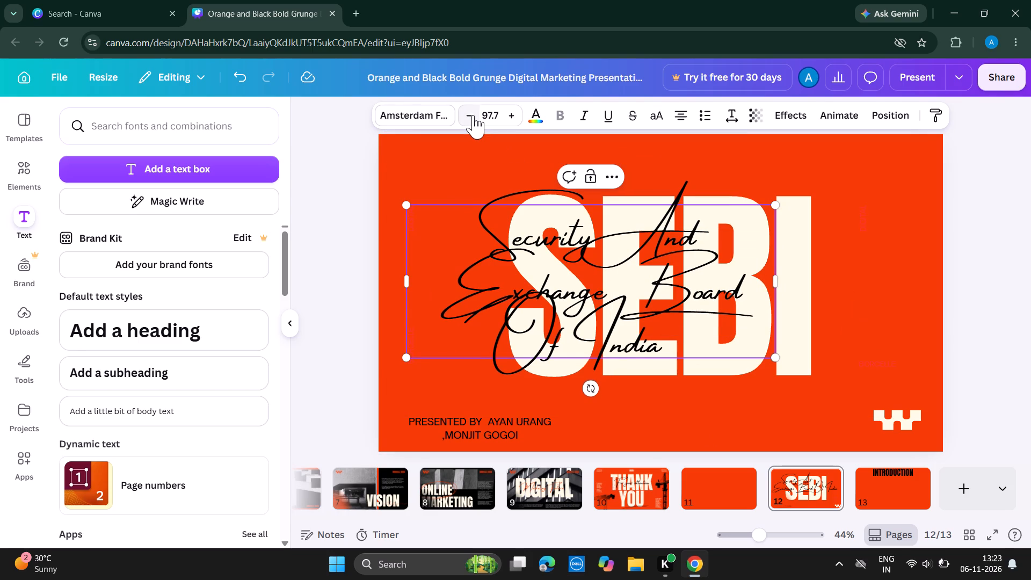
{"action": "triple_click", "coordinate": [473, 115]}
{"action": "double_click", "coordinate": [473, 115]}
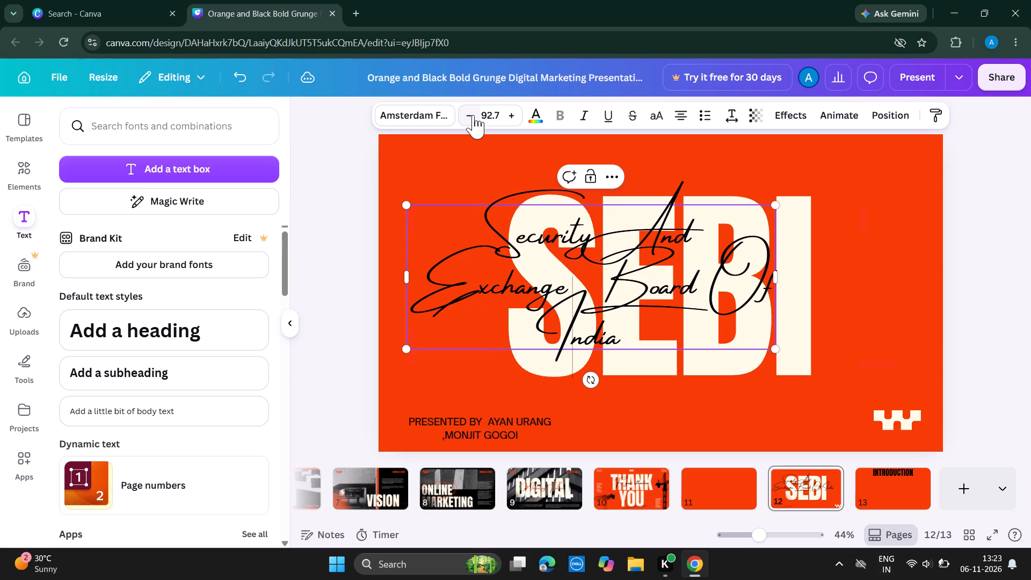
{"action": "left_click", "coordinate": [858, 148]}
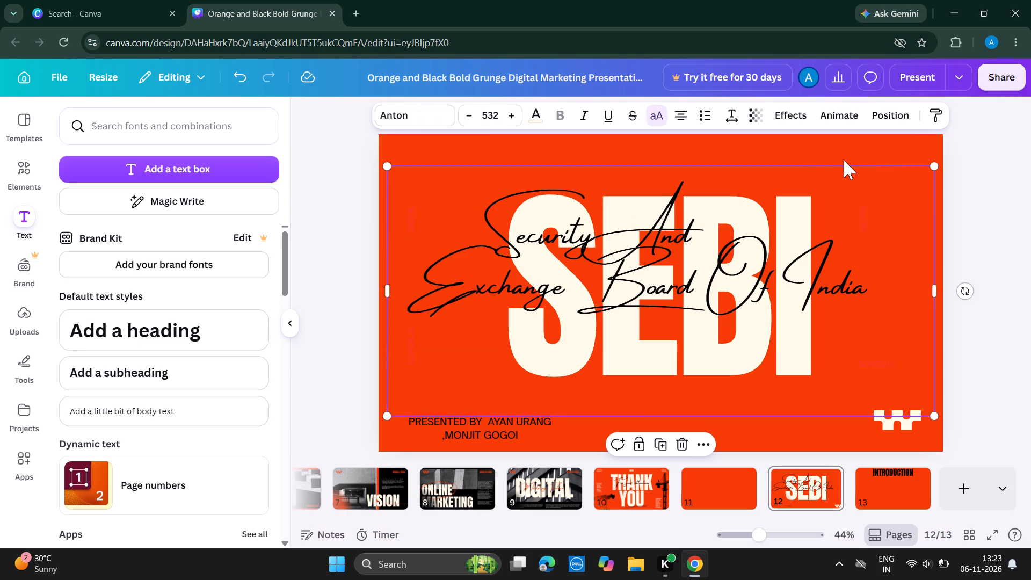
{"action": "left_click", "coordinate": [991, 200]}
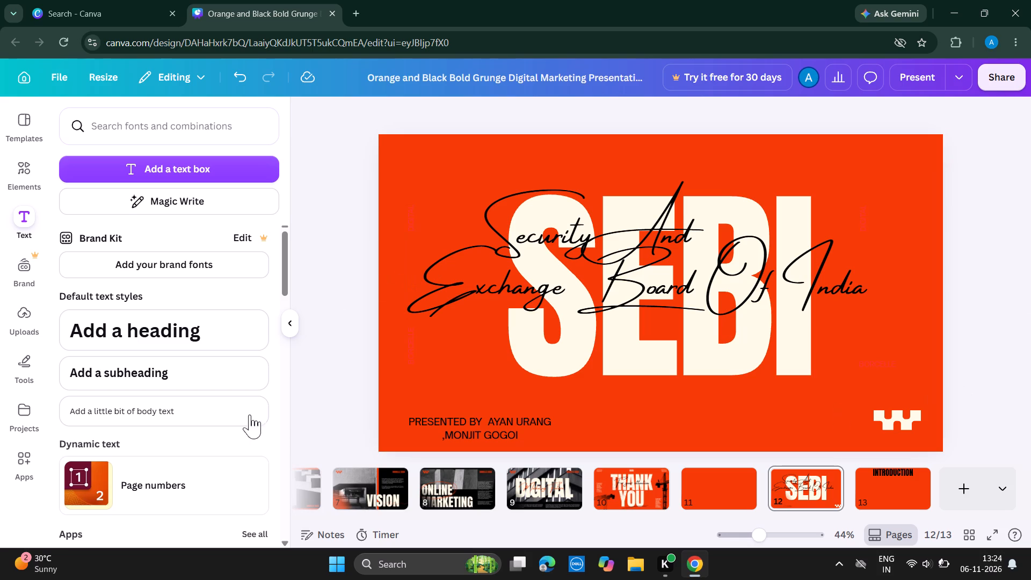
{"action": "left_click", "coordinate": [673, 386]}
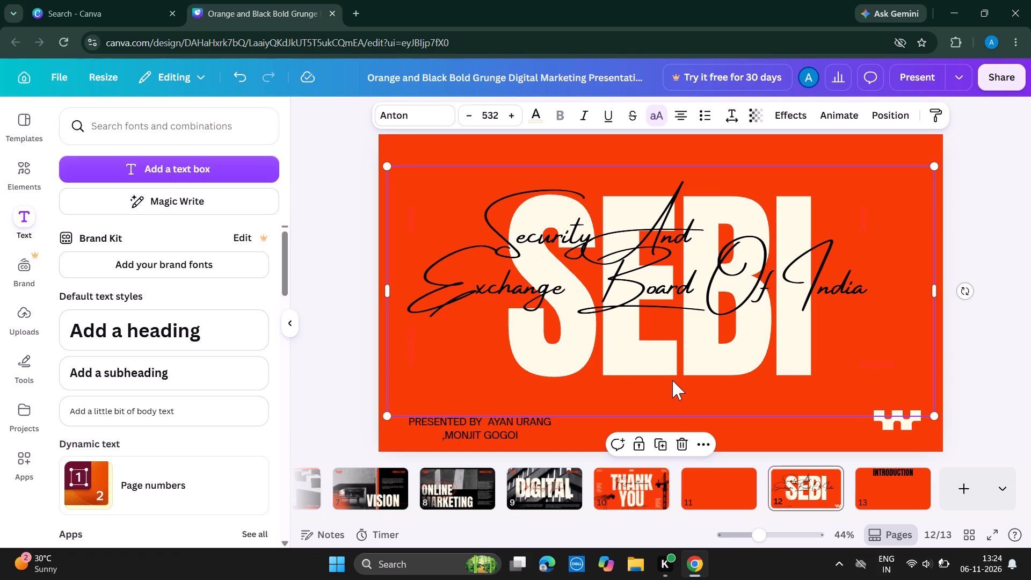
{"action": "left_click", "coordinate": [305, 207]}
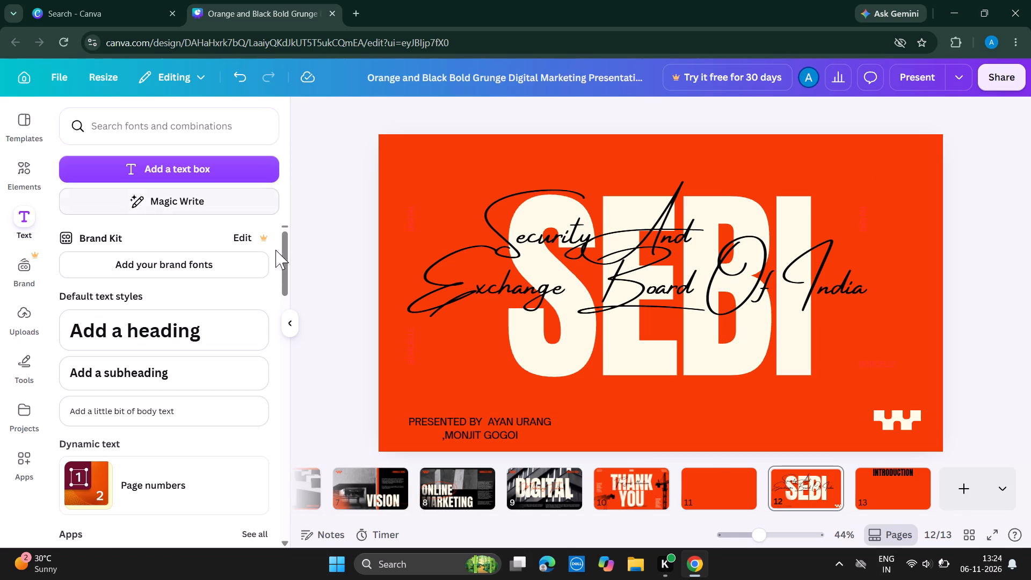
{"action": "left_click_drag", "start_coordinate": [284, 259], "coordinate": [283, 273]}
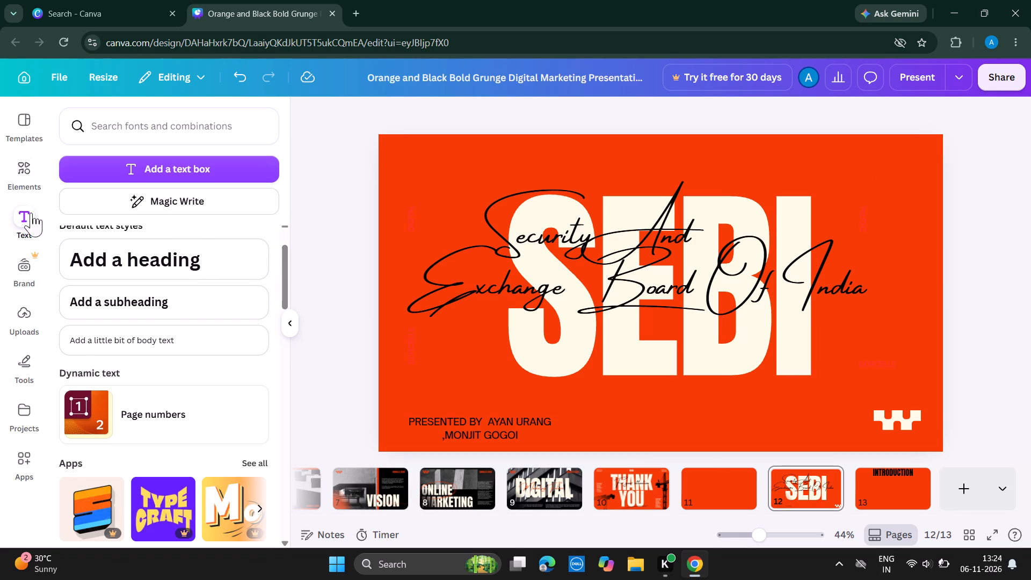
Search the photo elements for "trading chart".
{"action": "left_click", "coordinate": [30, 172]}
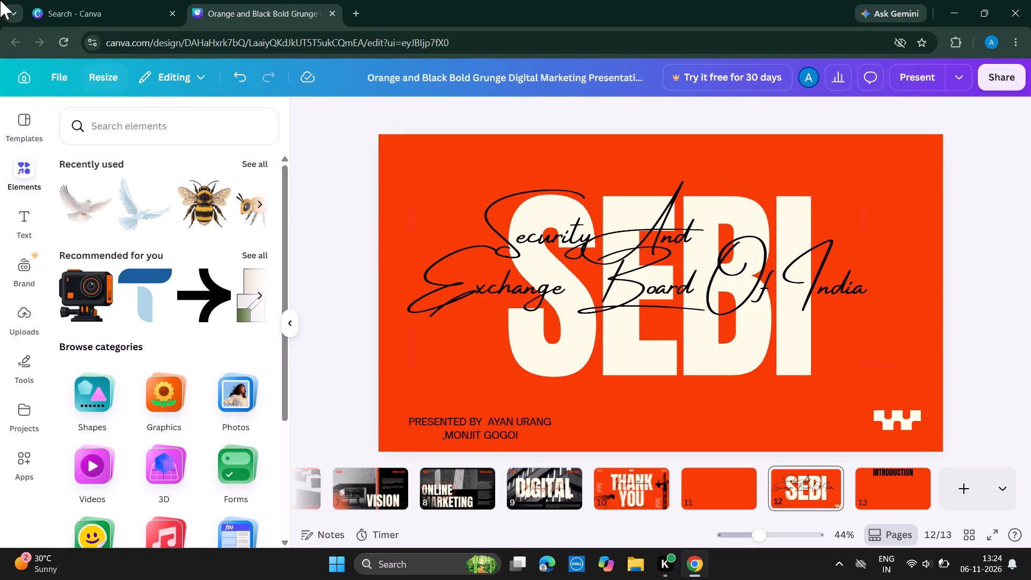
{"action": "left_click", "coordinate": [213, 400]}
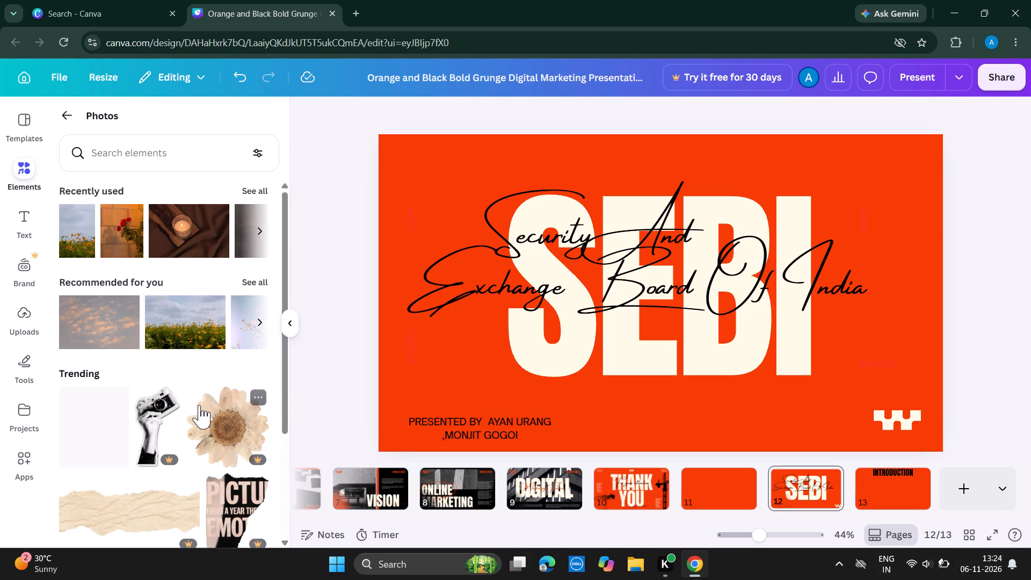
{"action": "left_click", "coordinate": [134, 150]}
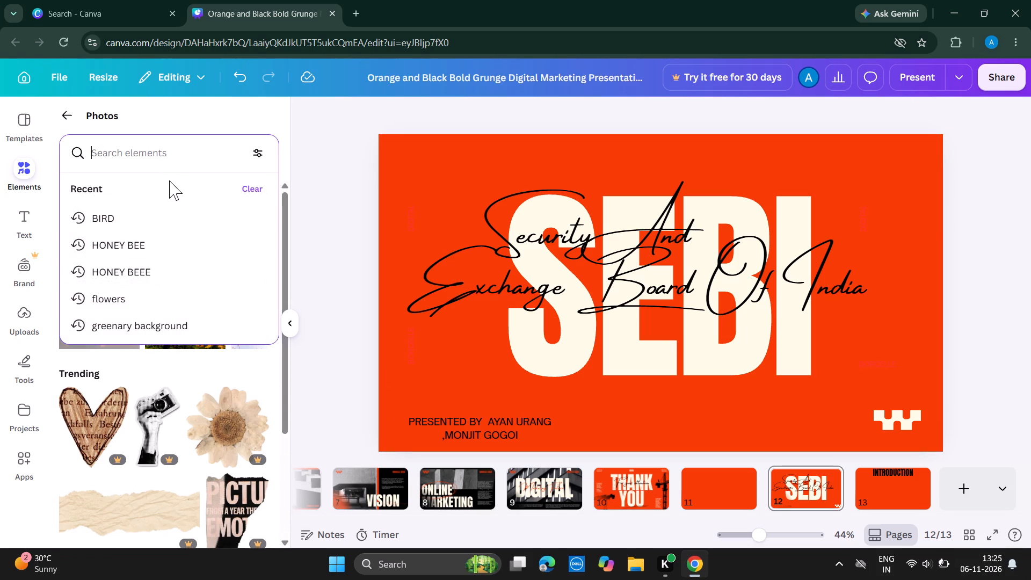
{"action": "type", "text": "trading"}
{"action": "key", "text": "space"}
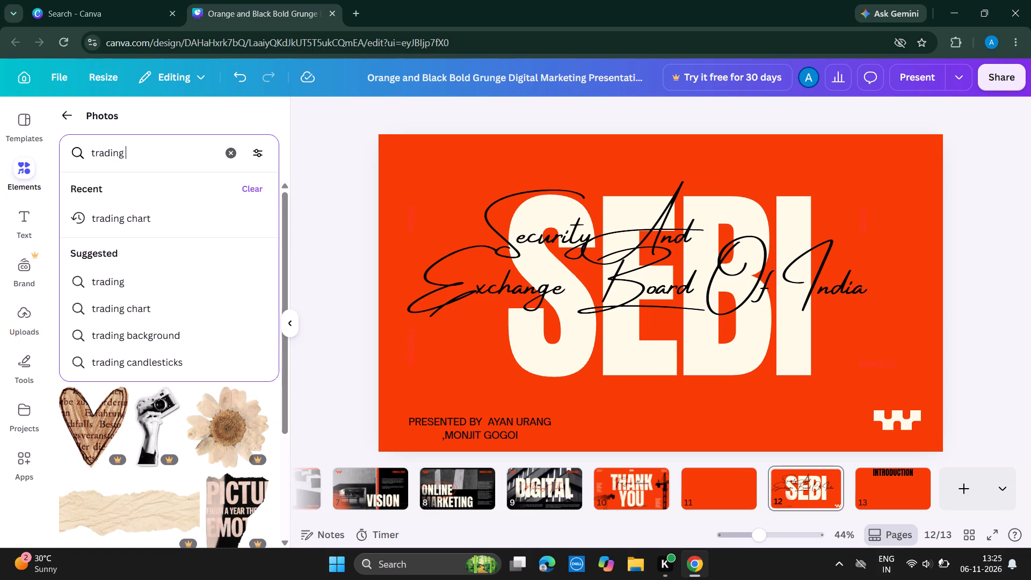
{"action": "left_click", "coordinate": [155, 215]}
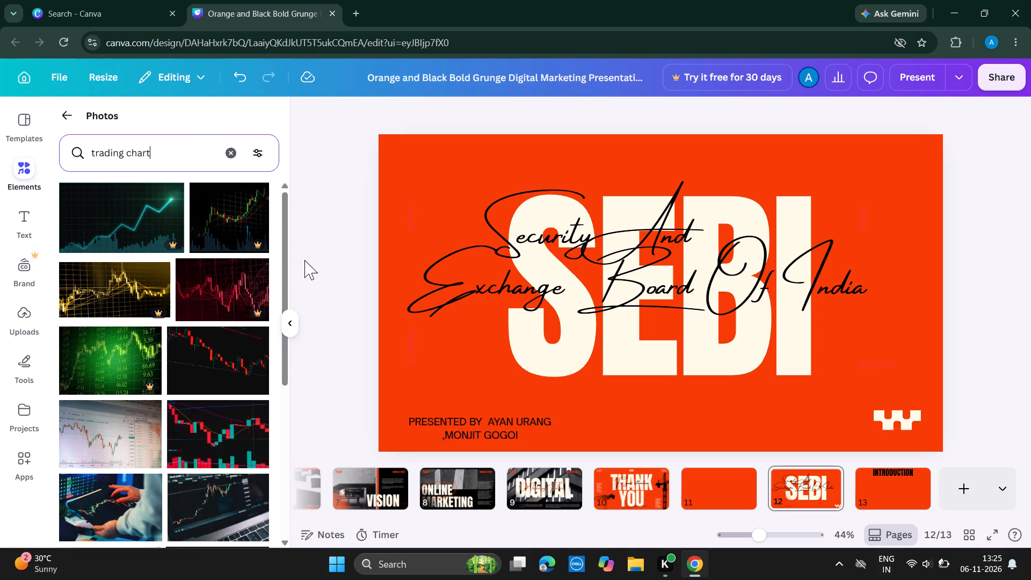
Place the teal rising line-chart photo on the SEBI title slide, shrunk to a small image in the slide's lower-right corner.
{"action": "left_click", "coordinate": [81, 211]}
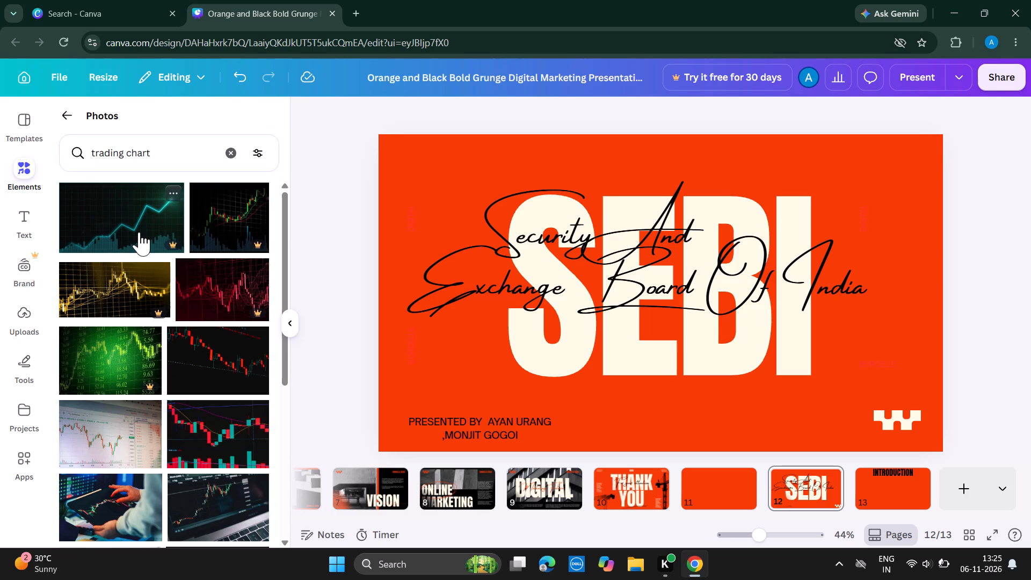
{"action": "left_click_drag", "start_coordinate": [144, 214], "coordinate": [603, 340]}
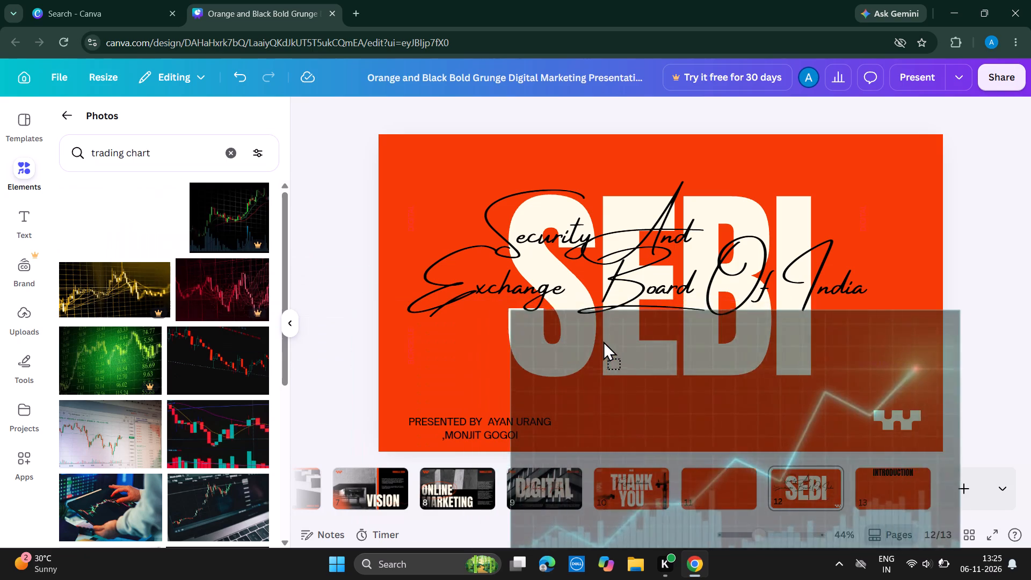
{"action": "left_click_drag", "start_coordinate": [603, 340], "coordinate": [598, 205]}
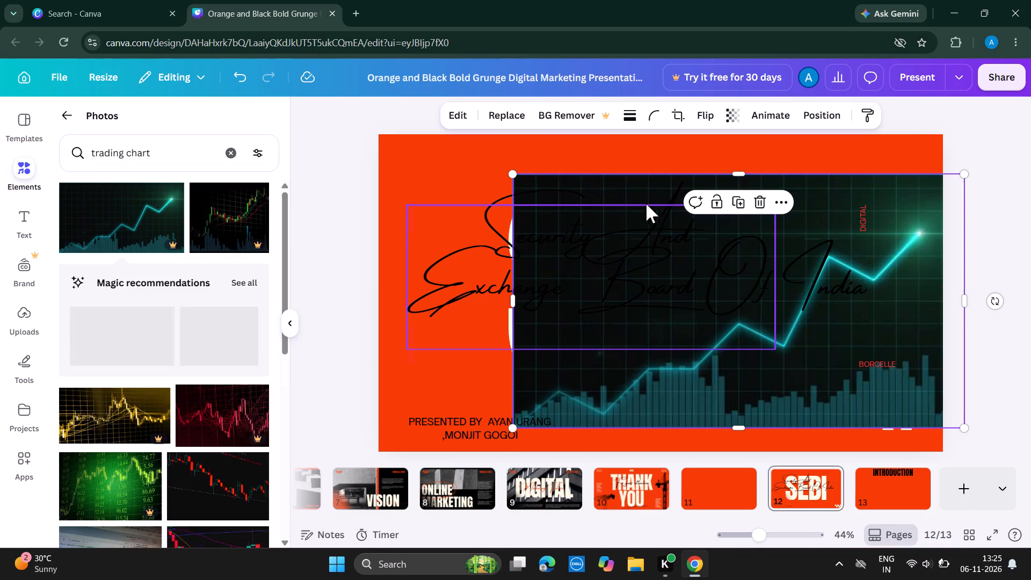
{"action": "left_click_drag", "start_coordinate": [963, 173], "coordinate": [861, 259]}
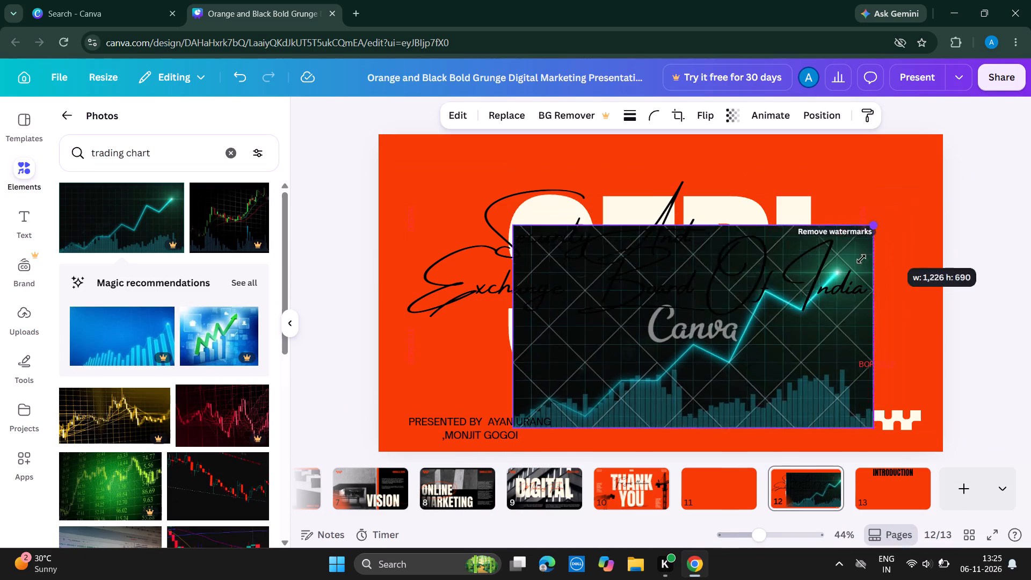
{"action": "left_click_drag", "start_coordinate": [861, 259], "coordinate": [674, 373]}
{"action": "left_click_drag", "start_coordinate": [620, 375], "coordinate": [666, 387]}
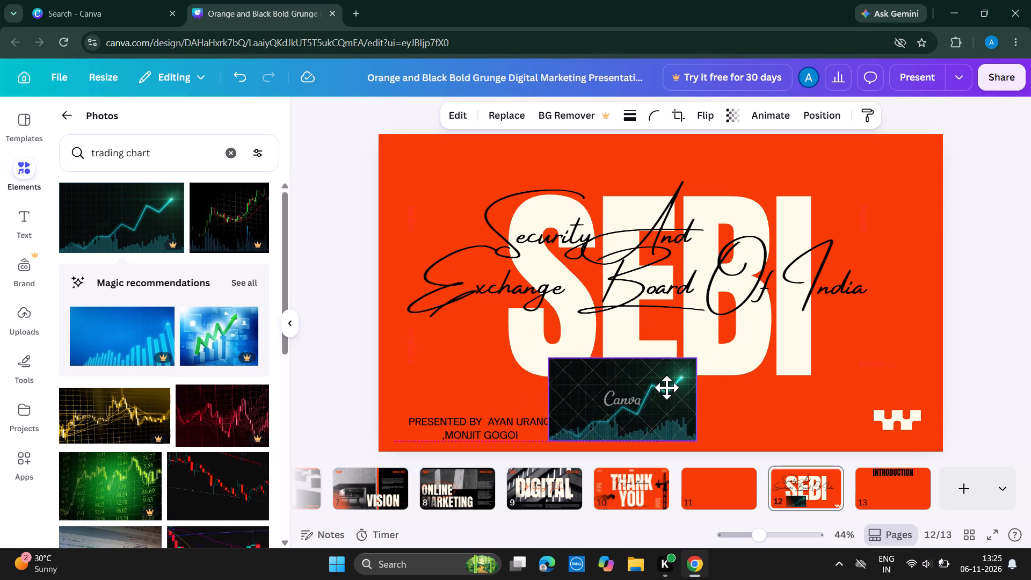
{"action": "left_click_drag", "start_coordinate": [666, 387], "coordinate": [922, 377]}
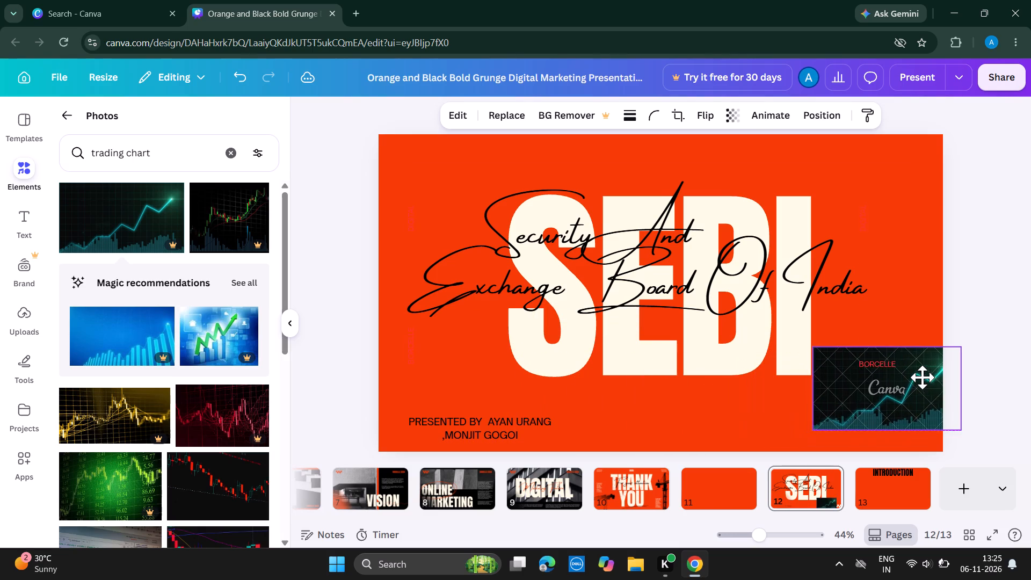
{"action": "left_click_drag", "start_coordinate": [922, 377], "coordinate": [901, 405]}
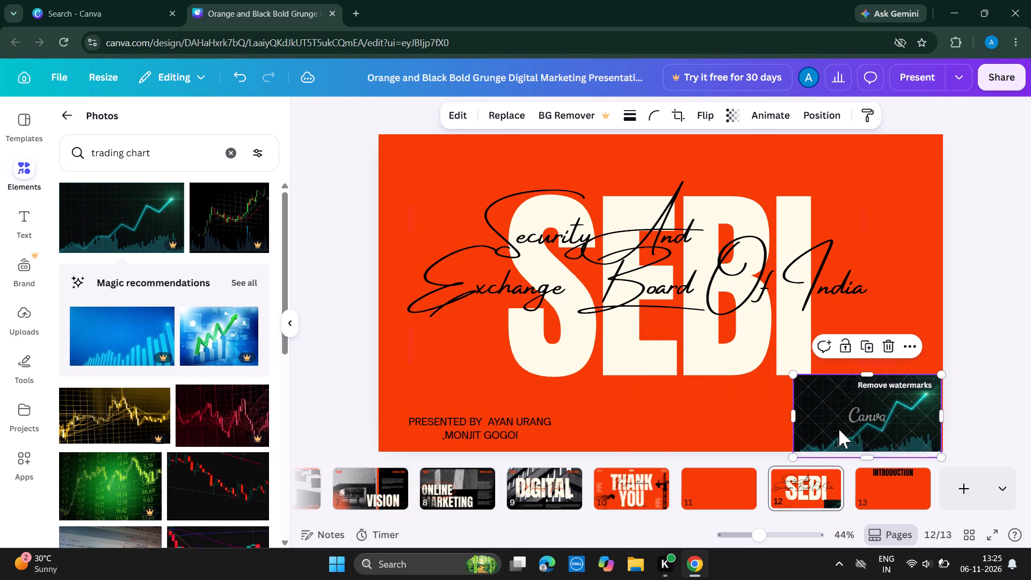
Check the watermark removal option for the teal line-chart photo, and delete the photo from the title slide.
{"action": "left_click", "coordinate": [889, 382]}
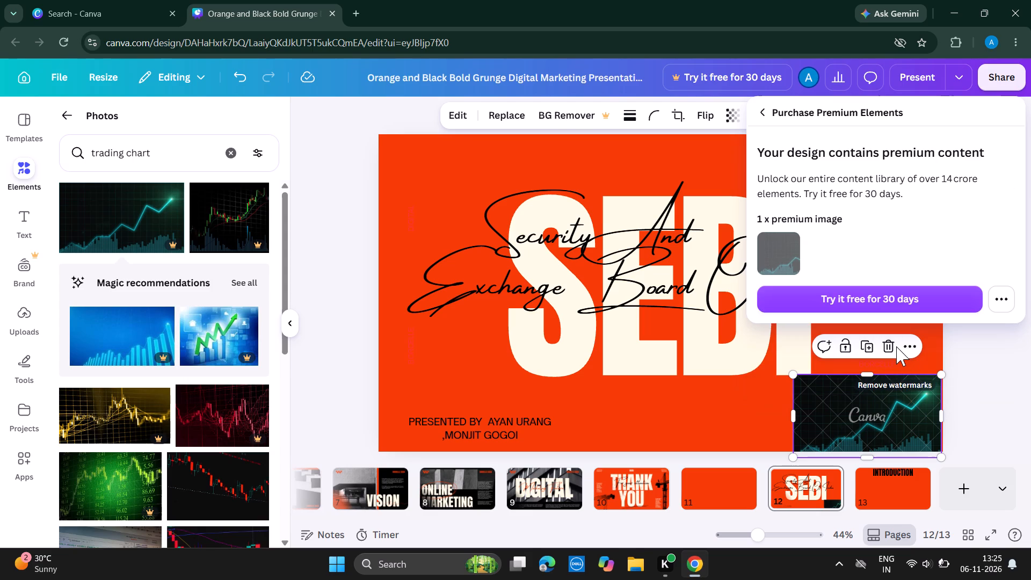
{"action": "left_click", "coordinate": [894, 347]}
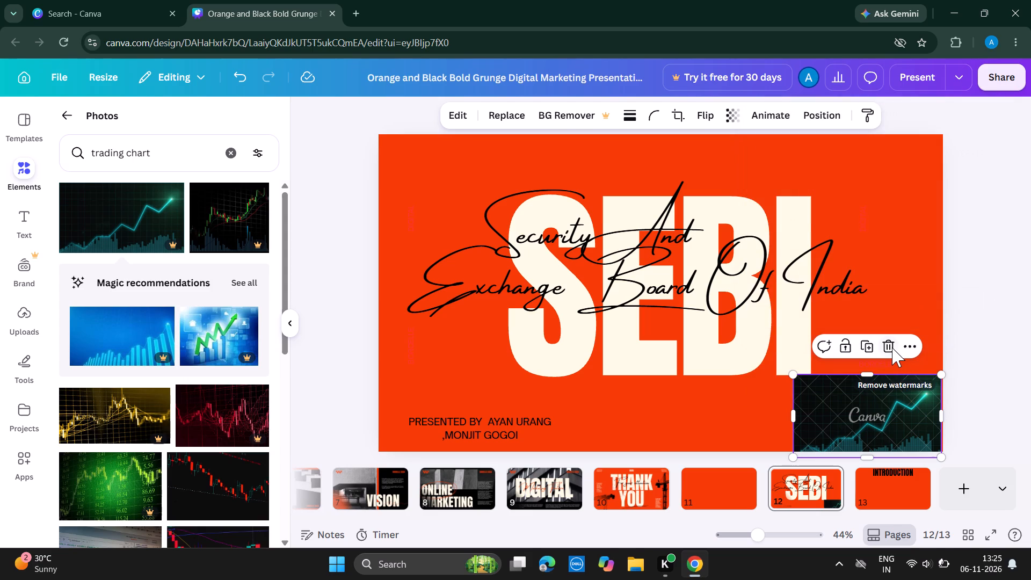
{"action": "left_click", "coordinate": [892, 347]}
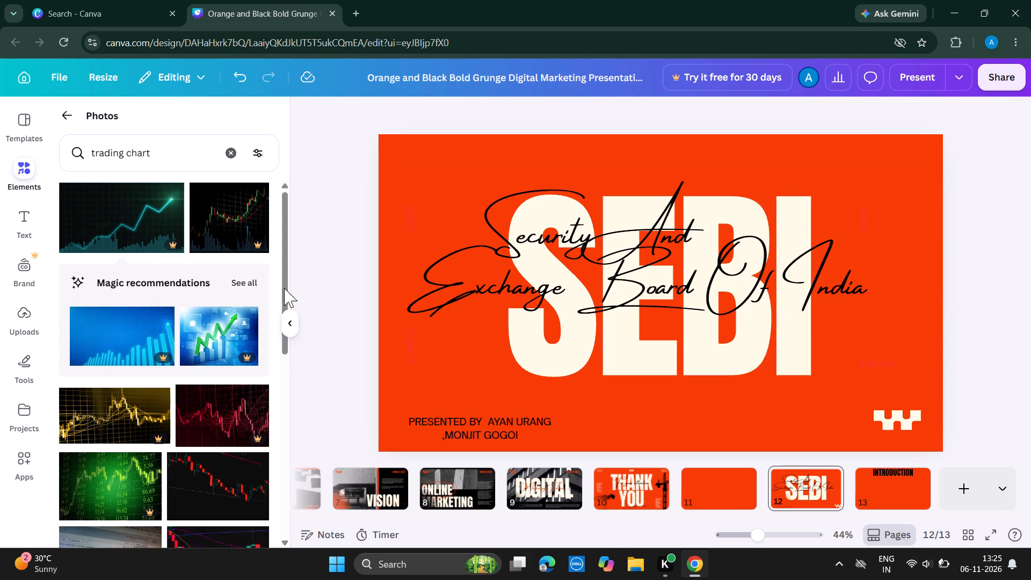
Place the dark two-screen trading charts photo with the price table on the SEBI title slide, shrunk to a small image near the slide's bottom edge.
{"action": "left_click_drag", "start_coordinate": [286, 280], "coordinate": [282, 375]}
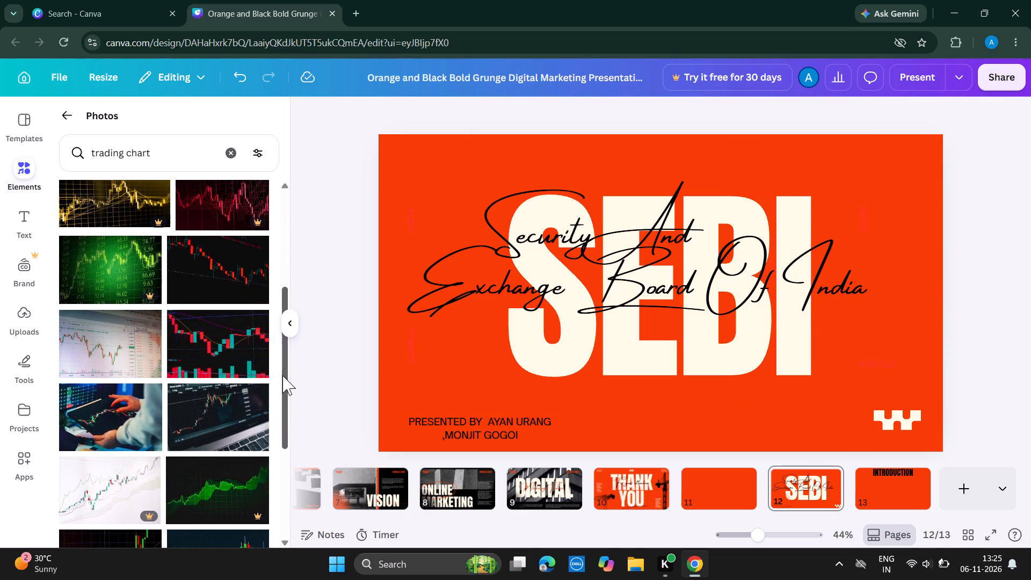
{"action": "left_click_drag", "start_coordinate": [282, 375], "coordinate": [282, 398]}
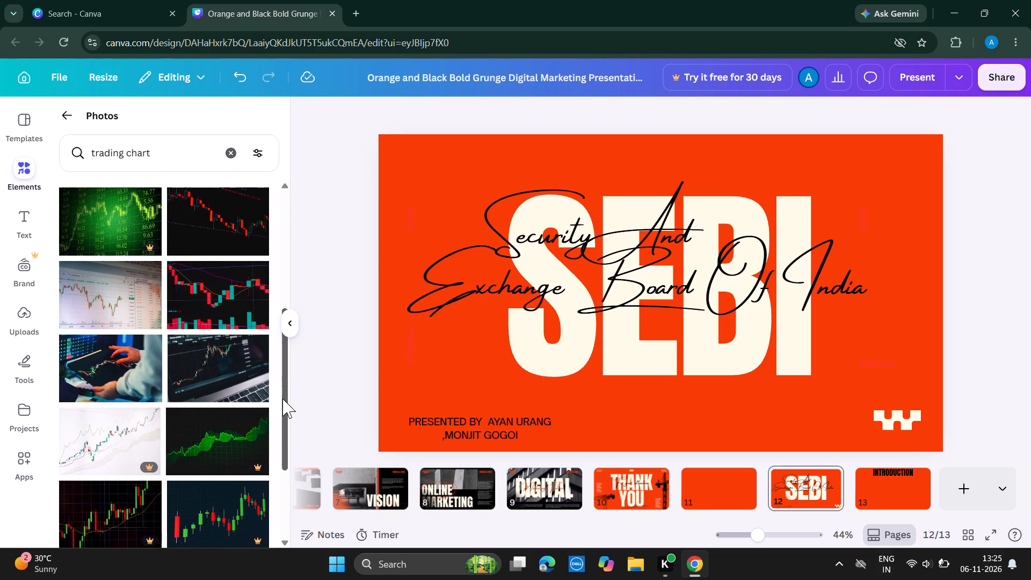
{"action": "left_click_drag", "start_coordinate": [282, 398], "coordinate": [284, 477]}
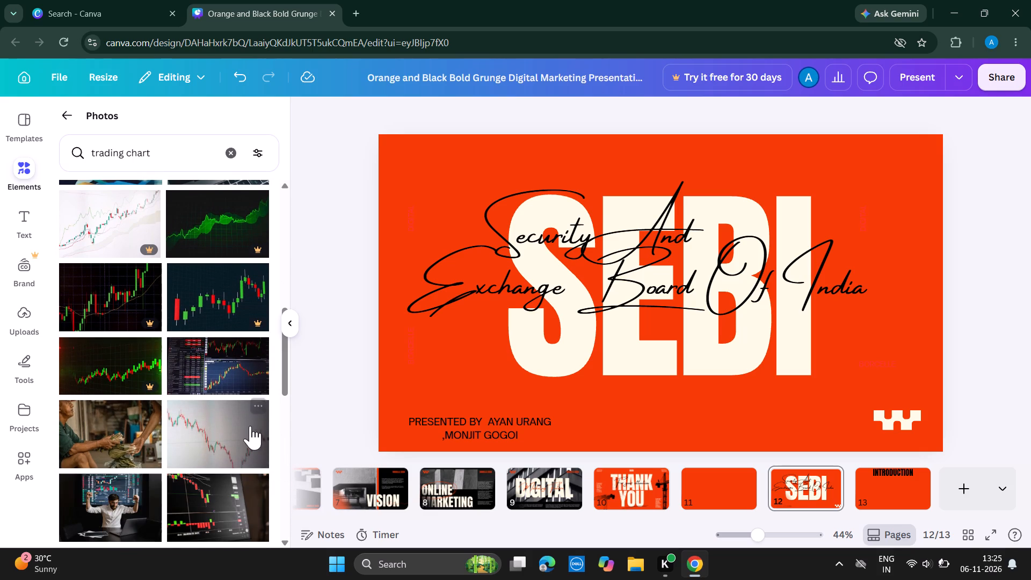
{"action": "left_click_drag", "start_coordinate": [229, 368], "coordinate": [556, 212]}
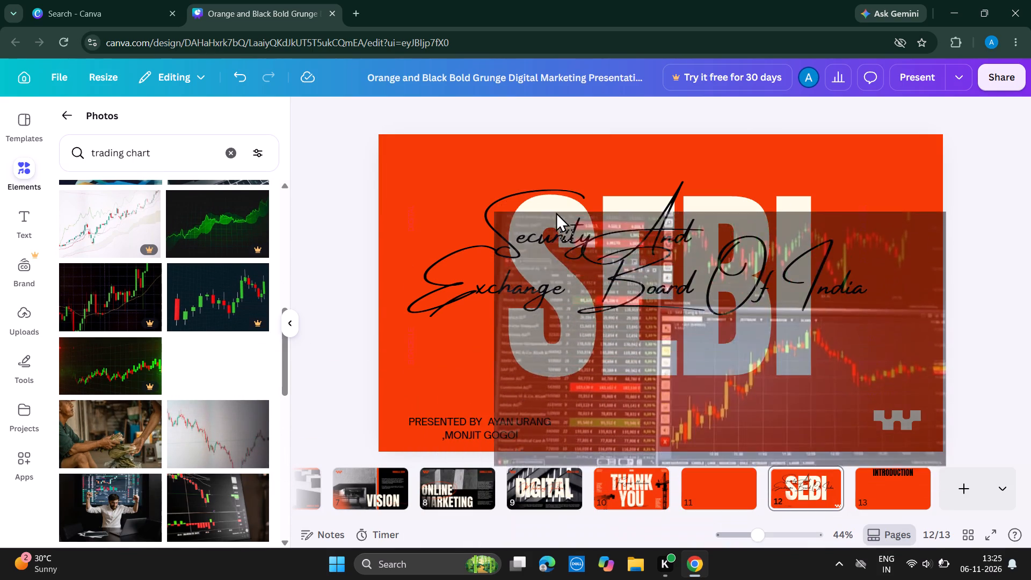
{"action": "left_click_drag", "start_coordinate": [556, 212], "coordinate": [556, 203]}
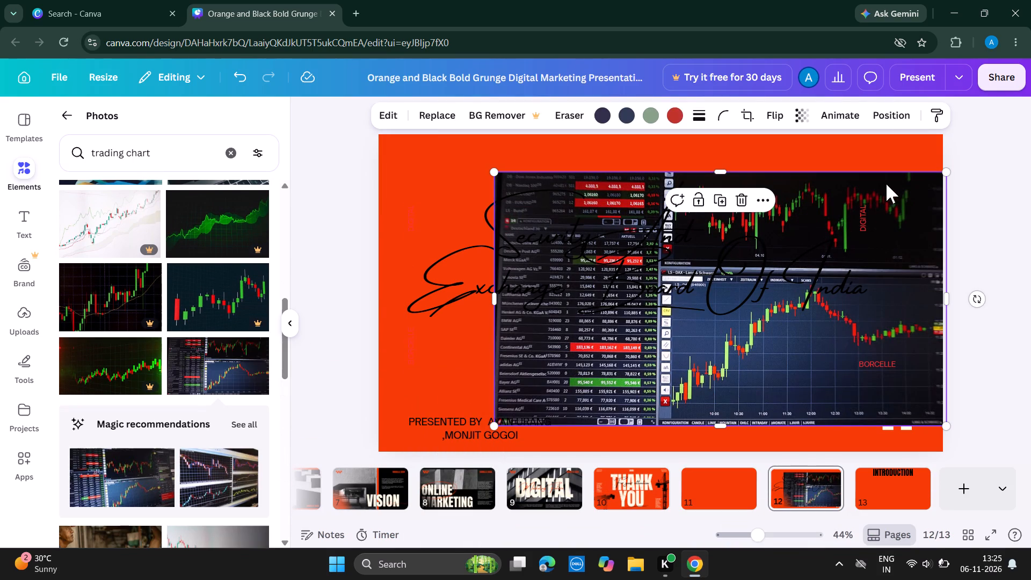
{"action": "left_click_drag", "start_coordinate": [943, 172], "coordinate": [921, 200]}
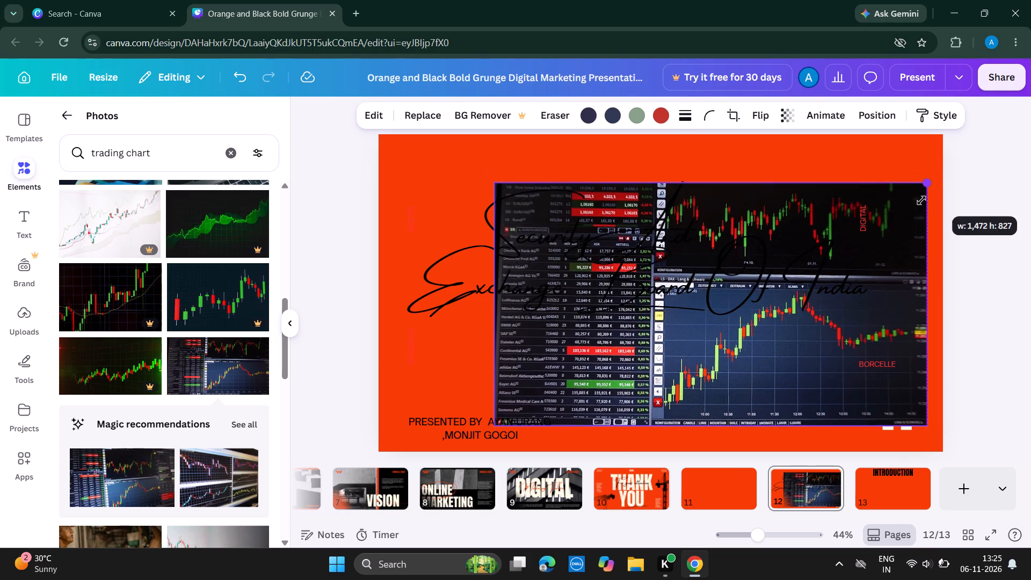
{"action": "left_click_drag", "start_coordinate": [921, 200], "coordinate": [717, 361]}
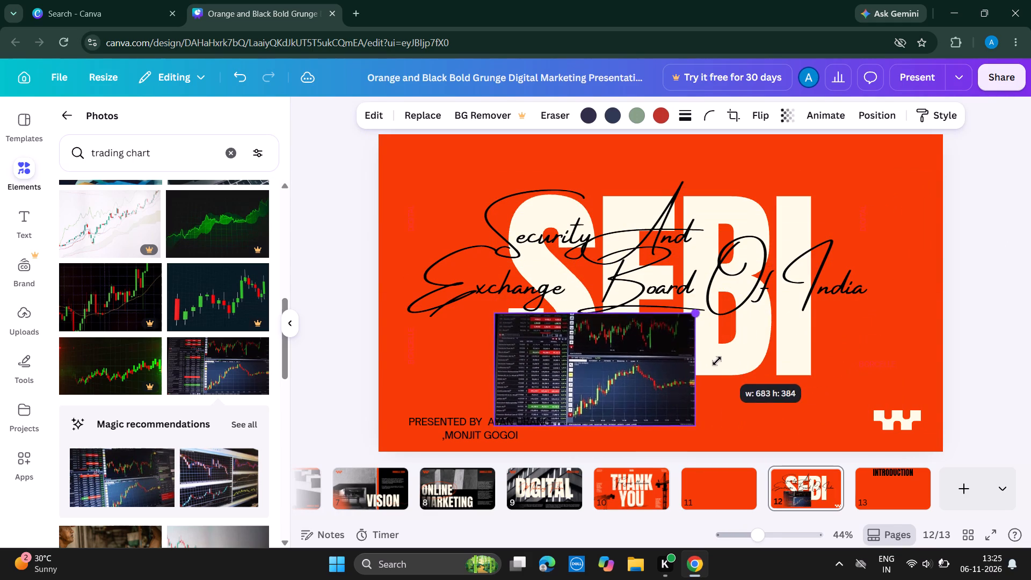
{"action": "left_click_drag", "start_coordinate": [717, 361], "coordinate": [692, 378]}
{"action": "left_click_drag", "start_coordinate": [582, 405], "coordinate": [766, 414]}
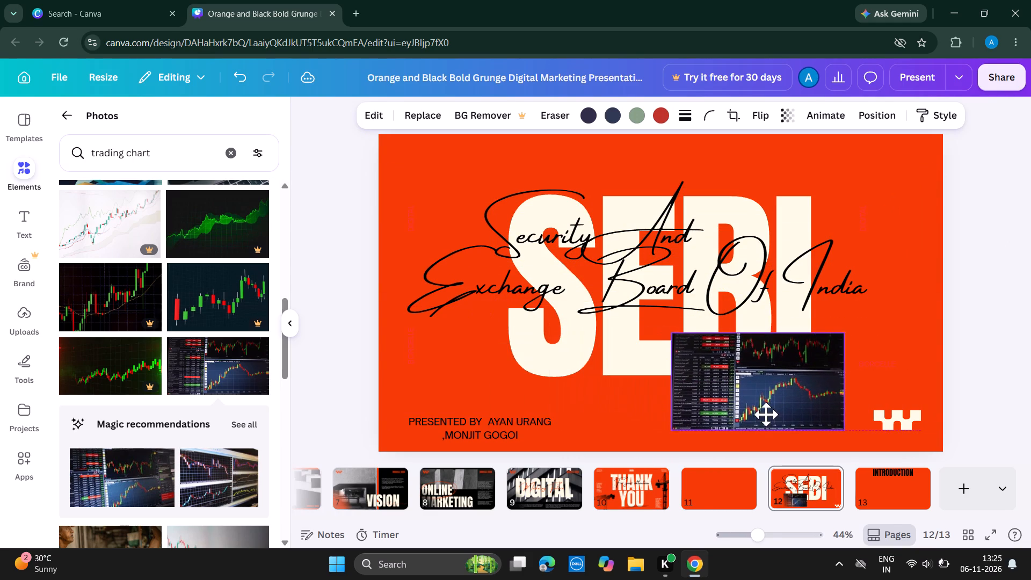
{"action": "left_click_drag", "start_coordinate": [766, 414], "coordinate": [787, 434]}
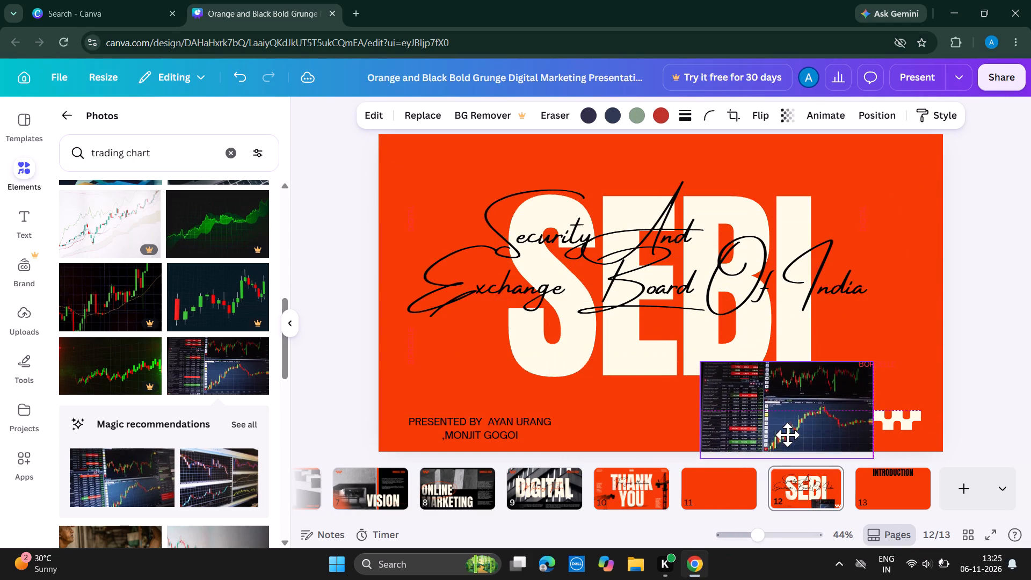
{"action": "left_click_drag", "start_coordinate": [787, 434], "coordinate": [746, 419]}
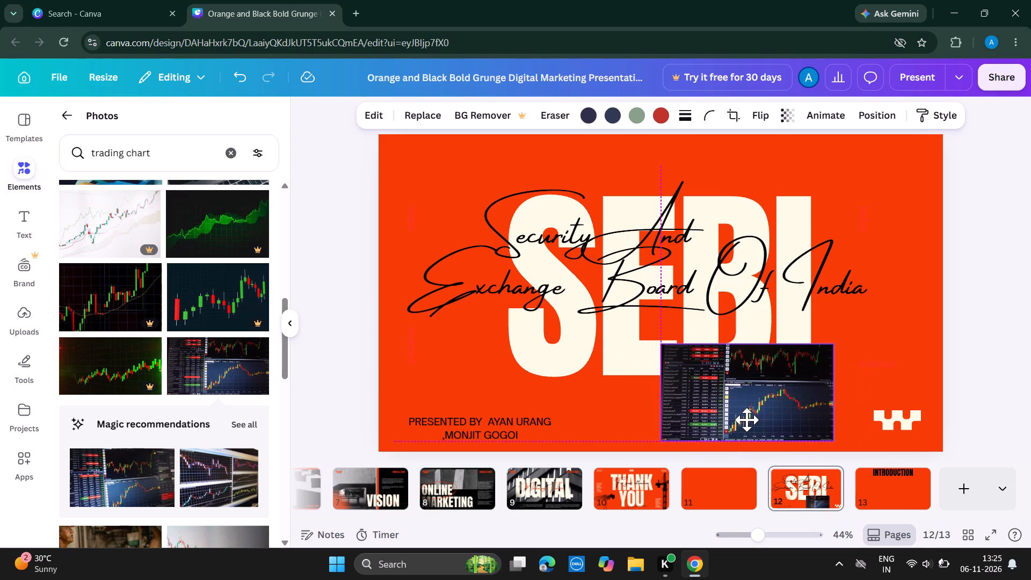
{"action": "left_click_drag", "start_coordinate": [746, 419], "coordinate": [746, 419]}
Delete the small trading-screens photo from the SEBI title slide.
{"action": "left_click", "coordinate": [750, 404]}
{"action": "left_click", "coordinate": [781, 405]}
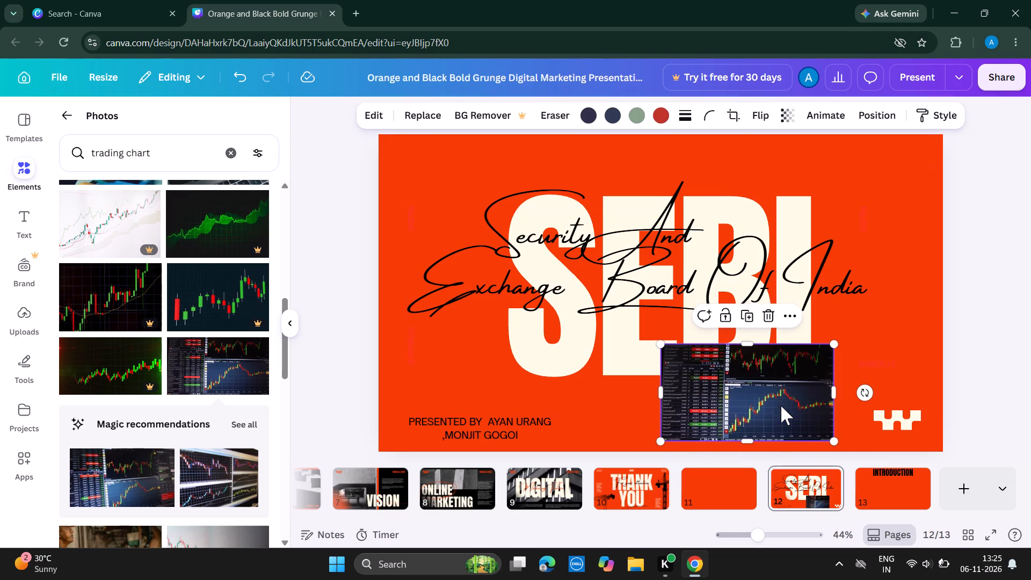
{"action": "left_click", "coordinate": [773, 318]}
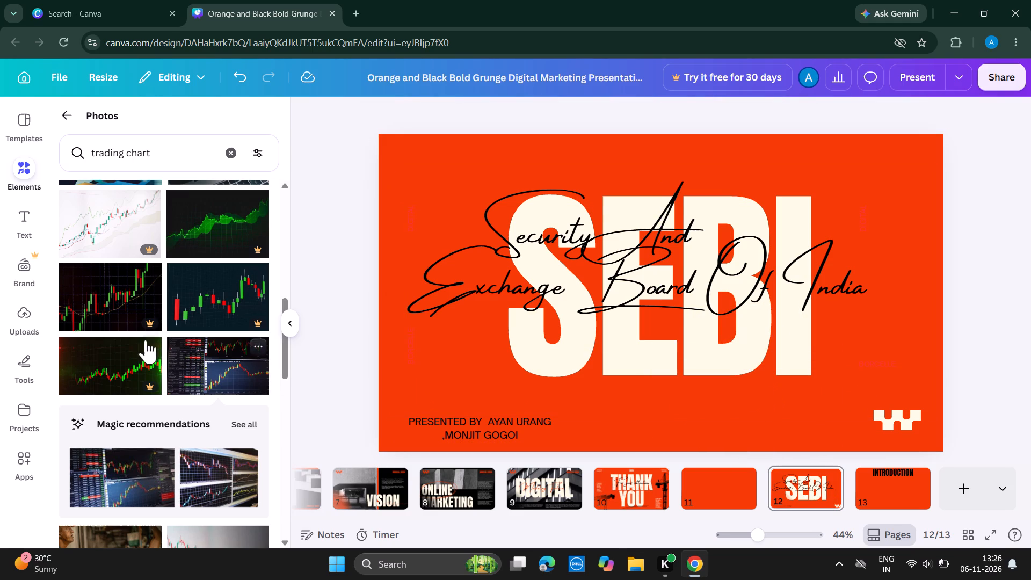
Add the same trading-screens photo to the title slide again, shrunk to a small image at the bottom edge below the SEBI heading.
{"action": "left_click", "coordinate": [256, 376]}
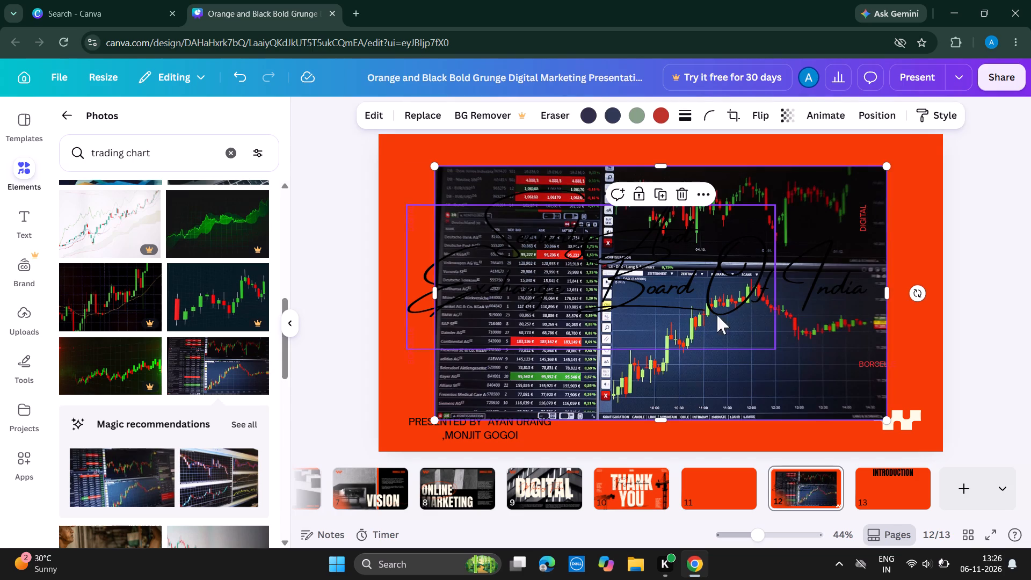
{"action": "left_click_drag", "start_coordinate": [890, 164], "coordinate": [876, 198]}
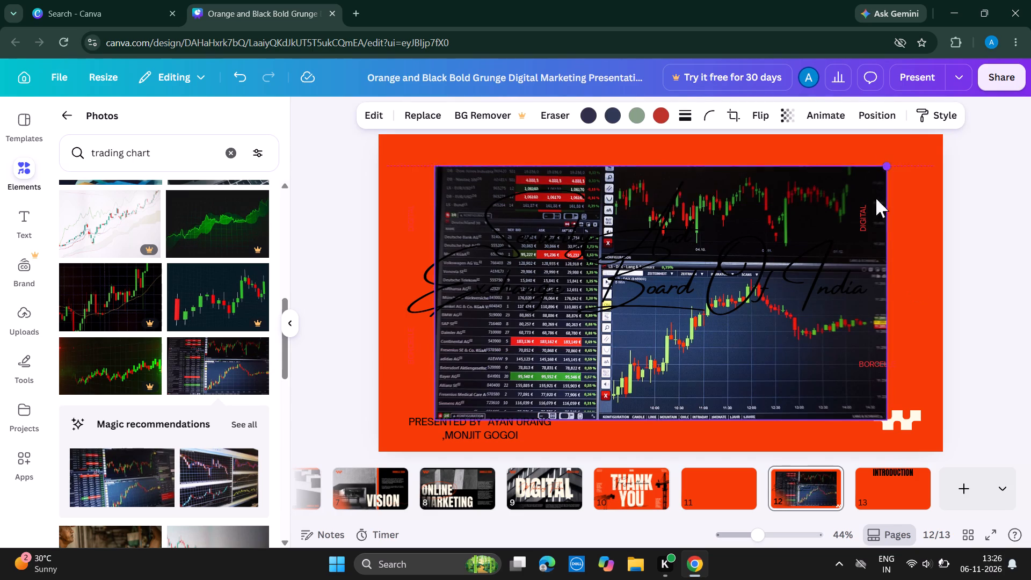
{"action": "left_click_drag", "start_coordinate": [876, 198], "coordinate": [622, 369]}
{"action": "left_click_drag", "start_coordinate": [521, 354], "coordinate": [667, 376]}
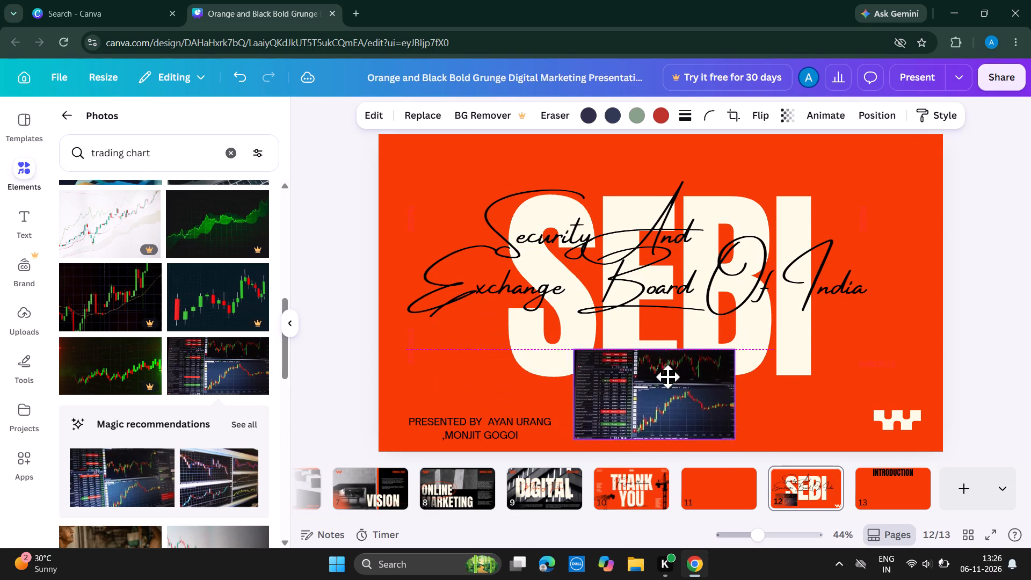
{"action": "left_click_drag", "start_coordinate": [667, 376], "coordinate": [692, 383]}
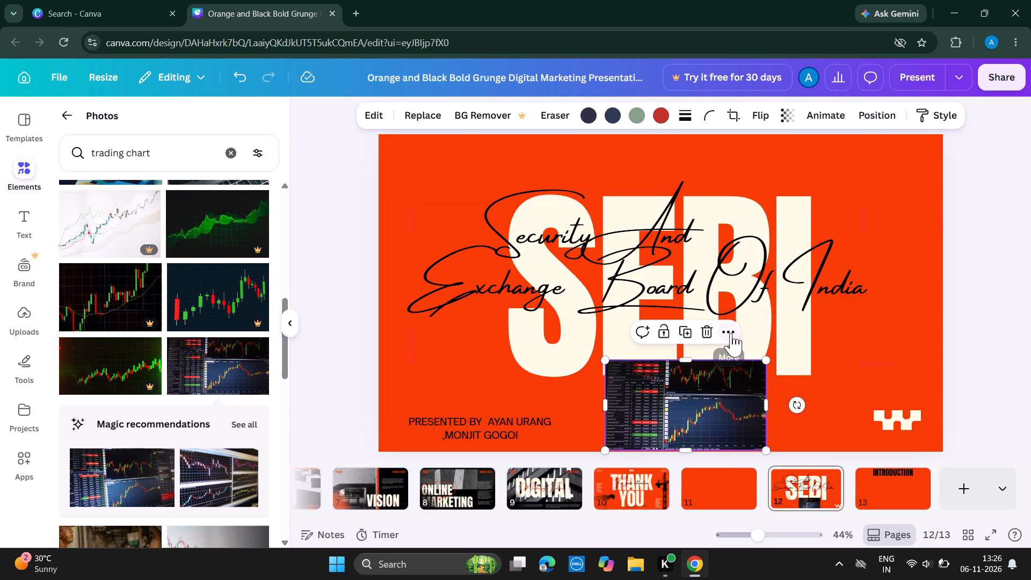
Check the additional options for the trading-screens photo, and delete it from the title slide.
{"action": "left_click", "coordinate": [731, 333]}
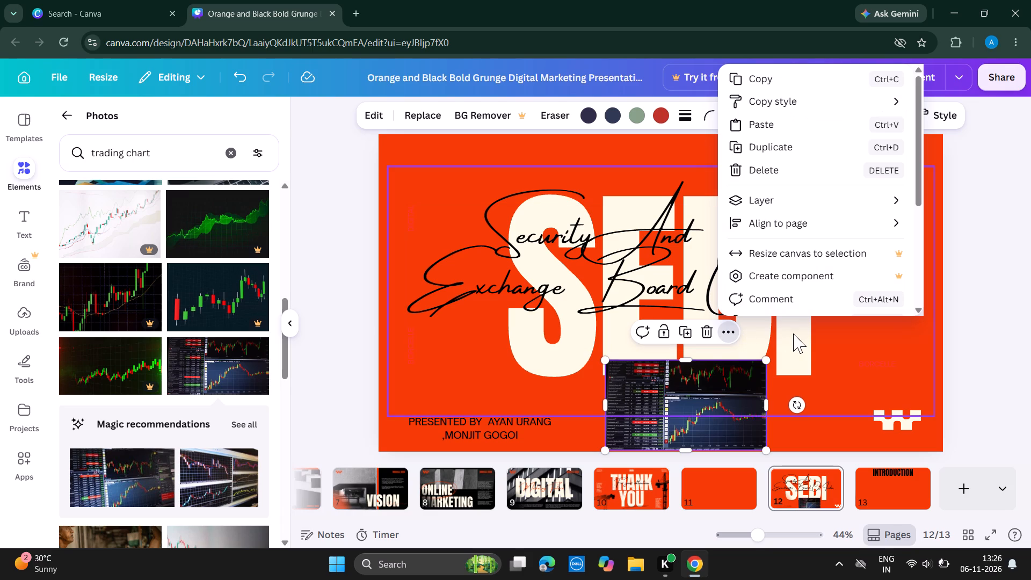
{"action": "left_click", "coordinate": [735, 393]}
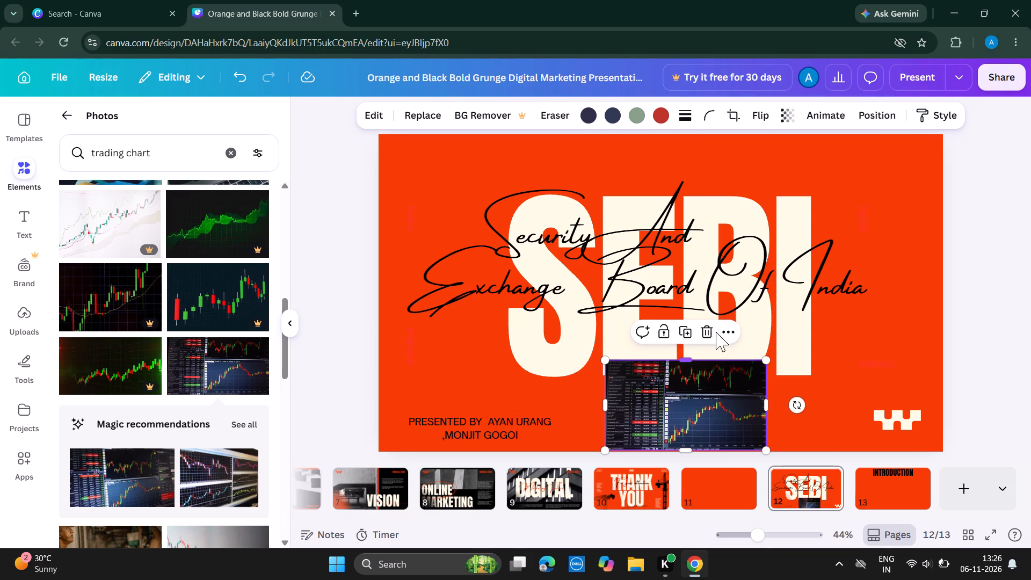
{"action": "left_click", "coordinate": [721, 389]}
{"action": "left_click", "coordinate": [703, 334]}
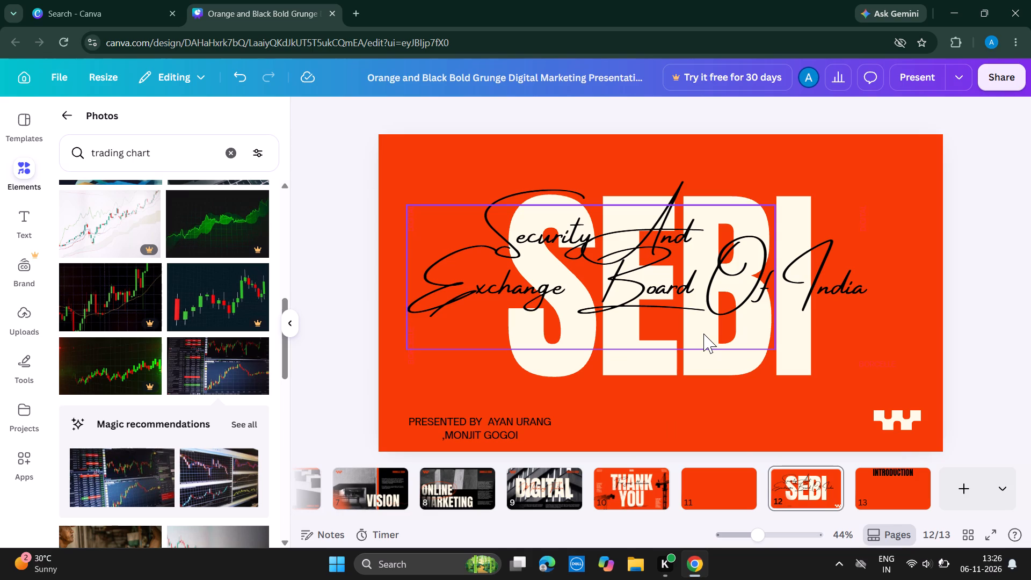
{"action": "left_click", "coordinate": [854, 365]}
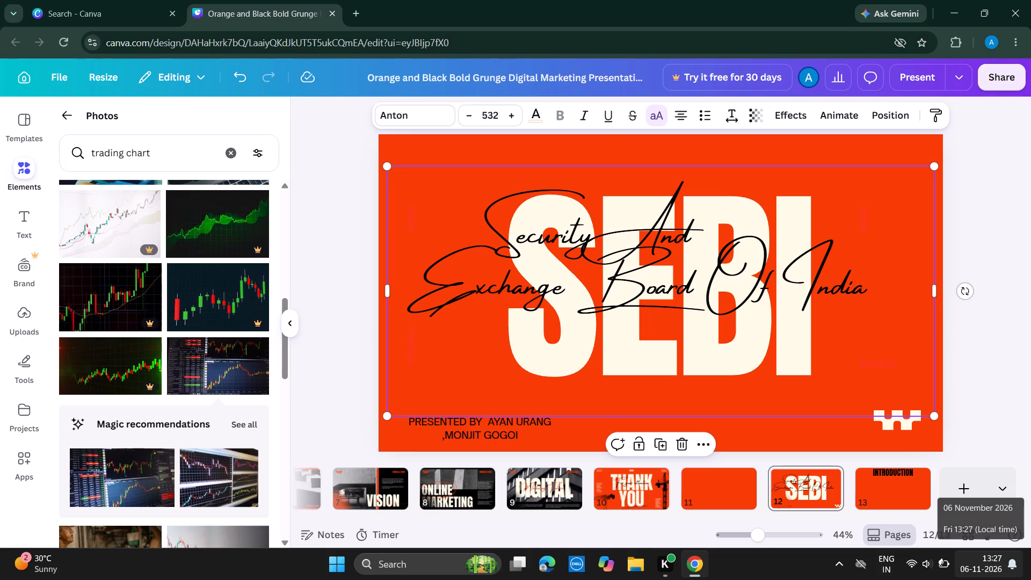
Add a new blank orange page at the end of the presentation, after the INTRODUCTION slide.
{"action": "left_click", "coordinate": [1030, 198]}
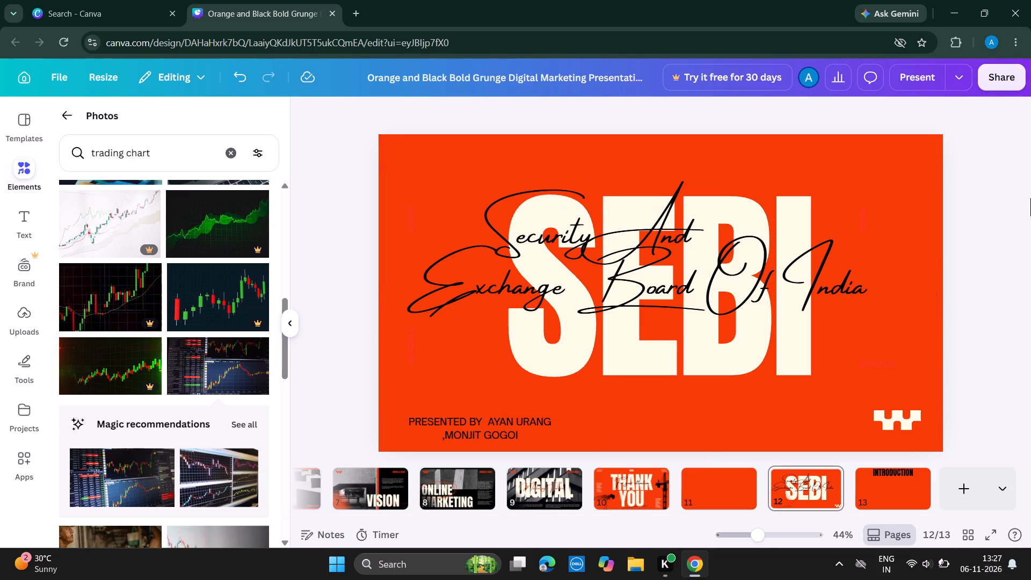
{"action": "left_click", "coordinate": [958, 495]}
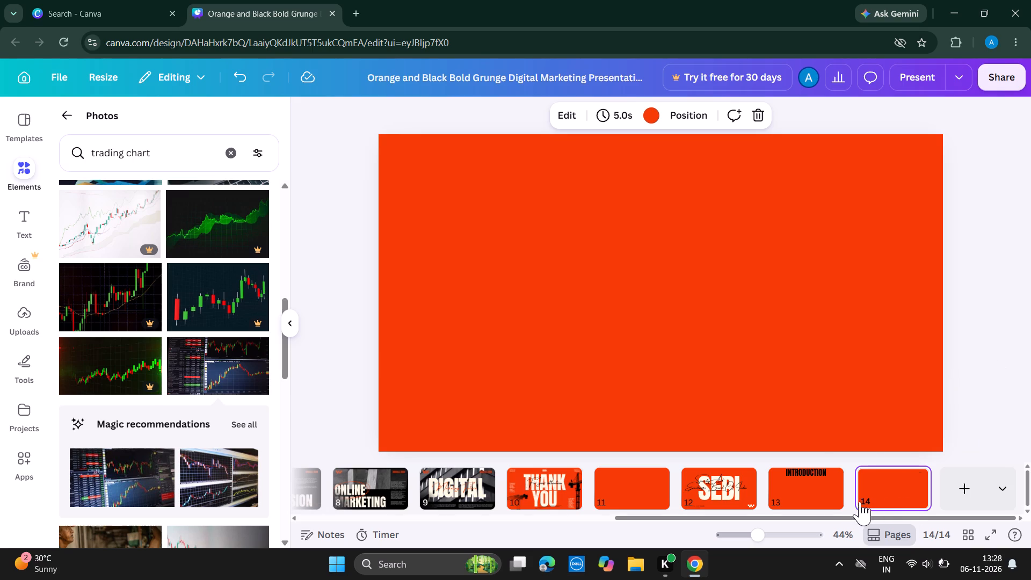
Change the background colour of the INTRODUCTION slide to the medium grey from the first row of photo colours.
{"action": "left_click", "coordinate": [822, 506]}
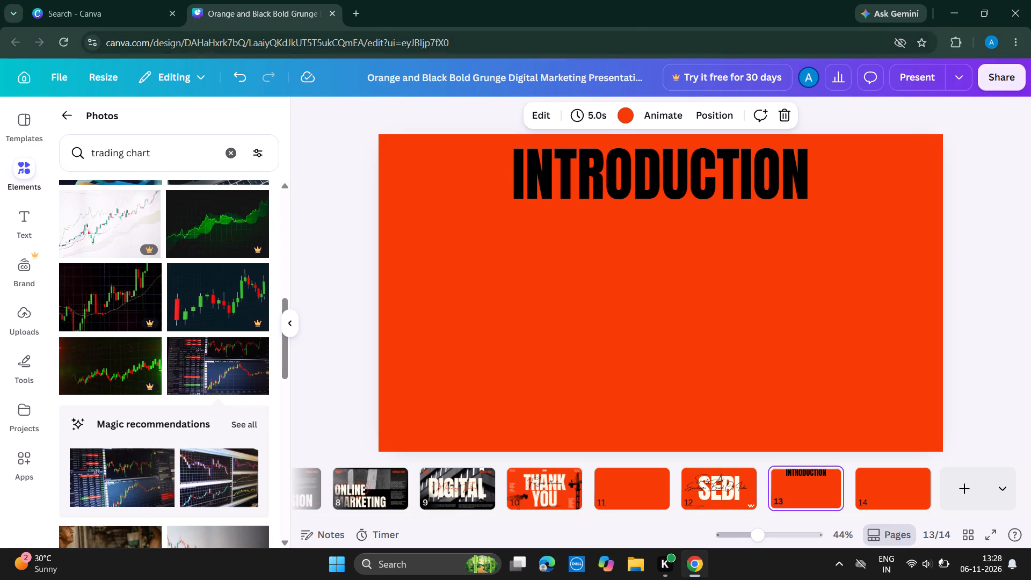
{"action": "left_click", "coordinate": [618, 109]}
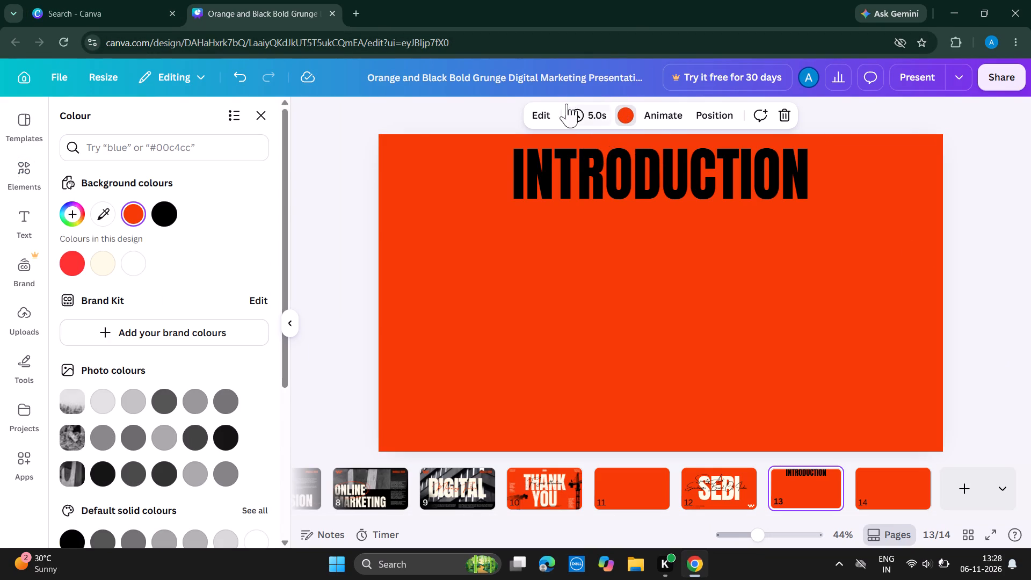
{"action": "left_click", "coordinate": [195, 401]}
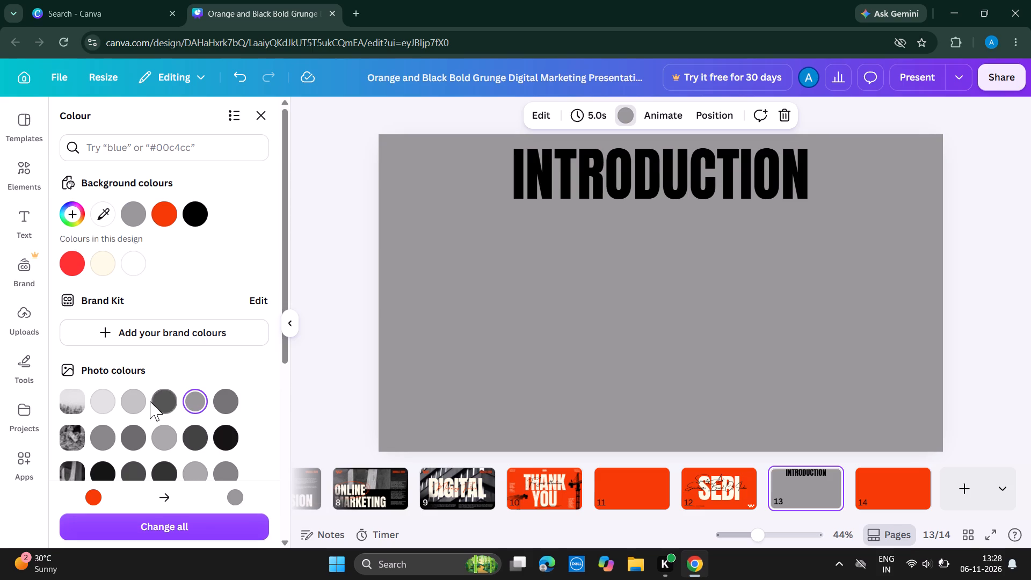
{"action": "left_click", "coordinate": [150, 401]}
{"action": "left_click", "coordinate": [150, 401]}
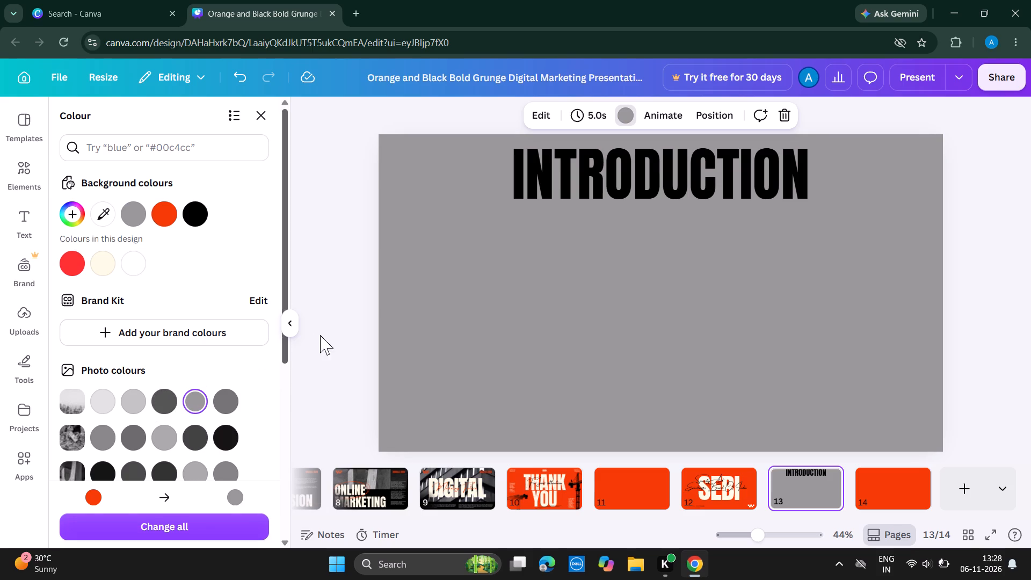
{"action": "left_click", "coordinate": [413, 313]}
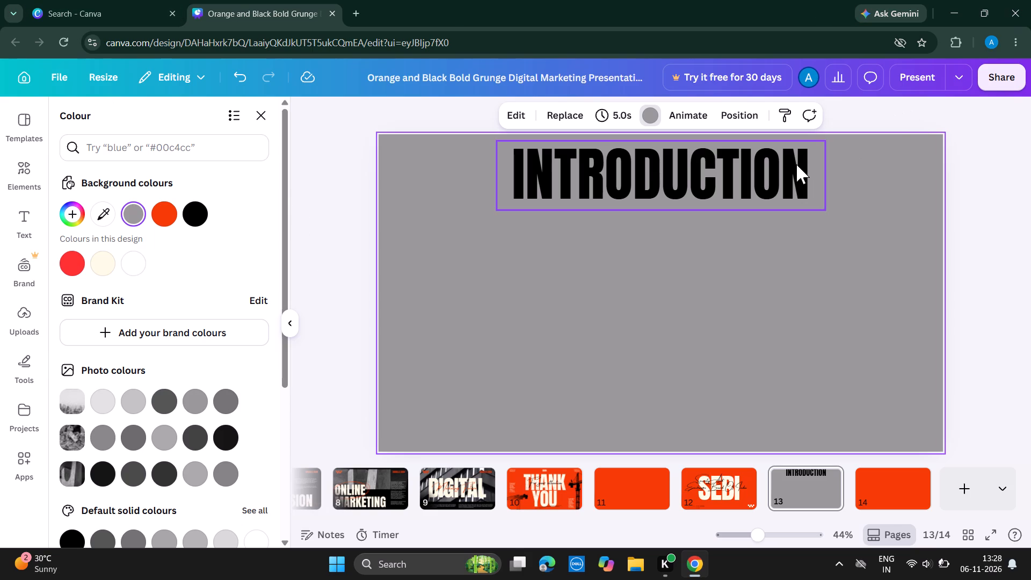
{"action": "left_click", "coordinate": [549, 282]}
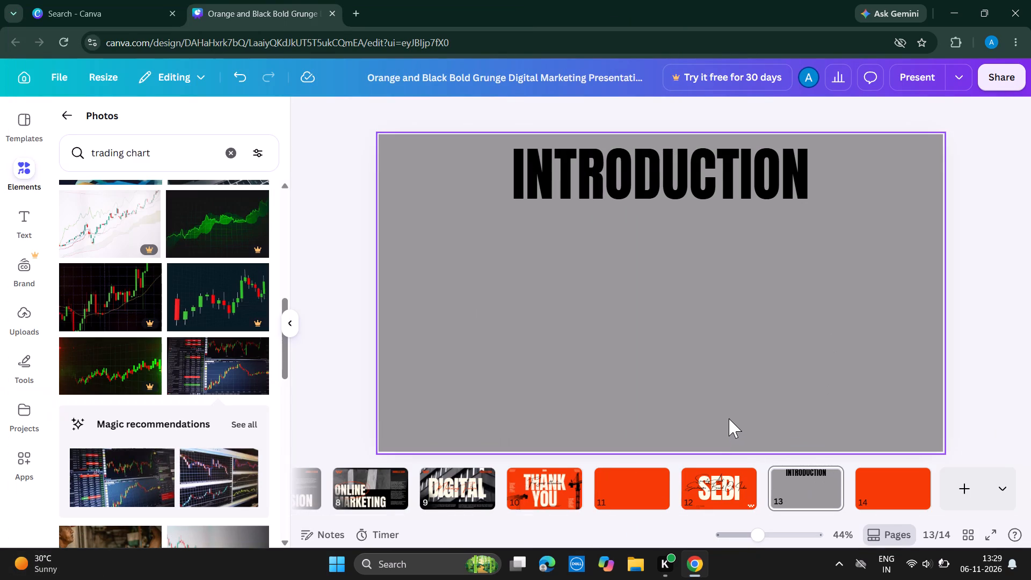
Clear the search term "trading chart" from the photo search.
{"action": "left_click", "coordinate": [155, 148]}
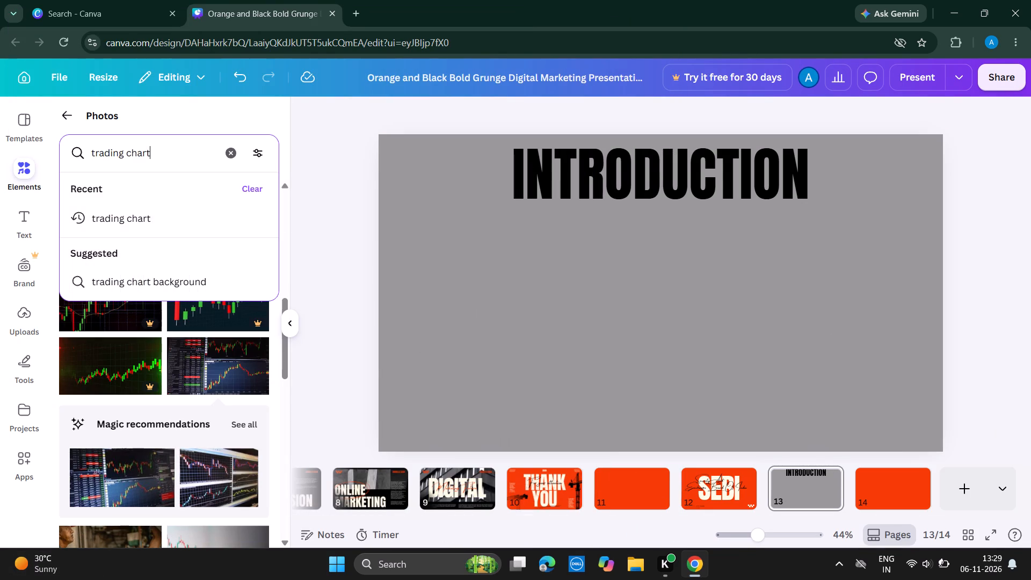
{"action": "key", "text": "BackSpace"}
{"action": "key", "text": "BackSpace"}
{"action": "key", "text": "BackSpace"}
{"action": "key", "text": "BackSpace"}
{"action": "key", "text": "BackSpace"}
{"action": "key", "text": "BackSpace"}
{"action": "key", "text": "BackSpace"}
{"action": "key", "text": "BackSpace"}
{"action": "key", "text": "BackSpace"}
{"action": "key", "text": "BackSpace"}
{"action": "key", "text": "BackSpace"}
{"action": "key", "text": "BackSpace"}
{"action": "key", "text": "BackSpace"}
{"action": "key", "text": "BackSpace"}
{"action": "key", "text": "BackSpace"}
{"action": "key", "text": "BackSpace"}
{"action": "key", "text": "BackSpace"}
{"action": "key", "text": "BackSpace"}
{"action": "key", "text": "BackSpace"}
{"action": "key", "text": "BackSpace"}
{"action": "key", "text": "BackSpace"}
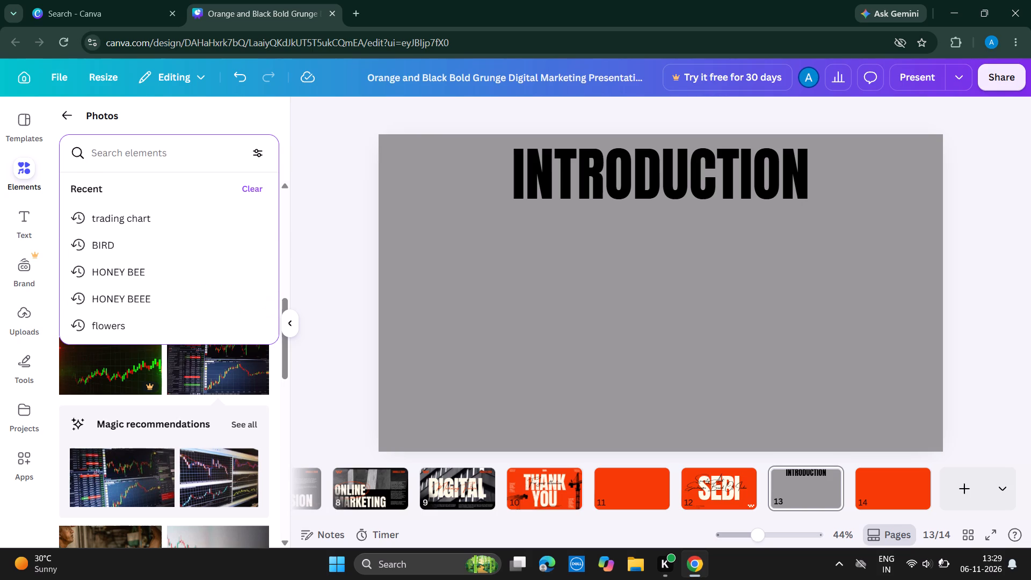
{"action": "left_click", "coordinate": [498, 274]}
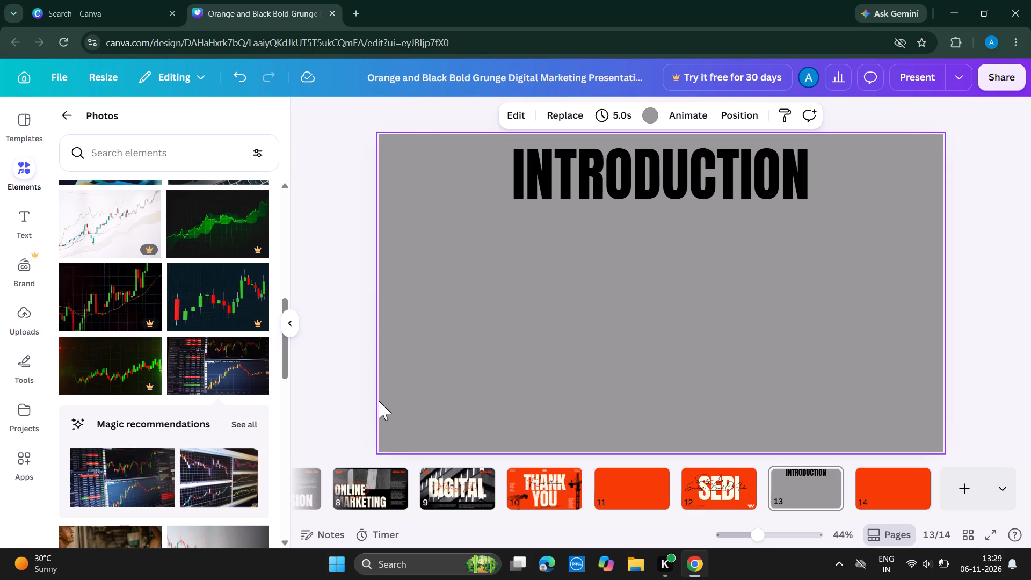
Add a paragraph text box below the INTRODUCTION heading and set its font size to 34.
{"action": "left_click", "coordinate": [30, 224]}
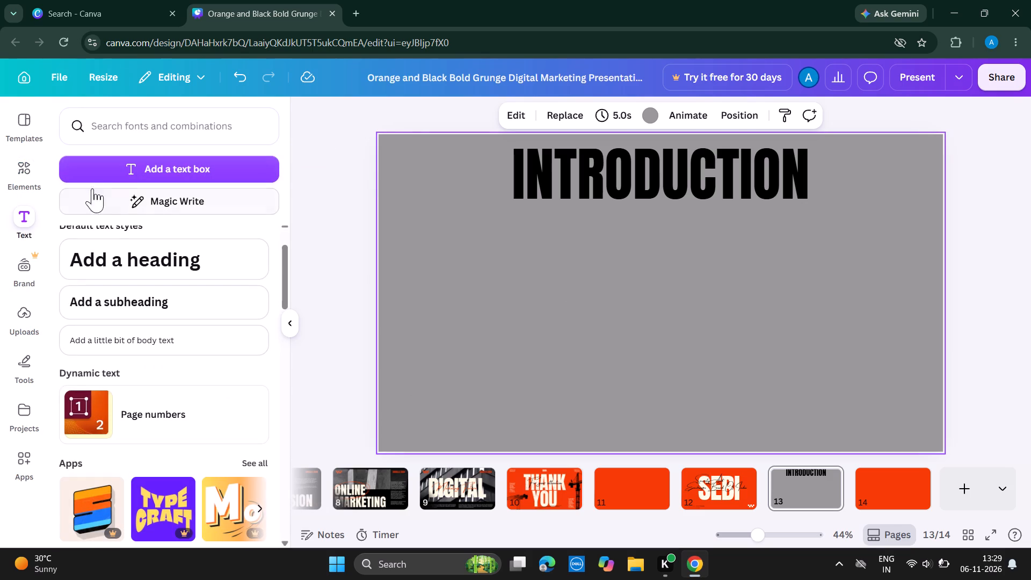
{"action": "left_click", "coordinate": [150, 169]}
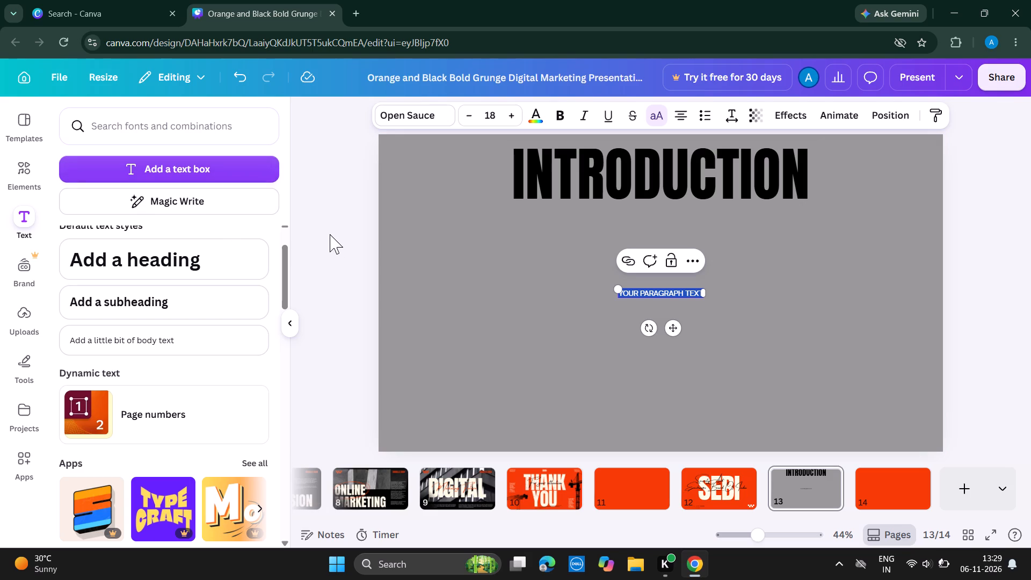
{"action": "triple_click", "coordinate": [517, 115]}
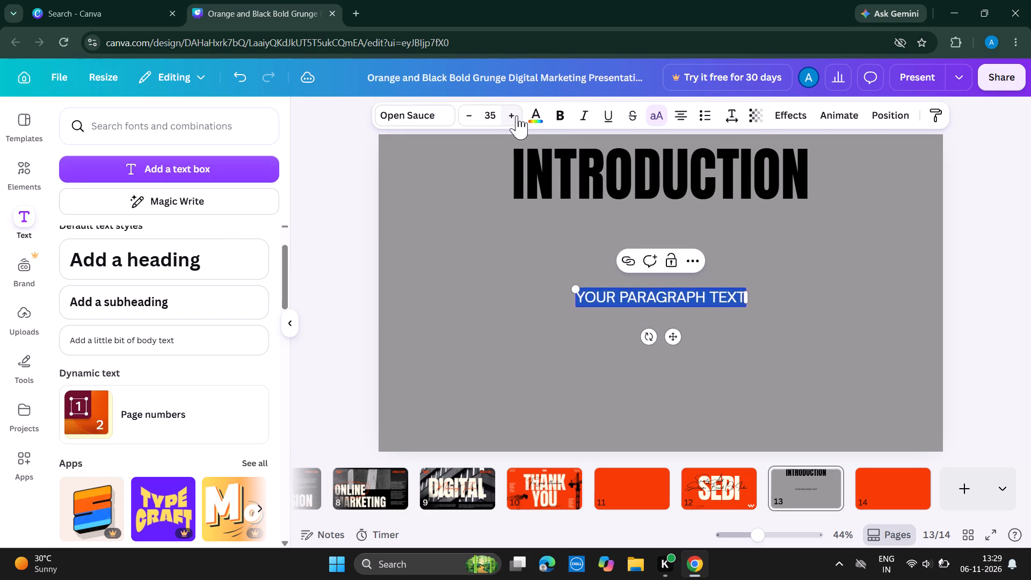
{"action": "triple_click", "coordinate": [461, 116]}
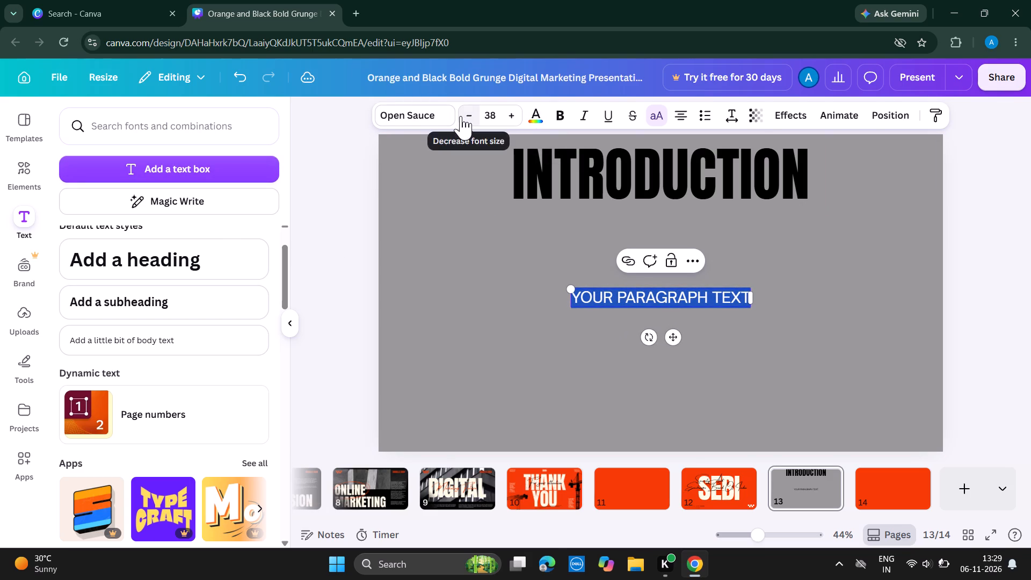
{"action": "left_click", "coordinate": [461, 116]}
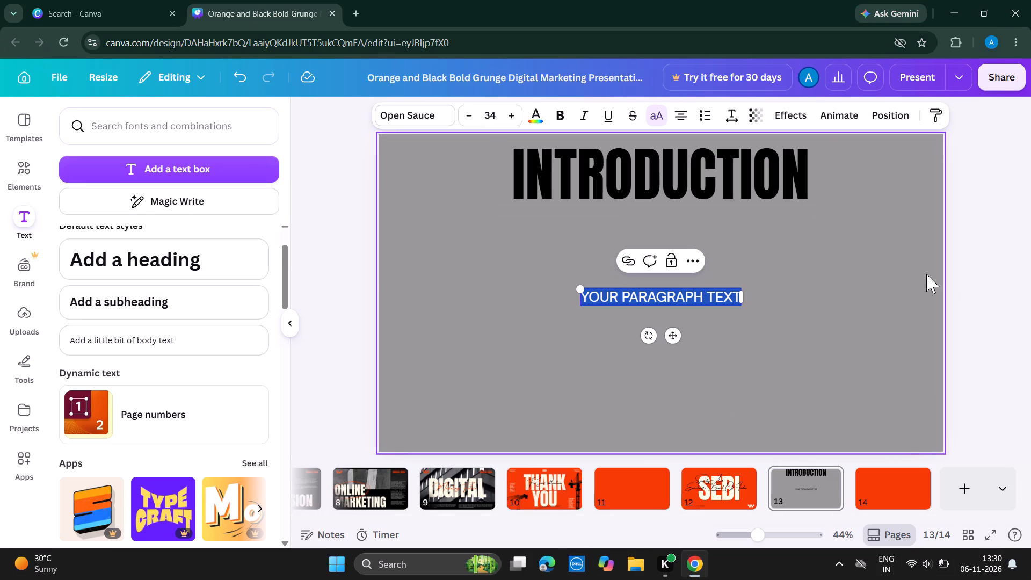
{"action": "left_click", "coordinate": [872, 270]}
{"action": "left_click", "coordinate": [872, 270]}
{"action": "left_click", "coordinate": [629, 288]}
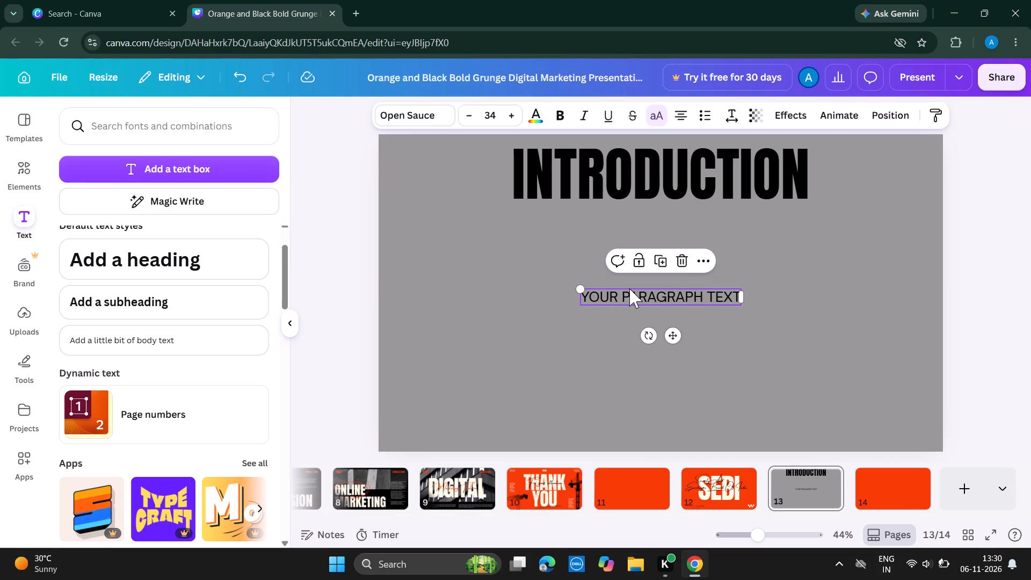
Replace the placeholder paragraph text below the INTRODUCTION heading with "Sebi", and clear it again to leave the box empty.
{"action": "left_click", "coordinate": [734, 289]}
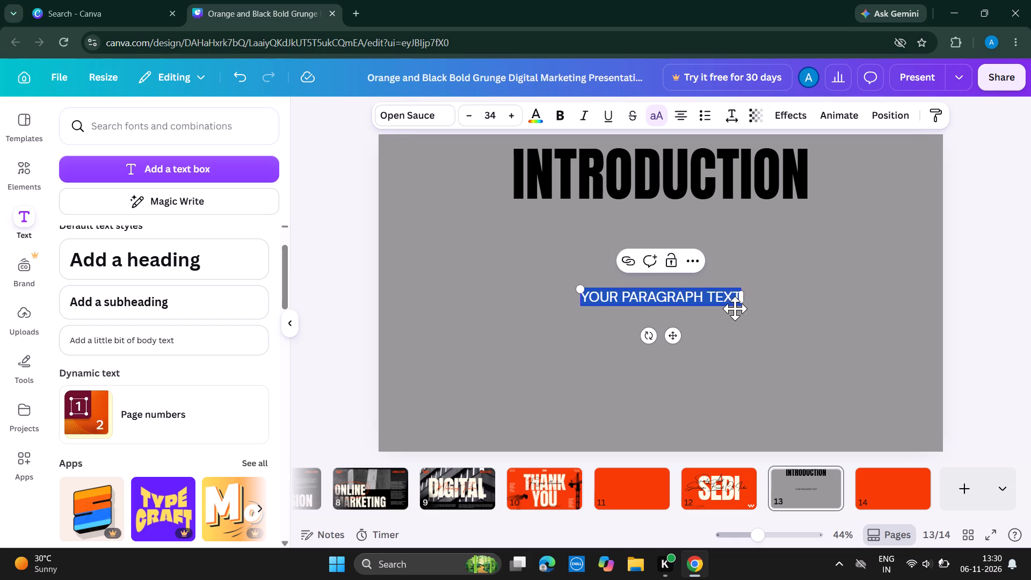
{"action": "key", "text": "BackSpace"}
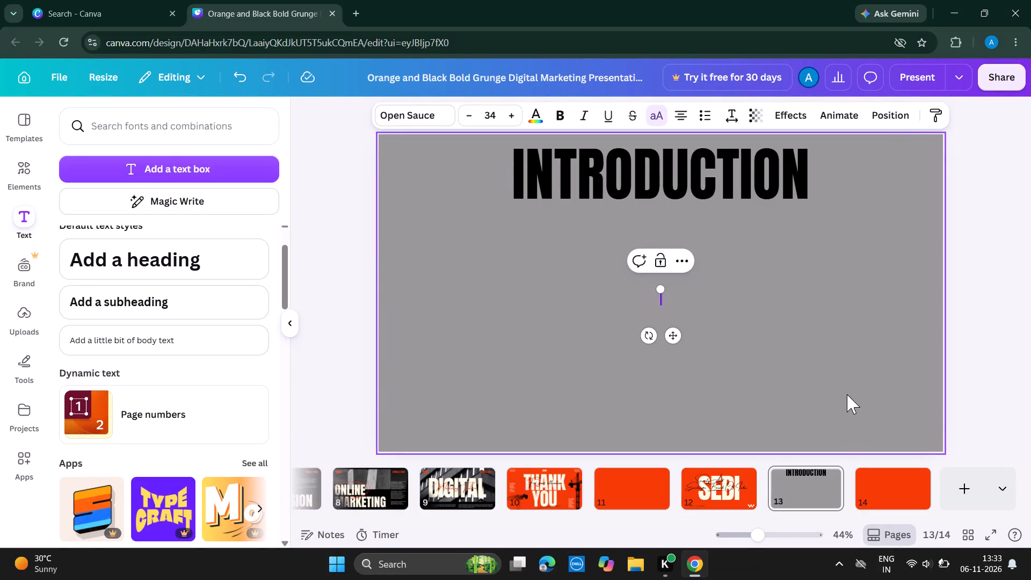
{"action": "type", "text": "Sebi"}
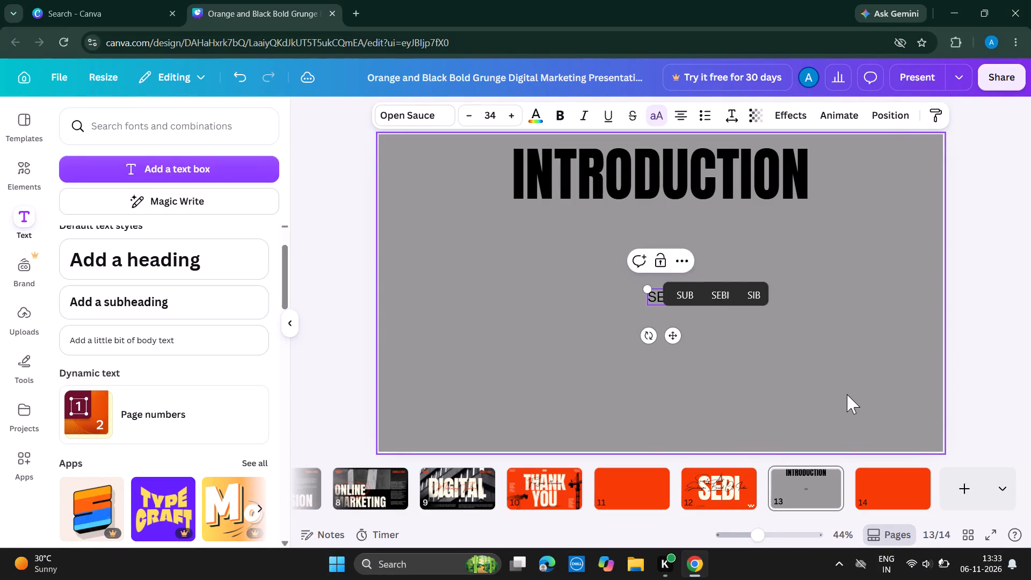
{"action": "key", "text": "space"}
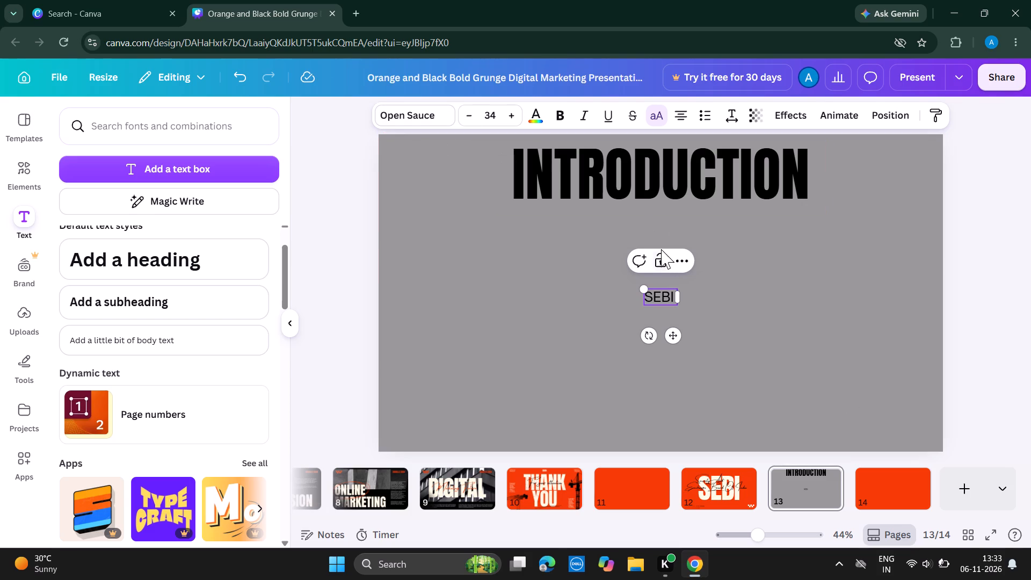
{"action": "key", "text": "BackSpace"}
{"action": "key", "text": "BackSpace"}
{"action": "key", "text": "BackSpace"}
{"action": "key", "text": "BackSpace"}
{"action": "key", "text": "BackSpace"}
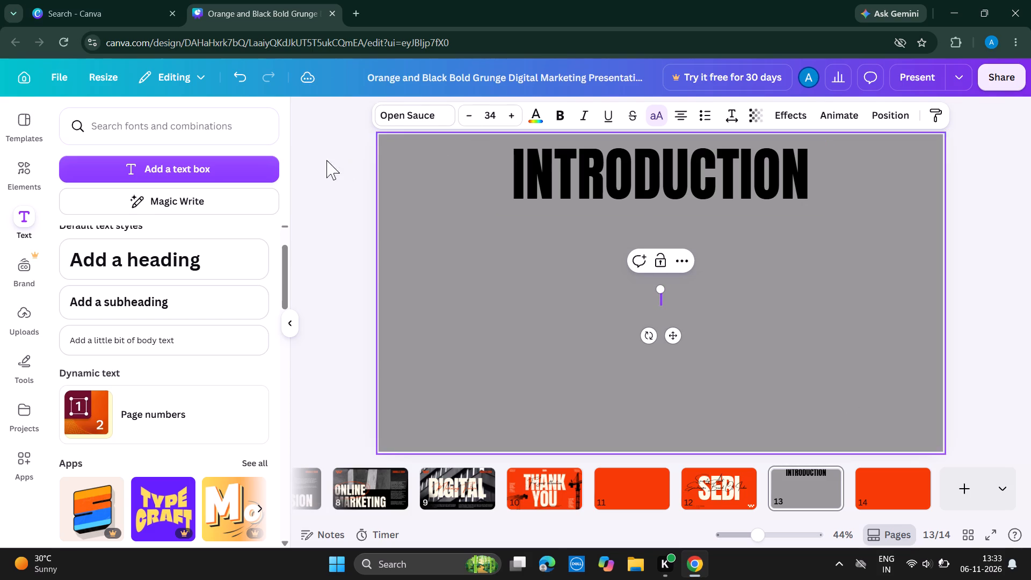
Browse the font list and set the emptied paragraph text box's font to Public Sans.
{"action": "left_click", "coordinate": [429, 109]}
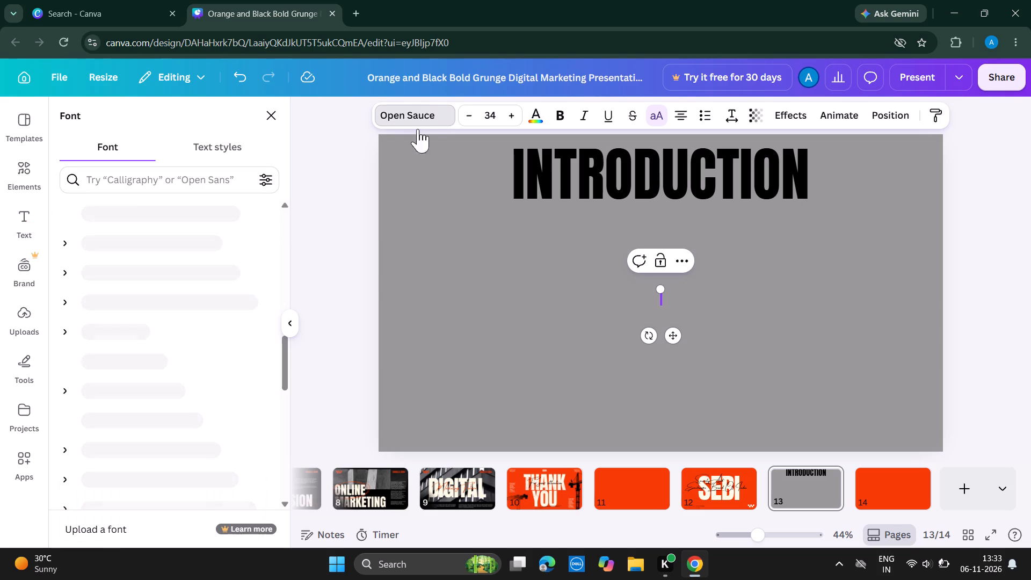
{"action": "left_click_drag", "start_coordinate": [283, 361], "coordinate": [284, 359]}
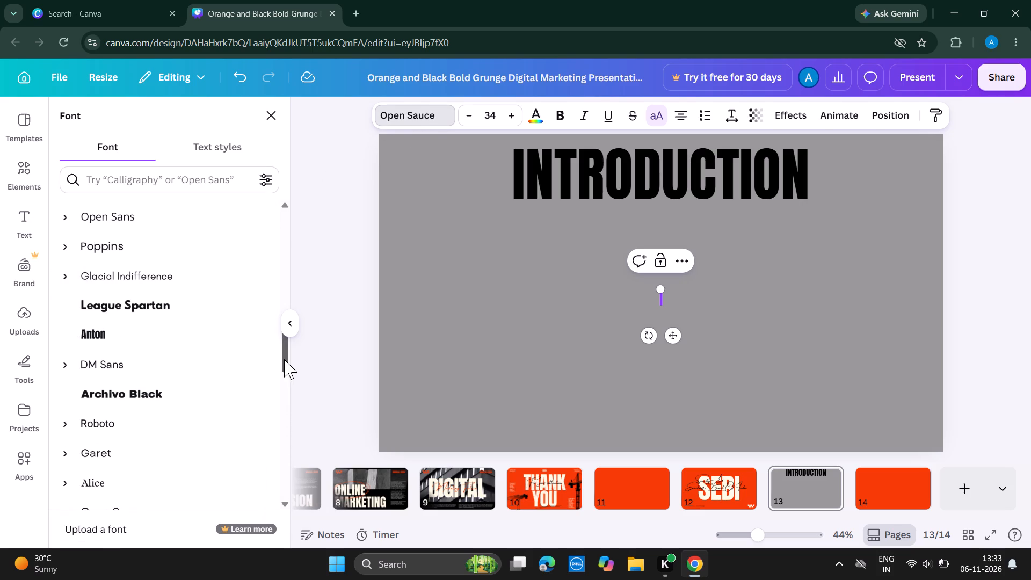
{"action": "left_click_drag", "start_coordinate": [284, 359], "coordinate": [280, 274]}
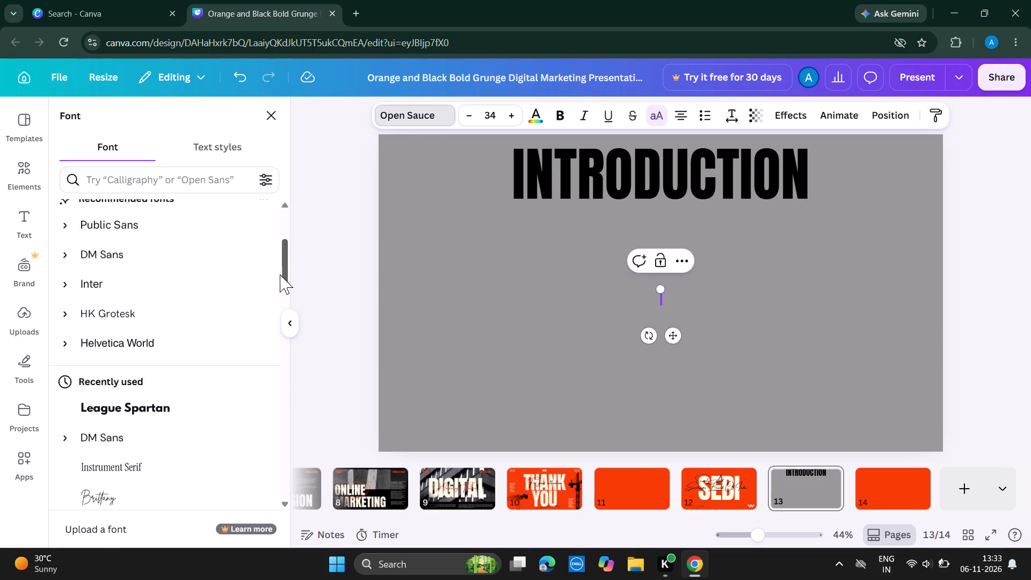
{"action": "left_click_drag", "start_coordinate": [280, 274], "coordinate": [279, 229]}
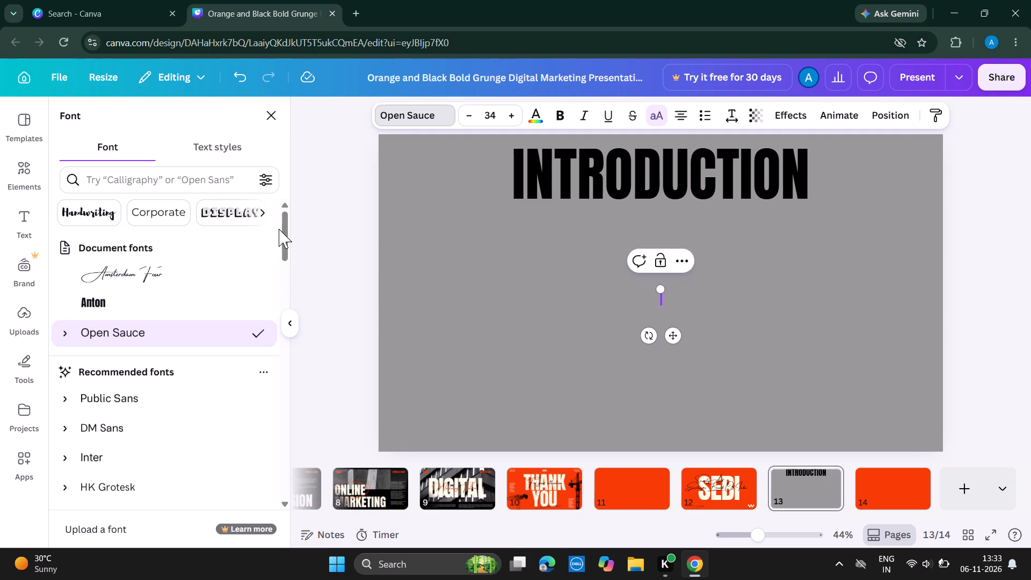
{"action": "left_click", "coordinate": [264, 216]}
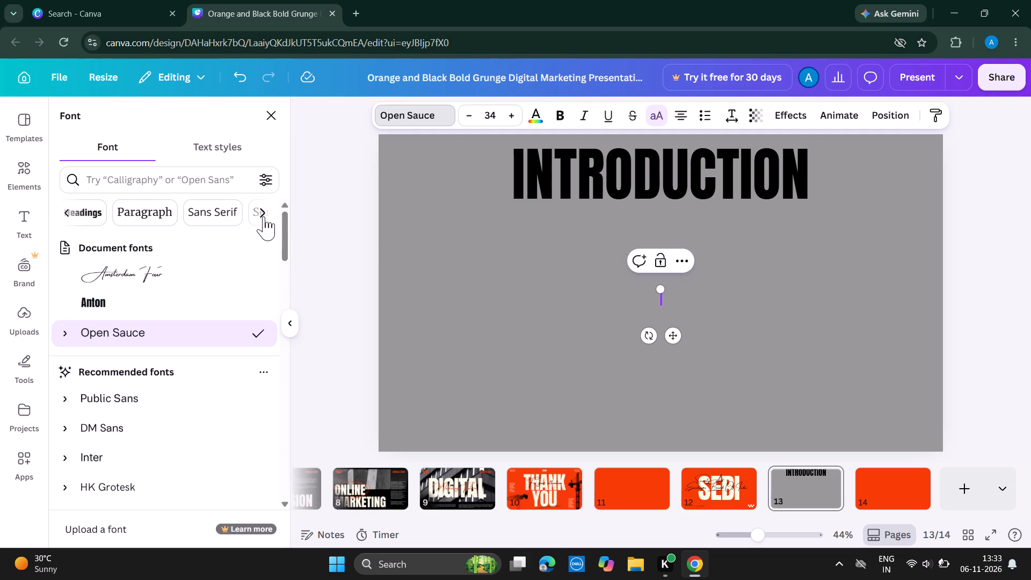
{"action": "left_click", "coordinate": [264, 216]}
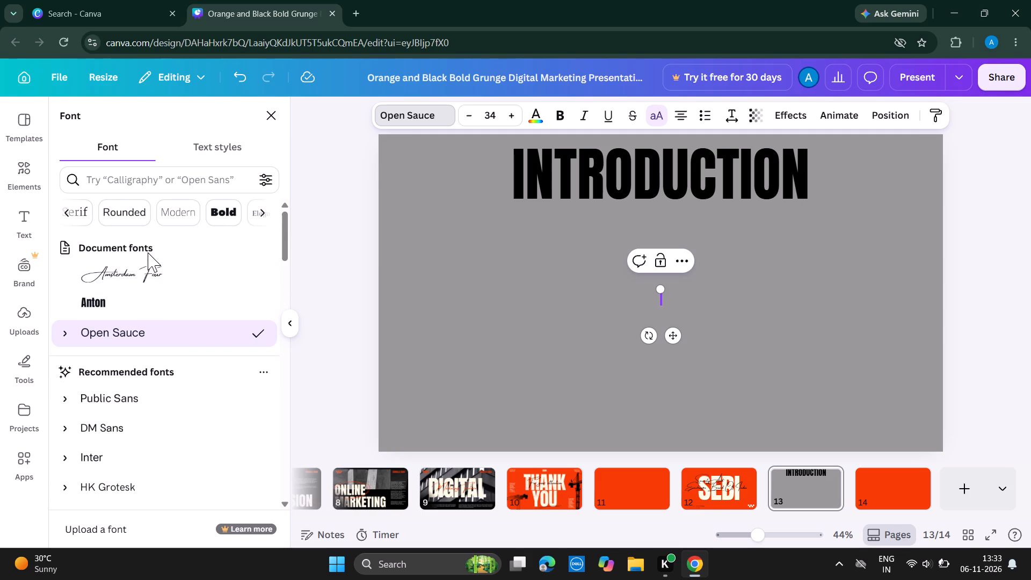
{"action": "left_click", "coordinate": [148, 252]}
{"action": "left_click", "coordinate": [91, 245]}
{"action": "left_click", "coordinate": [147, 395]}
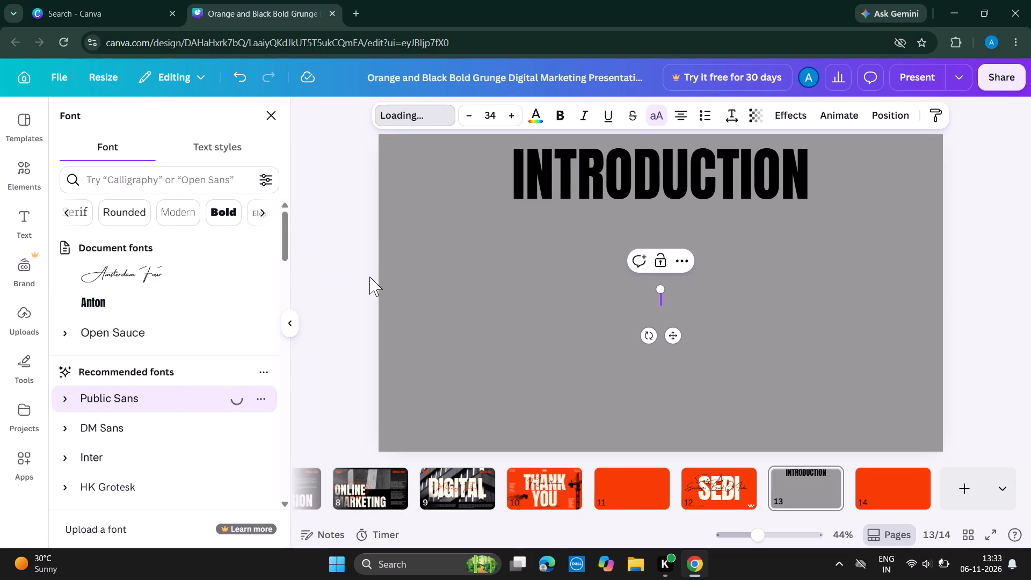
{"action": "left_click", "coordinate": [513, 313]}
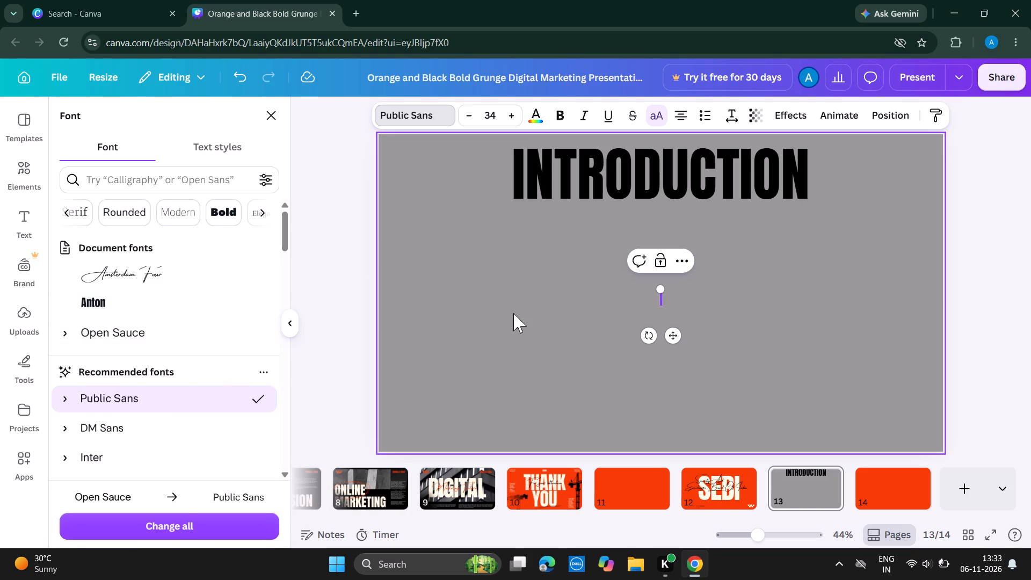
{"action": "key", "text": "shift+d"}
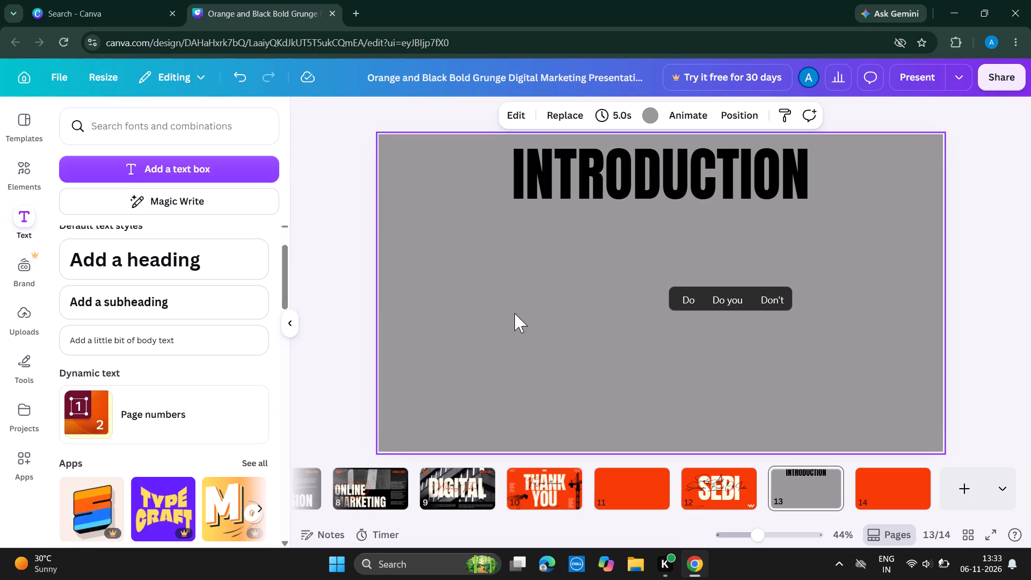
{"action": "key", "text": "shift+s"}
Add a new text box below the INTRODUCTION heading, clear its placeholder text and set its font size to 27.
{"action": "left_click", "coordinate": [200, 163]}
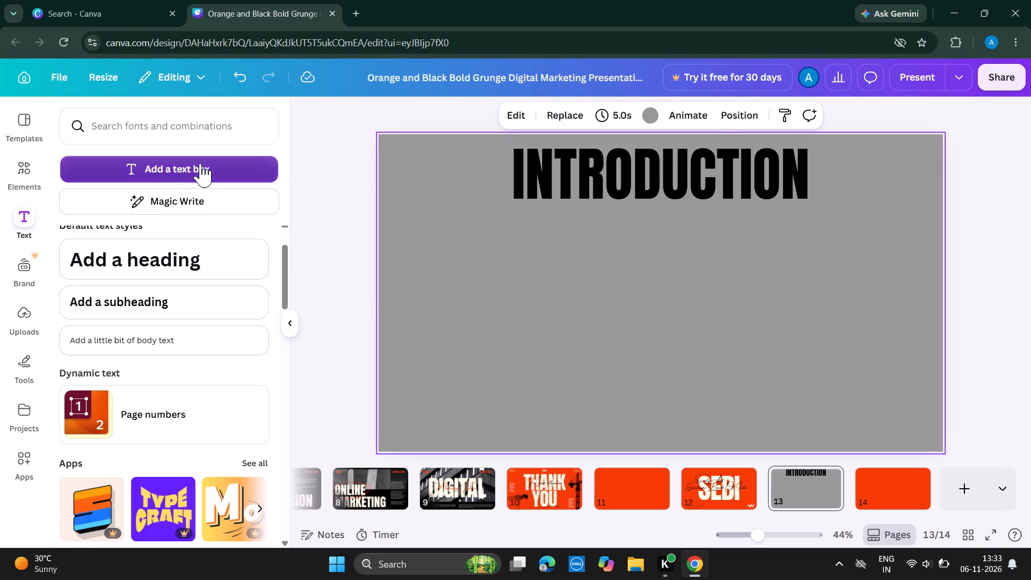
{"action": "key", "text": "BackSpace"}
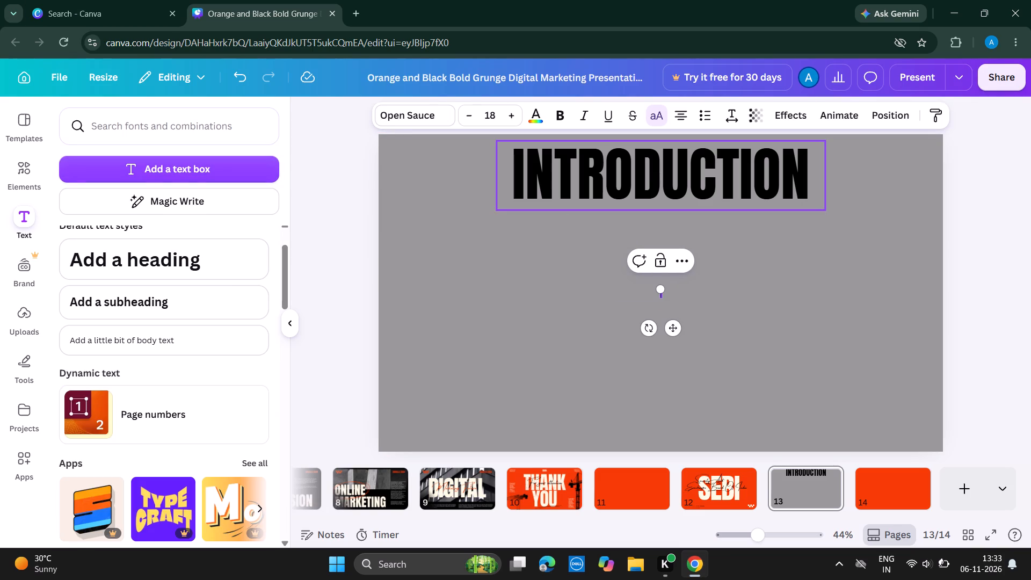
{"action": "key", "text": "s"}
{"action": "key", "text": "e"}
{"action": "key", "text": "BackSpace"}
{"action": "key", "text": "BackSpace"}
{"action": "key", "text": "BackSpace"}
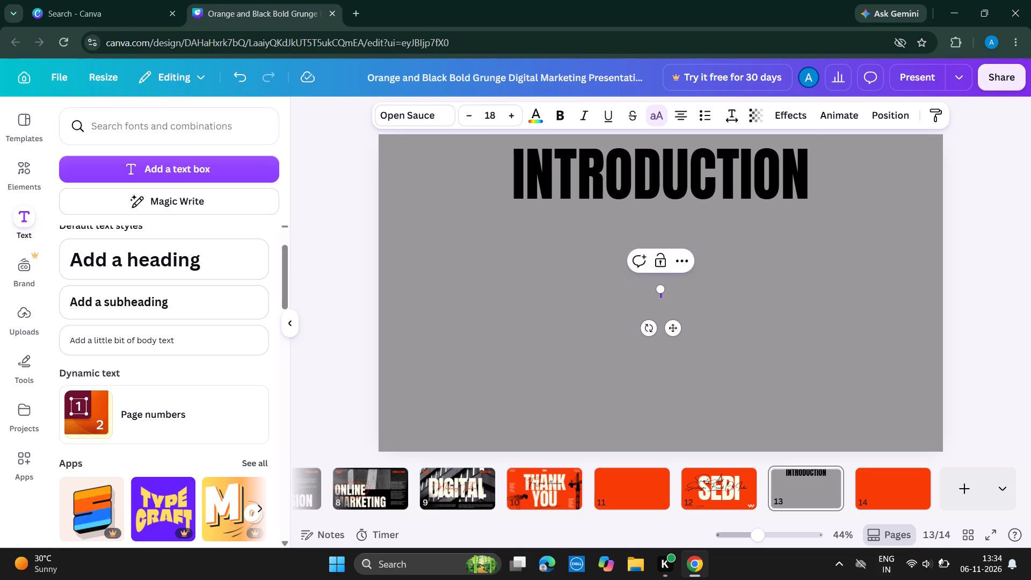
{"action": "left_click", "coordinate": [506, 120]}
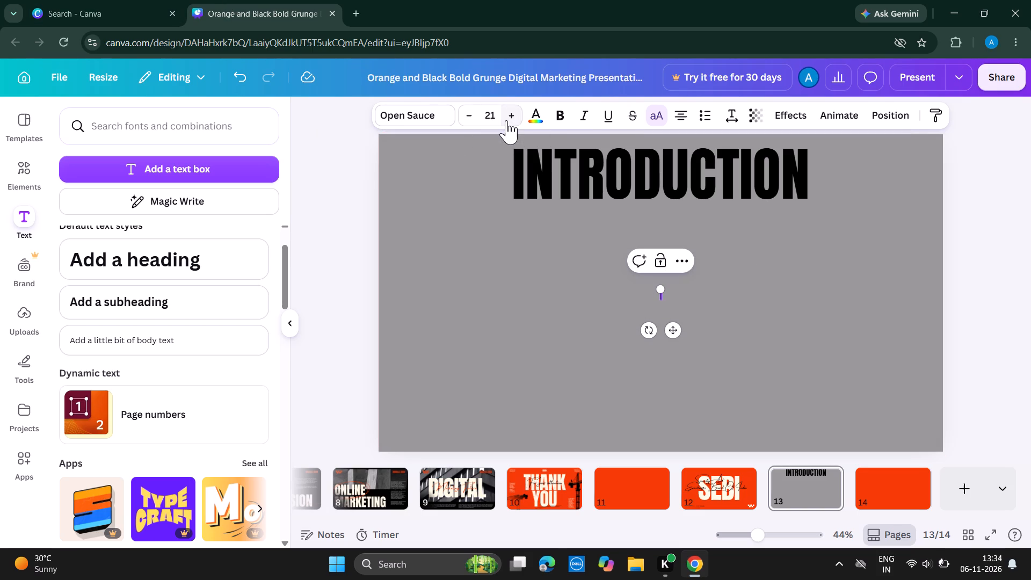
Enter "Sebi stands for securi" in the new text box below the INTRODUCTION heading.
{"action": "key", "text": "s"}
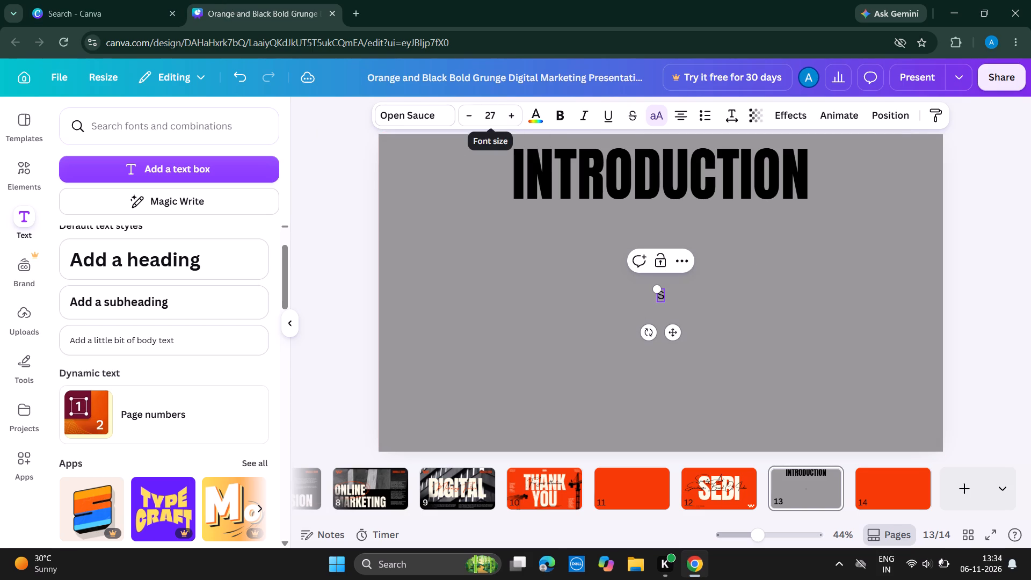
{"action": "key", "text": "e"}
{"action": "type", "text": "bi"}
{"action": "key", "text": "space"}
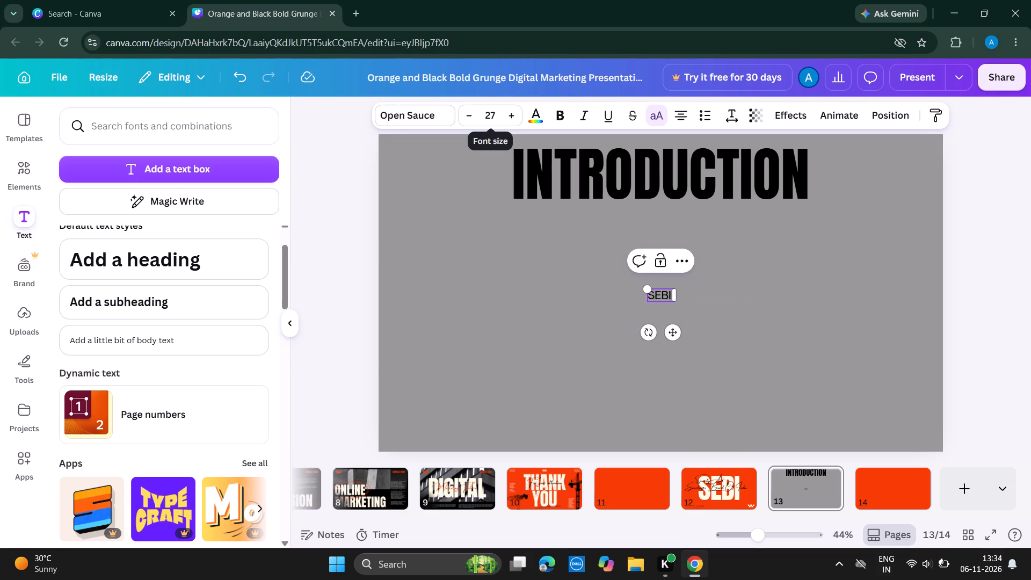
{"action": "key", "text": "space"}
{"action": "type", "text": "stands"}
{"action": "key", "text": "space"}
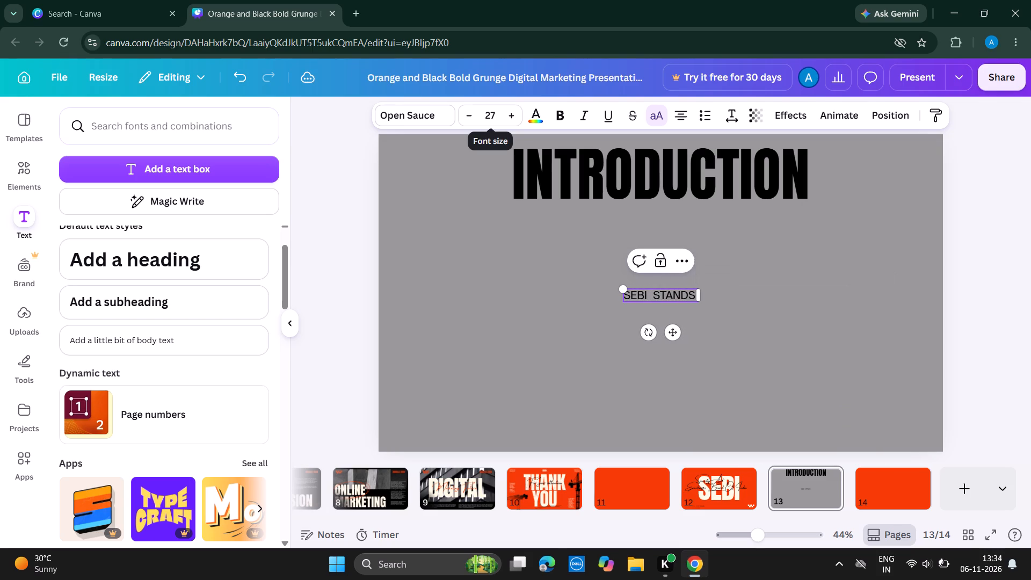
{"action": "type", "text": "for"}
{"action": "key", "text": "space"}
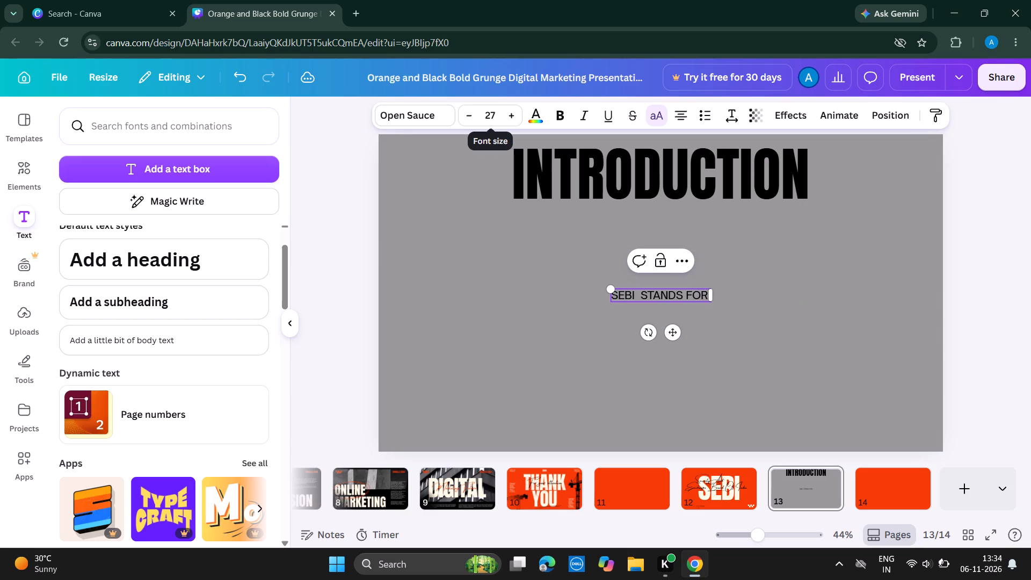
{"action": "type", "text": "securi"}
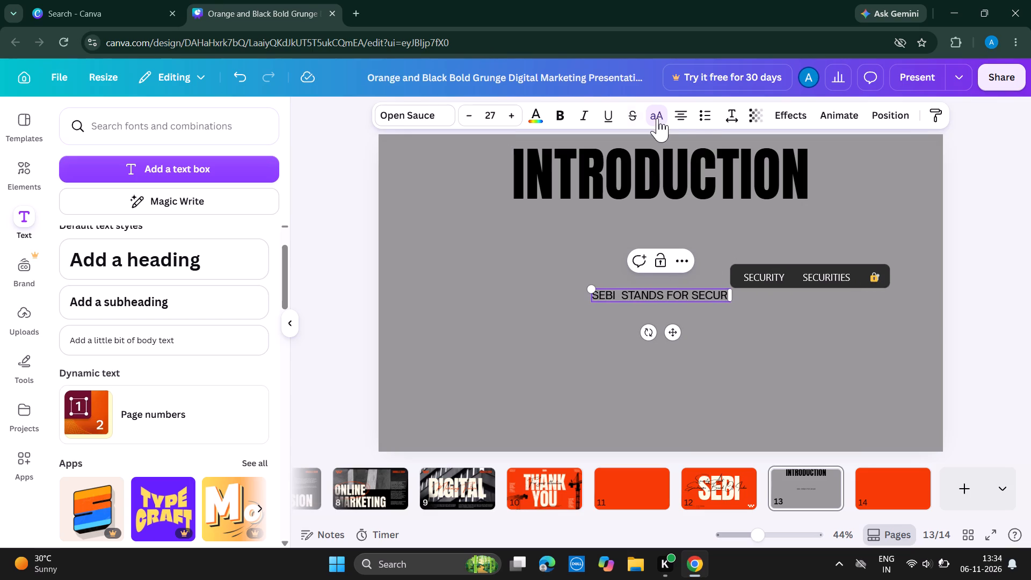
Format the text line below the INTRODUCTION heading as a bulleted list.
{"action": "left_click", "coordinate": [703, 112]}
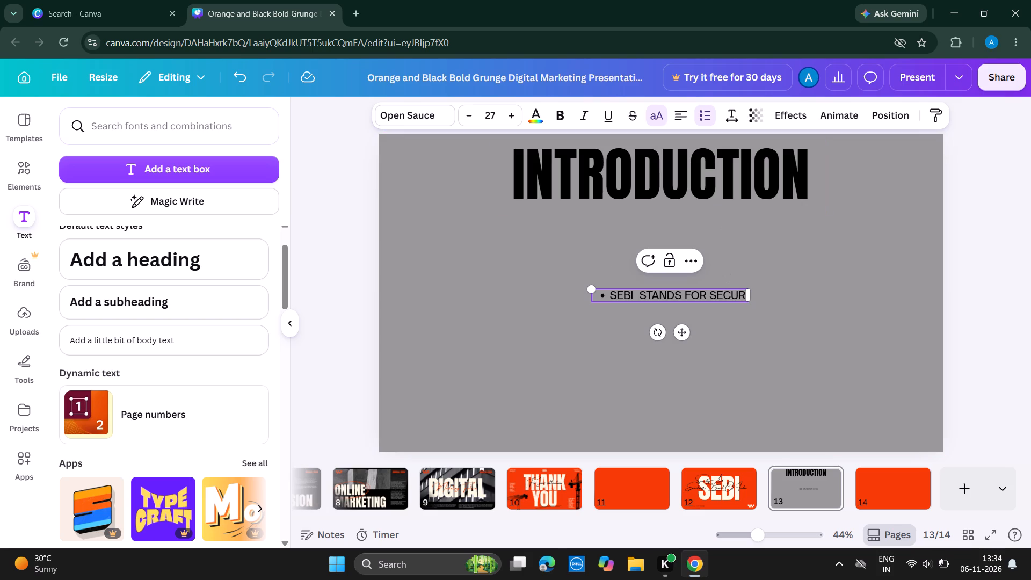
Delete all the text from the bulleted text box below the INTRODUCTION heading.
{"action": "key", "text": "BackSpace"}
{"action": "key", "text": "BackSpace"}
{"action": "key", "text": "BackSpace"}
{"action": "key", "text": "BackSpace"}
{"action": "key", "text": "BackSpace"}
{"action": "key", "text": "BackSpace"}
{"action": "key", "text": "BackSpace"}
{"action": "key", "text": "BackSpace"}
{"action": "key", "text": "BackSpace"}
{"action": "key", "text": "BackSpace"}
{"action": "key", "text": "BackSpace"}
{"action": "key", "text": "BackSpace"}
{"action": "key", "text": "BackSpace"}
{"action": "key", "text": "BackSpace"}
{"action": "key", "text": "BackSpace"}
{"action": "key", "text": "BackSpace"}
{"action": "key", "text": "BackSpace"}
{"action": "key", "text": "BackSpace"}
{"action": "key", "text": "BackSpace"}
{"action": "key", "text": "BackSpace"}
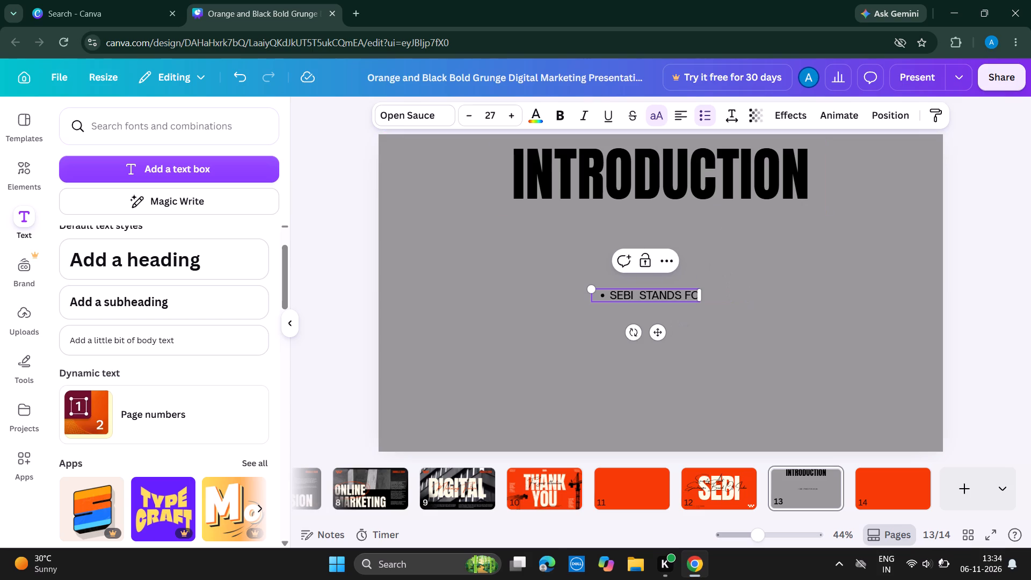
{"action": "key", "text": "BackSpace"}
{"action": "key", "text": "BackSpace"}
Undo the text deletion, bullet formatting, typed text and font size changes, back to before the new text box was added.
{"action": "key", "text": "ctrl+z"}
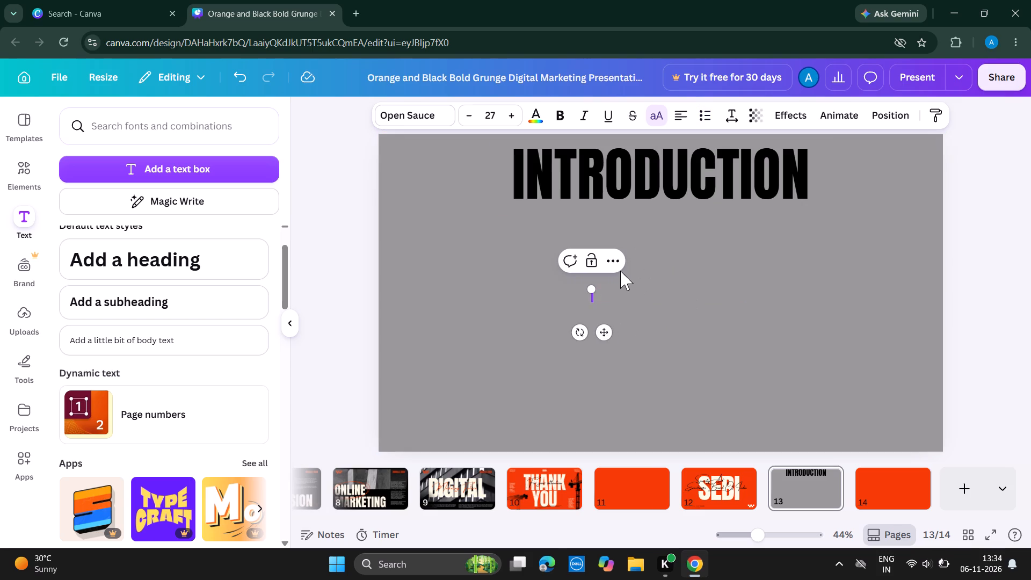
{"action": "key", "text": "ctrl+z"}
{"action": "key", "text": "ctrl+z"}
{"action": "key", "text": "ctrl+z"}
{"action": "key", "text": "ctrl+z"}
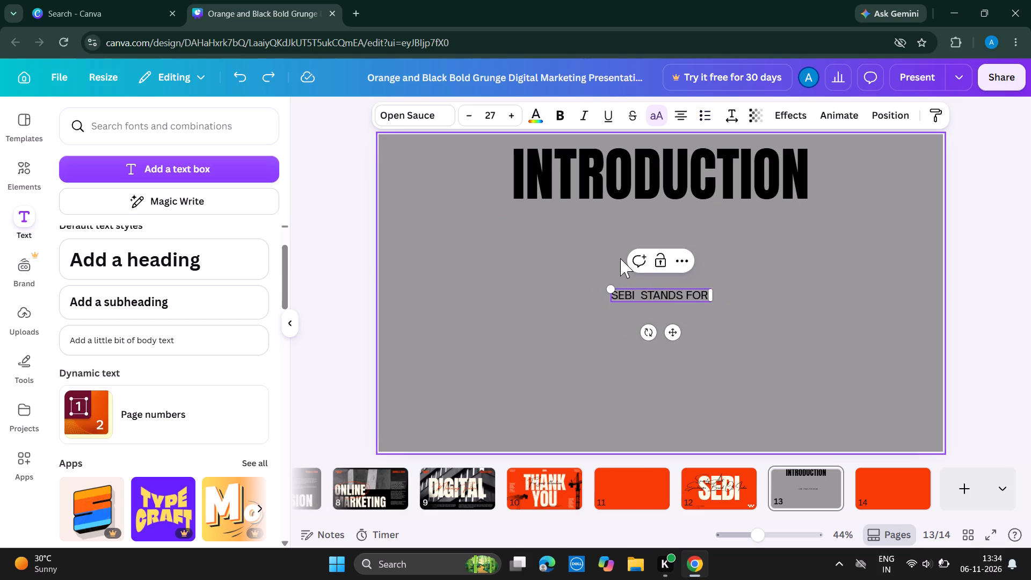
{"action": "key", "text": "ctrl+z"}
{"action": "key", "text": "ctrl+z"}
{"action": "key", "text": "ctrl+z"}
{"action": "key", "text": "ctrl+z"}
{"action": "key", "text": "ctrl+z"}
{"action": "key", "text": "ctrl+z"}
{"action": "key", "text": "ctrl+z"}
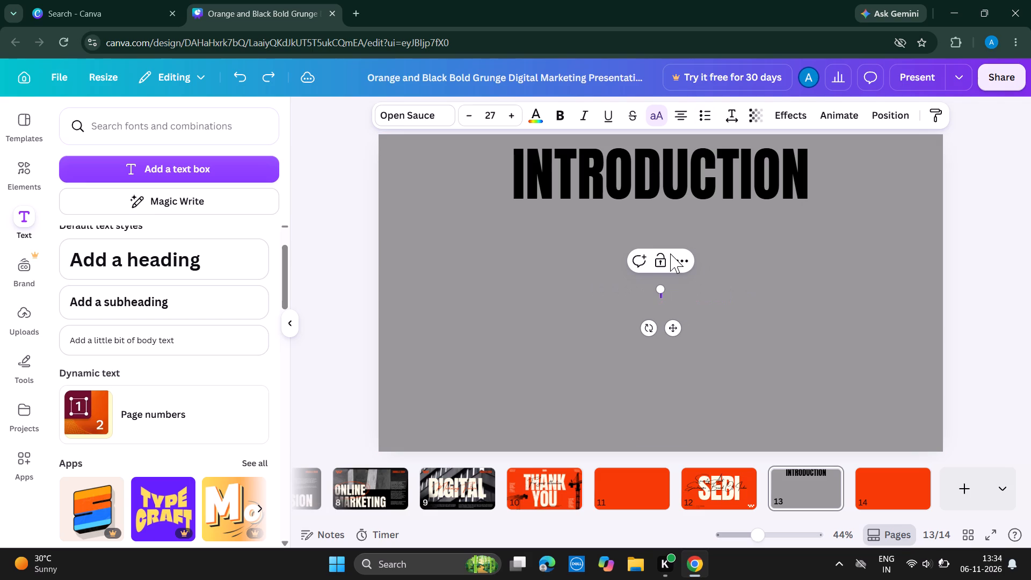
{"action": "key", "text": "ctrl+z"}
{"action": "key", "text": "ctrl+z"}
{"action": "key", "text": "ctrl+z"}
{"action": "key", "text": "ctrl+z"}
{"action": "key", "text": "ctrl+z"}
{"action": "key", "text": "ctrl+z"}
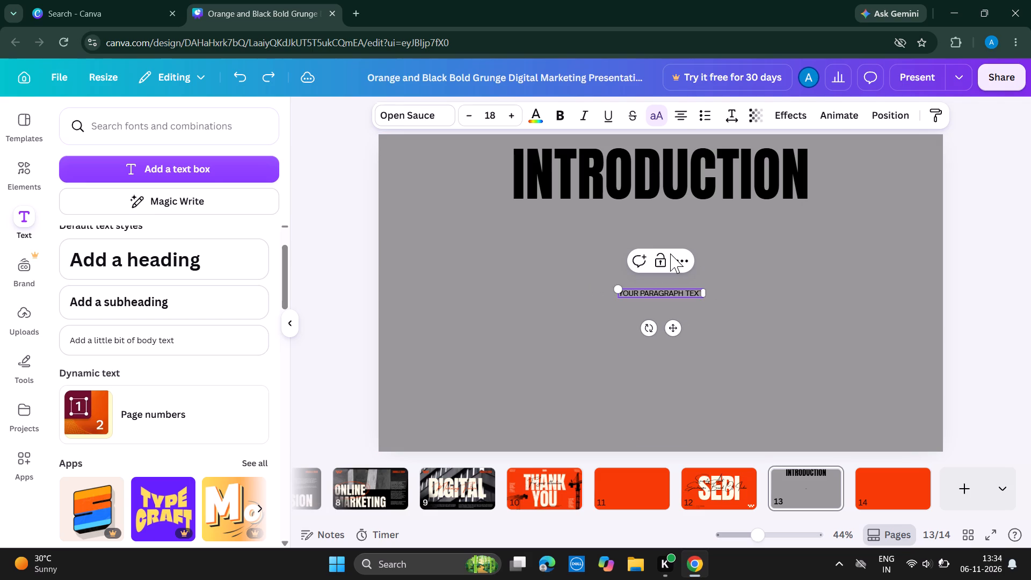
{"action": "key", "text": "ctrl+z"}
Check which layers are on the INTRODUCTION slide.
{"action": "left_click", "coordinate": [670, 253]}
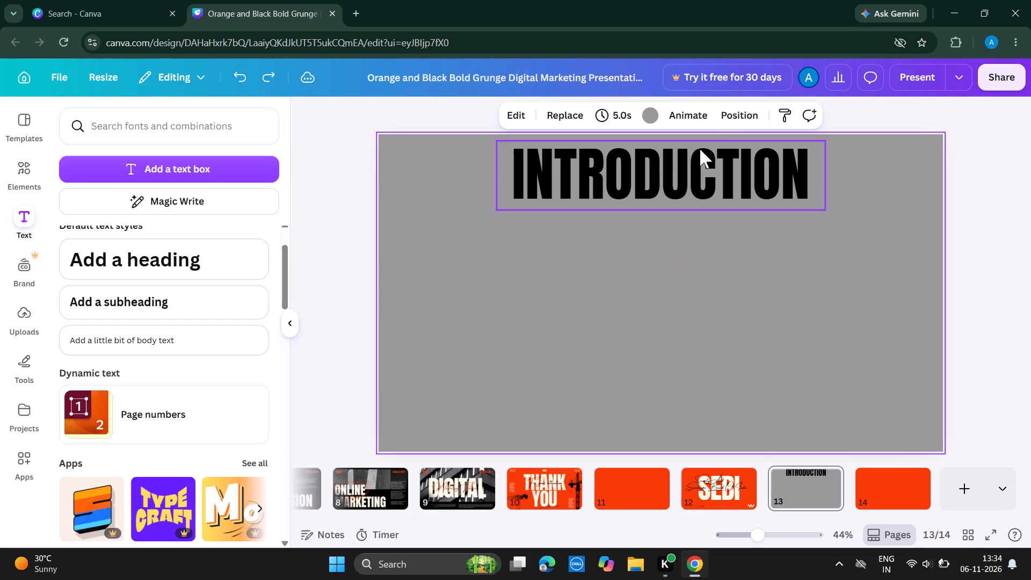
{"action": "left_click", "coordinate": [743, 108]}
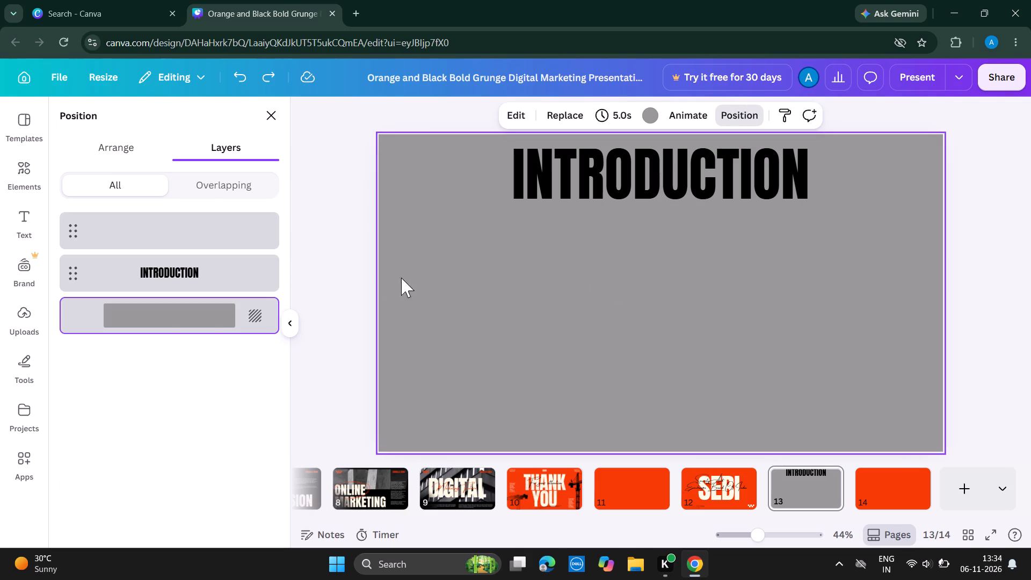
{"action": "left_click", "coordinate": [548, 309]}
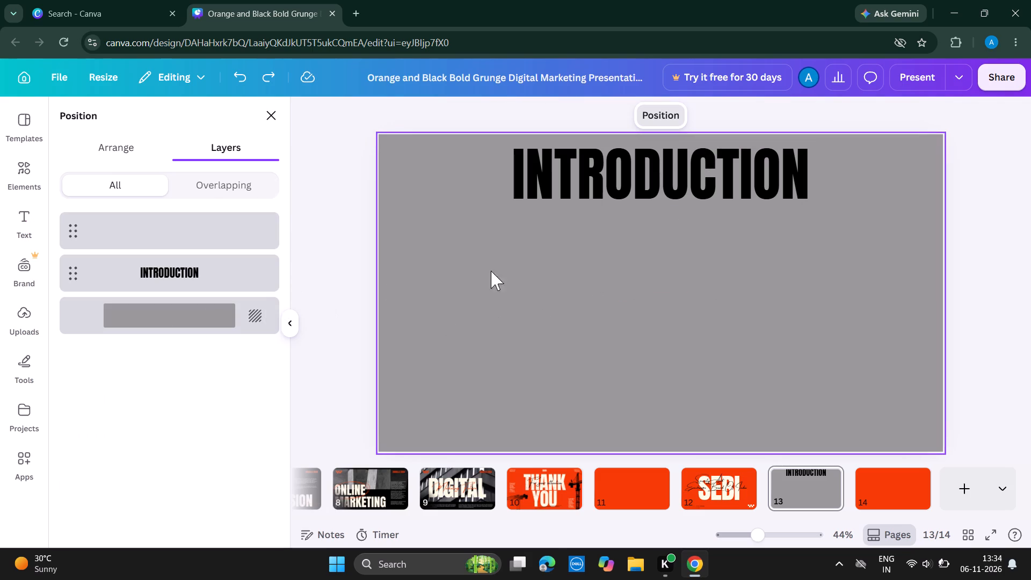
Add a bulleted text box to the INTRODUCTION slide and place it below the heading, near the slide's left margin.
{"action": "left_click", "coordinate": [12, 217]}
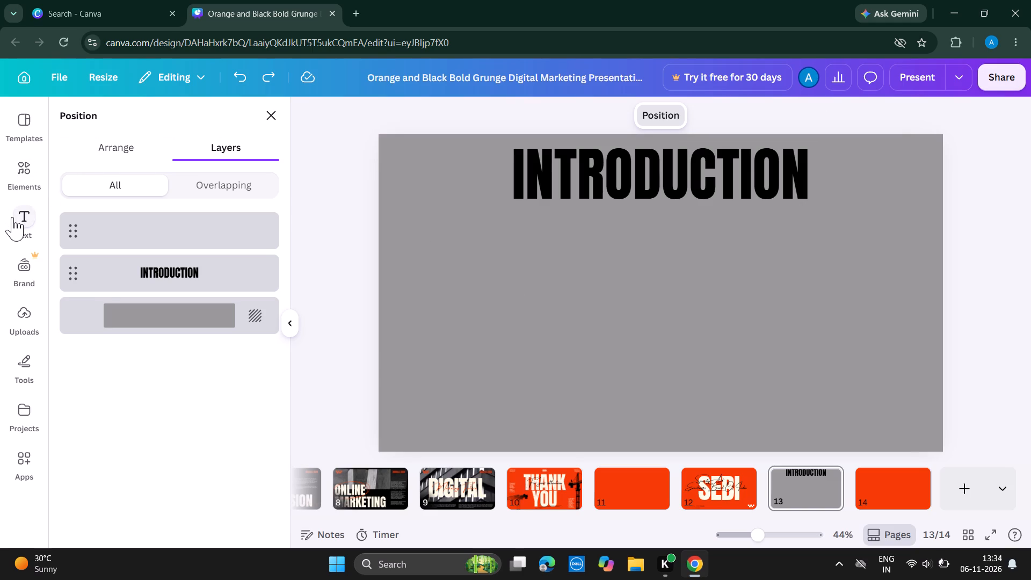
{"action": "left_click", "coordinate": [160, 176]}
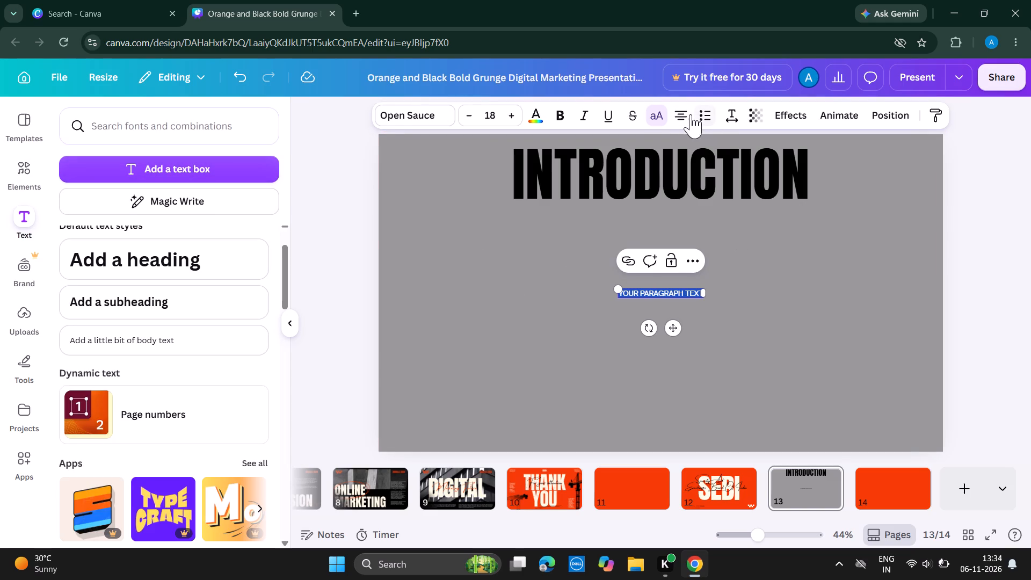
{"action": "left_click", "coordinate": [700, 114]}
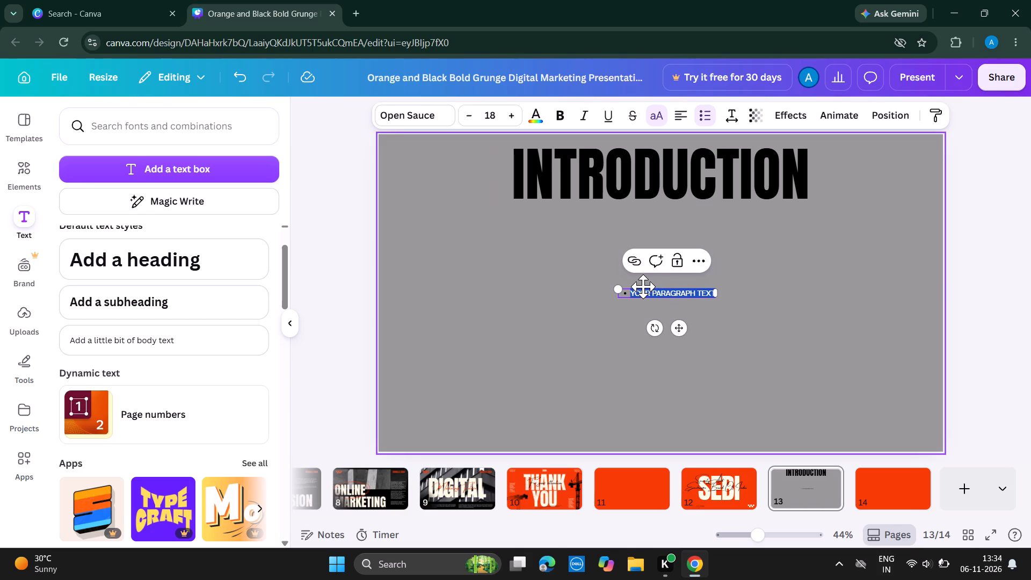
{"action": "left_click_drag", "start_coordinate": [643, 286], "coordinate": [431, 252]}
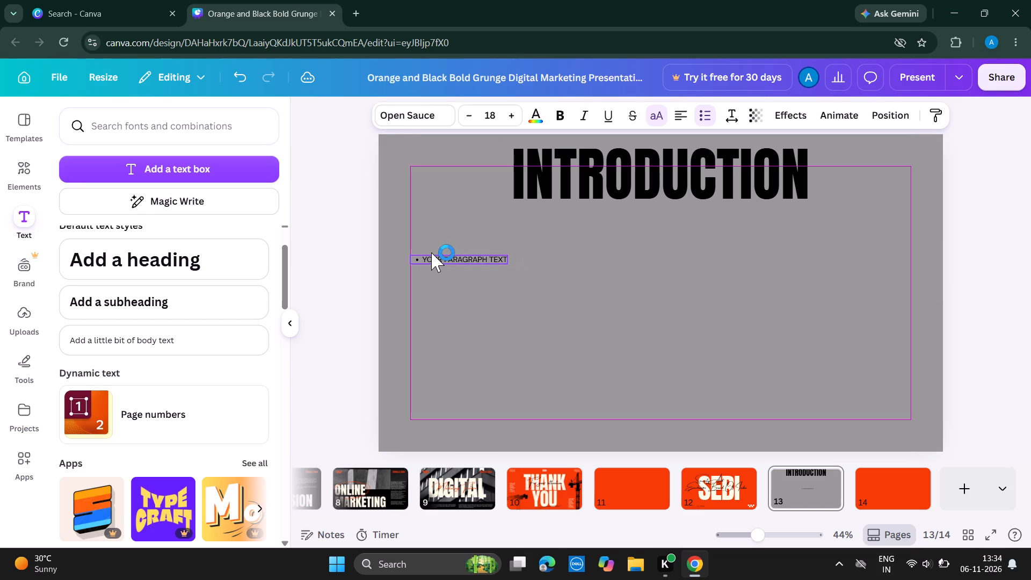
{"action": "left_click_drag", "start_coordinate": [431, 252], "coordinate": [430, 250]}
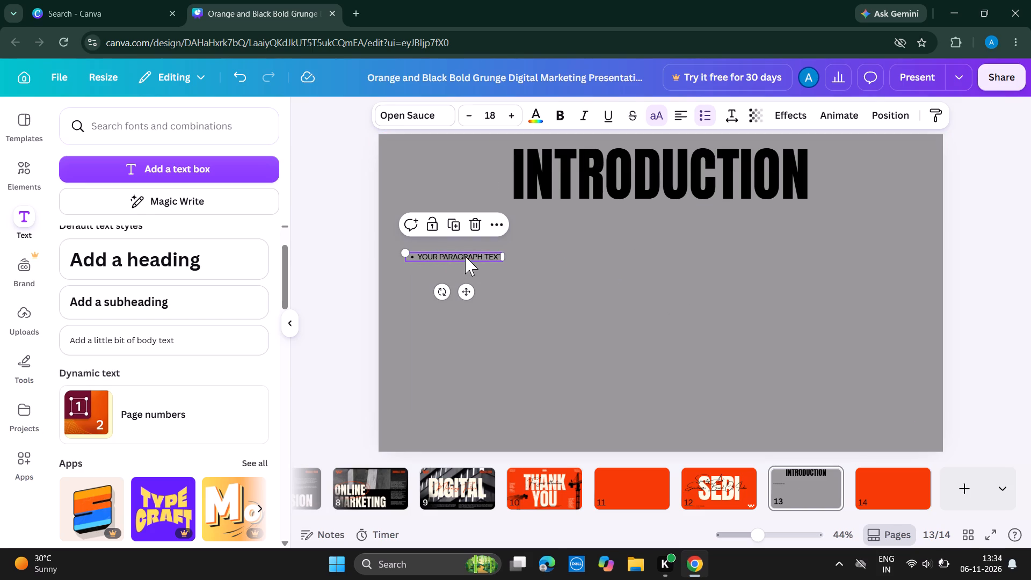
Replace the bulleted placeholder text with "SEBI stands for security and exchange board of India".
{"action": "left_click", "coordinate": [466, 255]}
{"action": "key", "text": "BackSpace"}
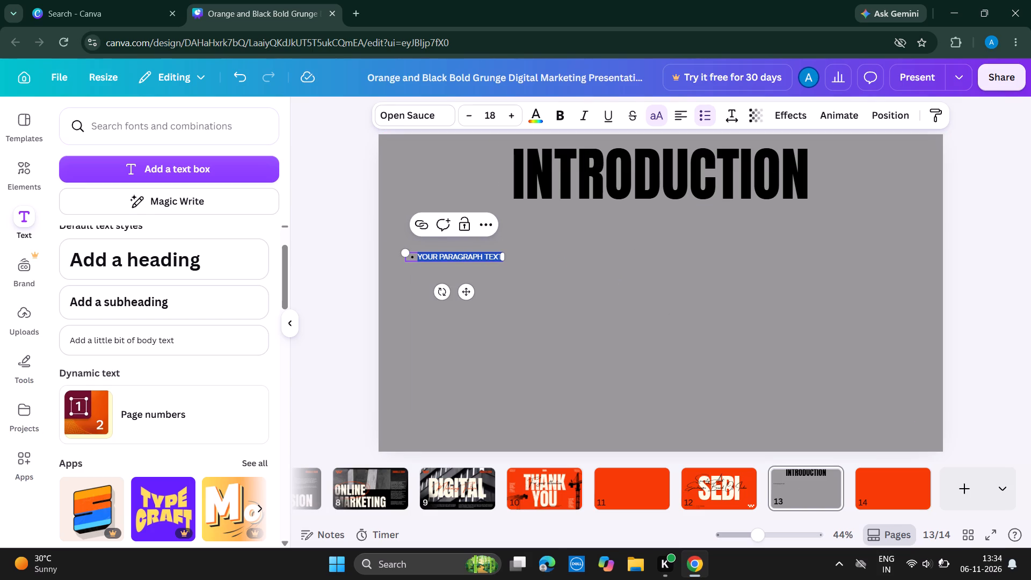
{"action": "type", "text": "se"}
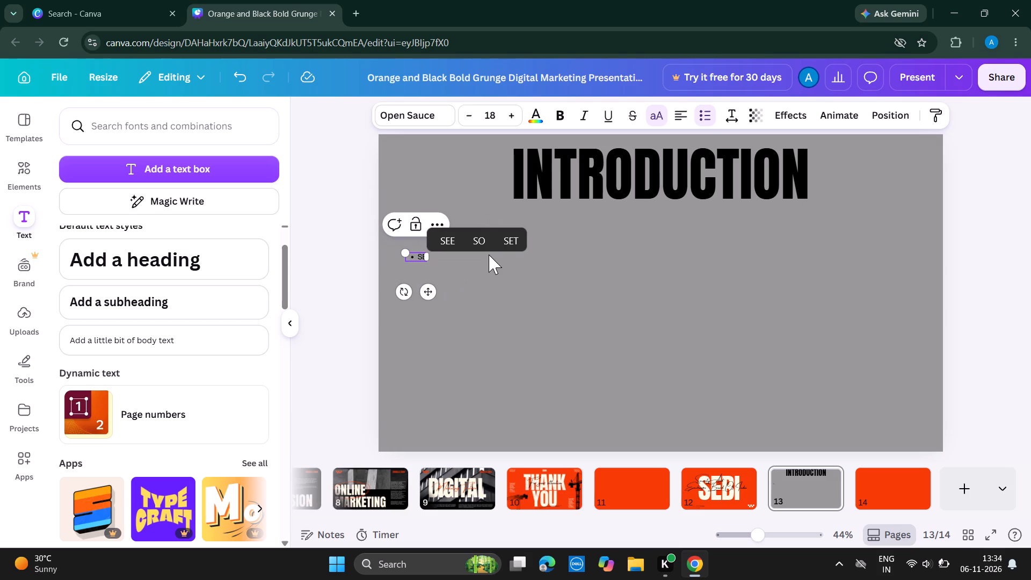
{"action": "type", "text": "bi"}
{"action": "key", "text": "space"}
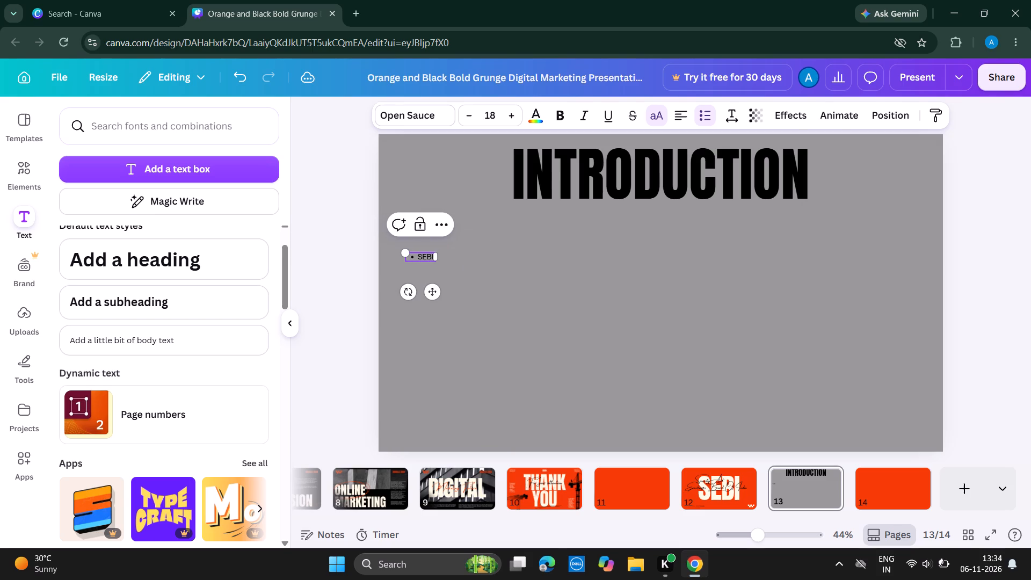
{"action": "key", "text": "space"}
{"action": "type", "text": "stands for"}
{"action": "key", "text": "space"}
{"action": "key", "text": "space"}
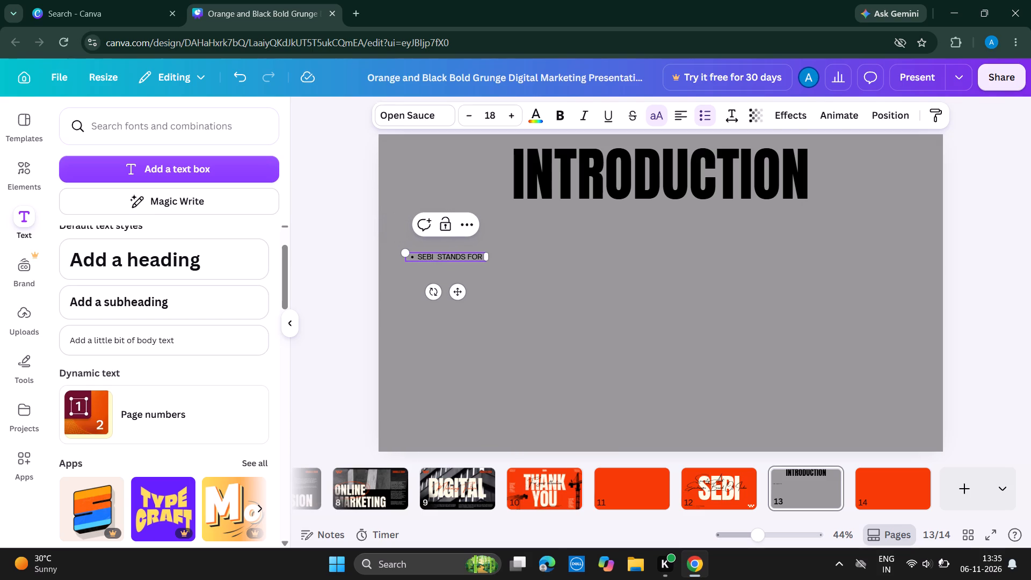
{"action": "type", "text": "security and e"}
{"action": "type", "text": "xchan"}
{"action": "type", "text": "ge"}
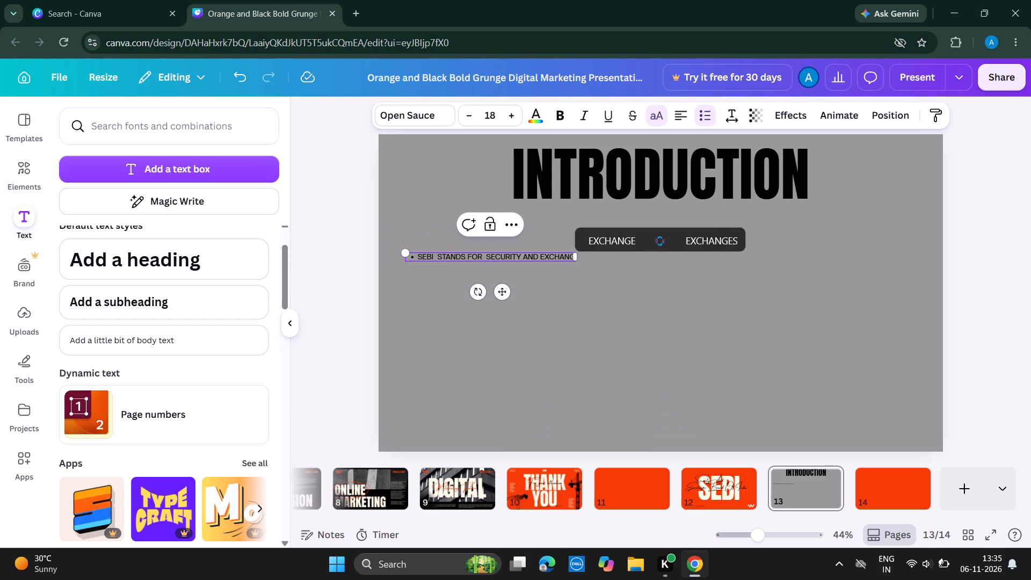
{"action": "key", "text": "space"}
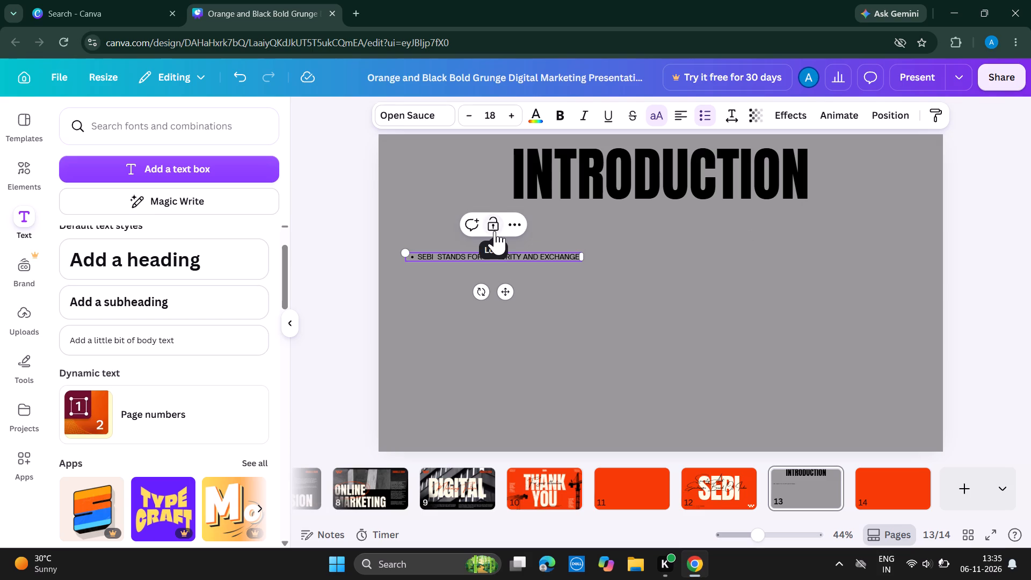
{"action": "type", "text": "boa"}
{"action": "type", "text": "rd"}
{"action": "key", "text": "space"}
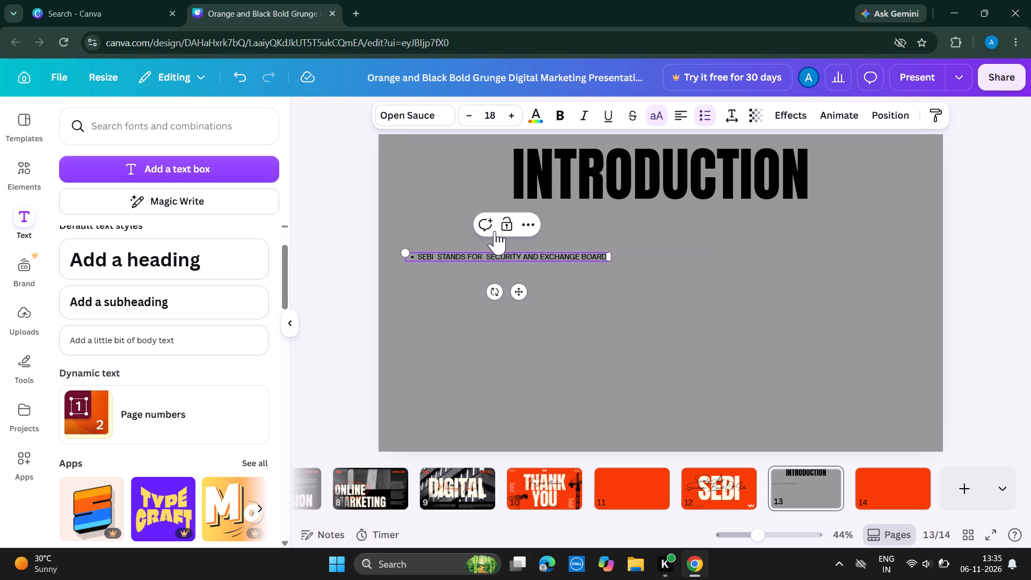
{"action": "type", "text": "of india"}
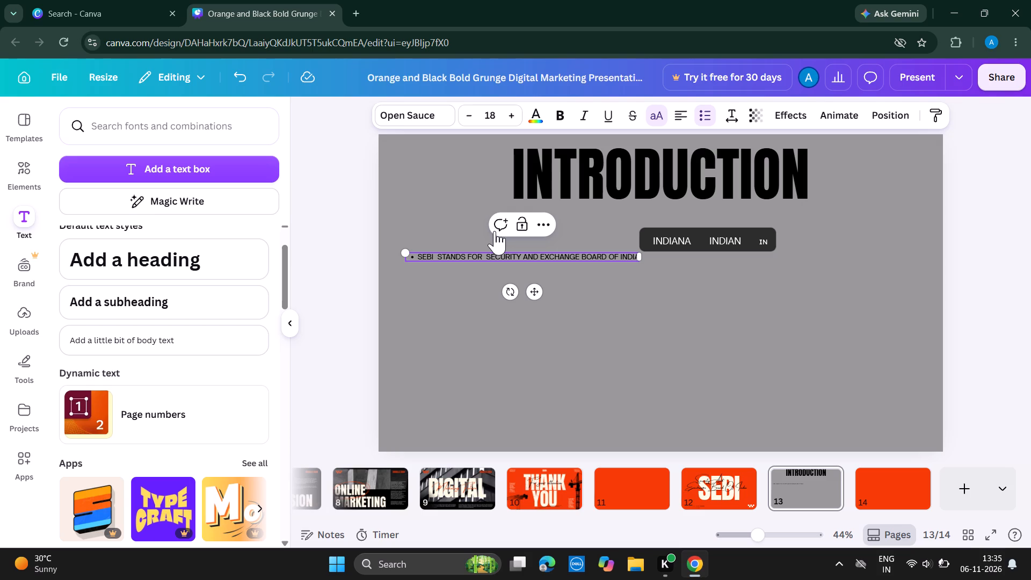
Add a second bullet reading "It is the regulatory body of the Indian security market".
{"action": "key", "text": "Return"}
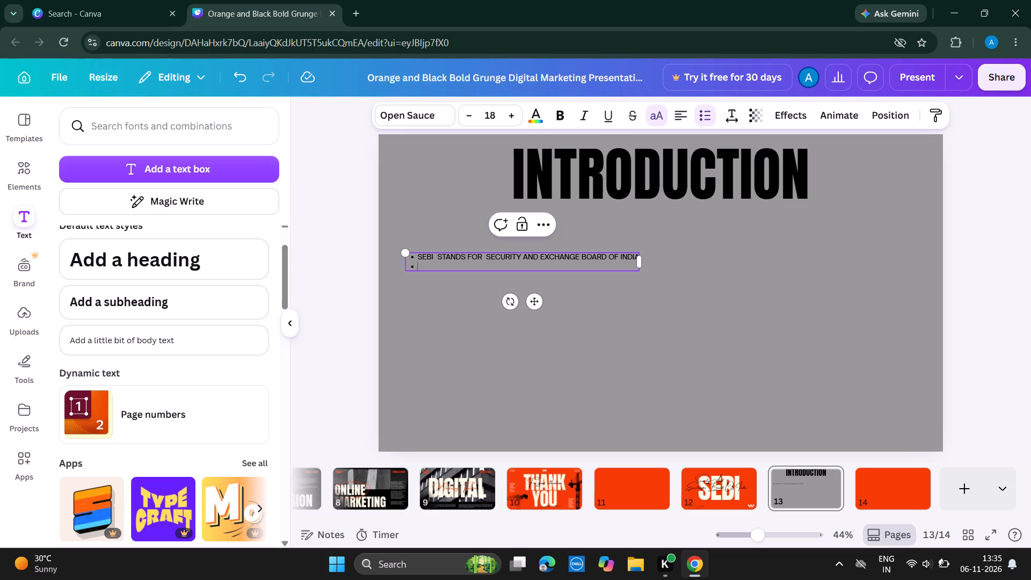
{"action": "type", "text": "it"}
{"action": "key", "text": "space"}
{"action": "type", "text": "is the re"}
{"action": "type", "text": "gu"}
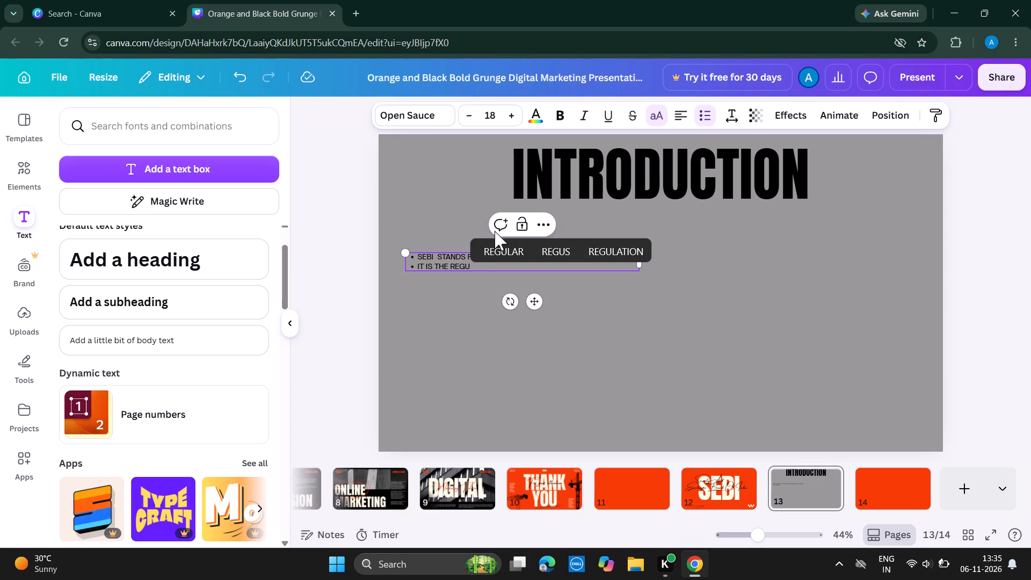
{"action": "type", "text": "latory"}
{"action": "key", "text": "space"}
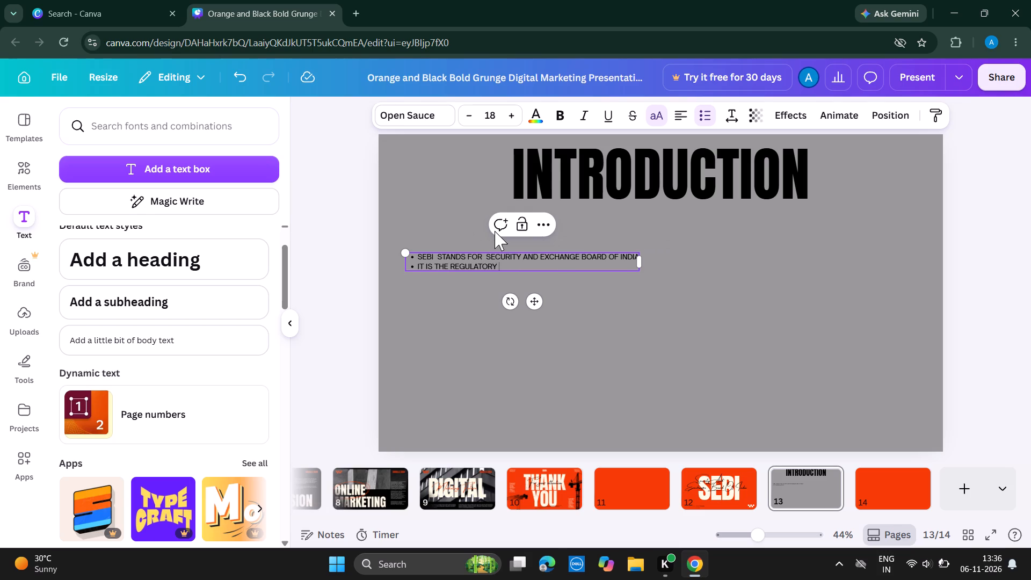
{"action": "type", "text": "bo"}
{"action": "type", "text": "dy"}
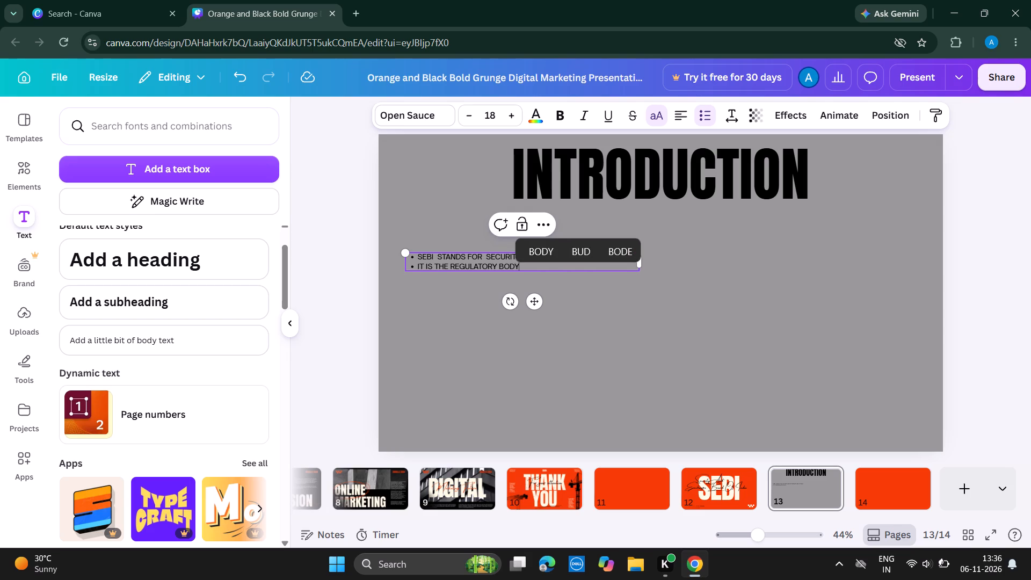
{"action": "key", "text": "space"}
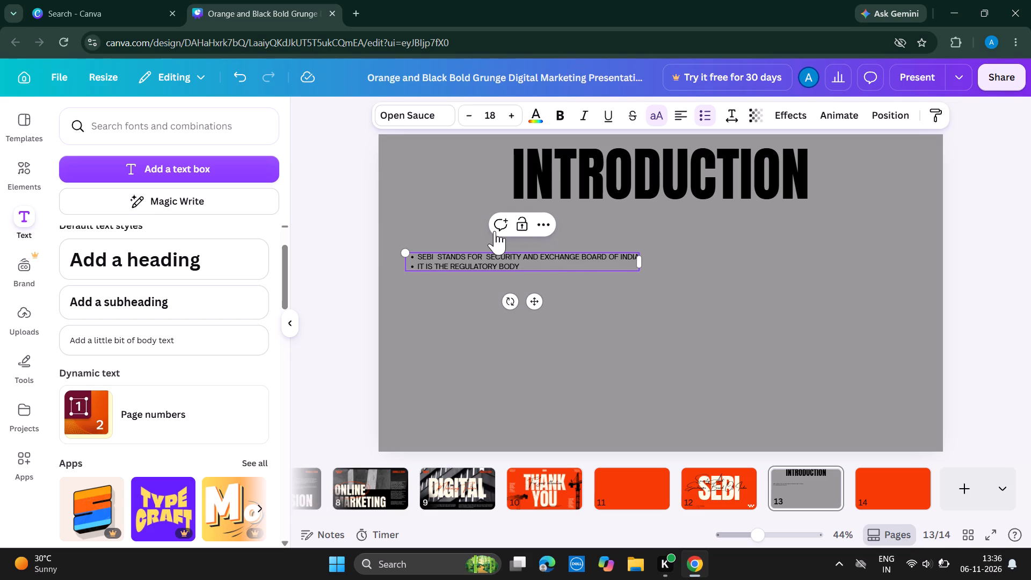
{"action": "type", "text": "of the indian security"}
{"action": "key", "text": "space"}
{"action": "type", "text": "mar"}
{"action": "type", "text": "ket"}
Add a third bullet to the INTRODUCTION text box reading "It was established on 12th April 1988".
{"action": "key", "text": "Return"}
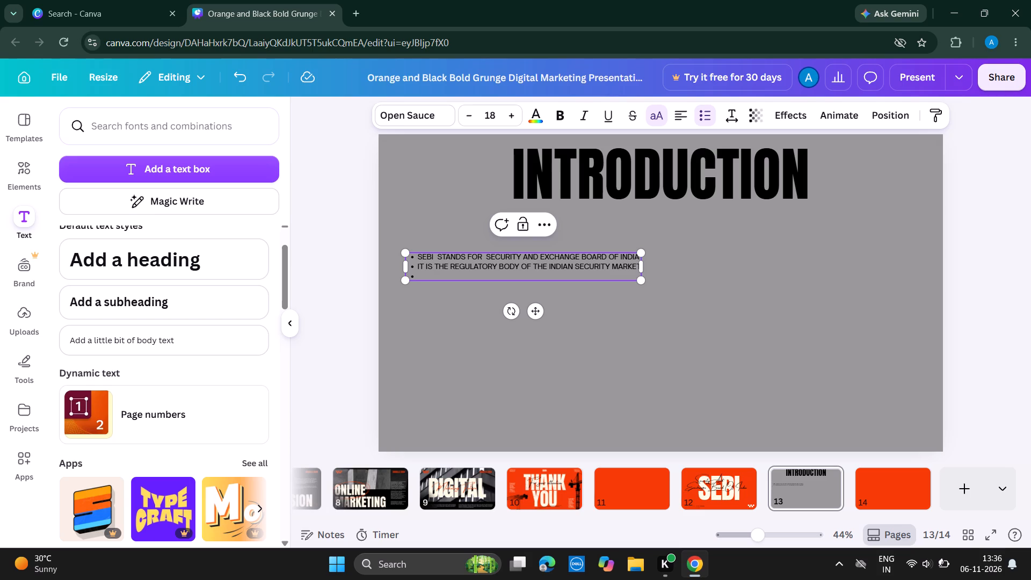
{"action": "type", "text": "it"}
{"action": "key", "text": "space"}
{"action": "type", "text": "was established"}
{"action": "key", "text": "space"}
{"action": "type", "text": "on"}
{"action": "key", "text": "space"}
{"action": "type", "text": "12"}
{"action": "type", "text": "th"}
{"action": "key", "text": "space"}
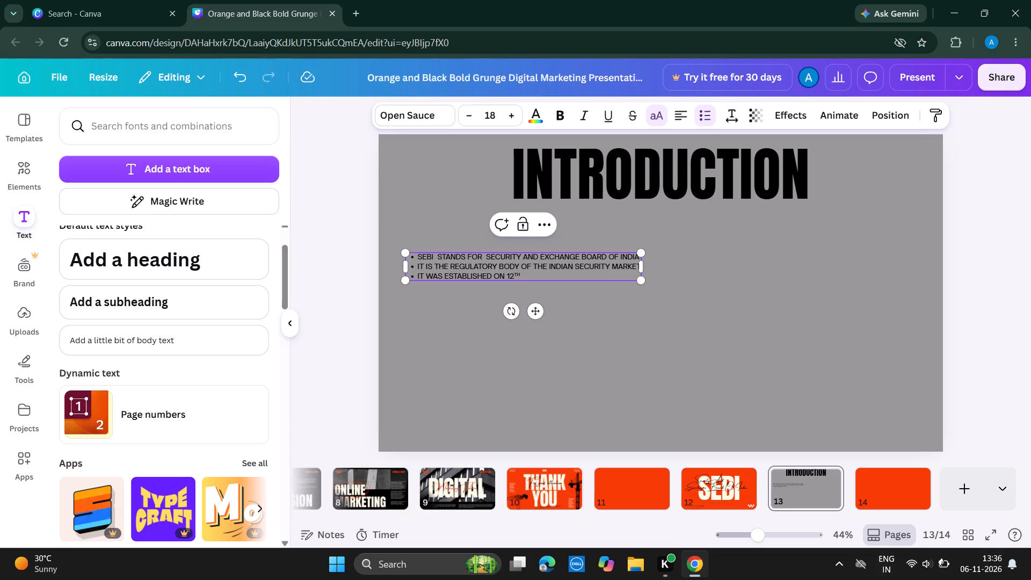
{"action": "key", "text": "space"}
{"action": "key", "text": "a"}
{"action": "type", "text": "pril"}
{"action": "key", "text": "space"}
{"action": "key", "text": "1"}
{"action": "type", "text": "988"}
Continue the third bullet with "and received statutory status on 30th January1992".
{"action": "key", "text": "space"}
{"action": "type", "text": "and rev"}
{"action": "key", "text": "BackSpace"}
{"action": "type", "text": "ceive"}
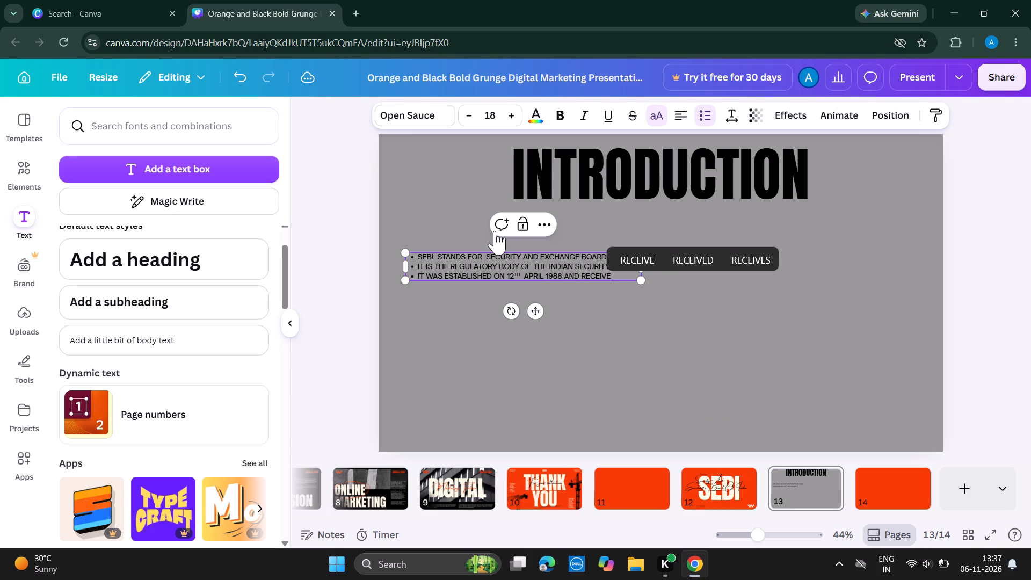
{"action": "type", "text": "d"}
{"action": "key", "text": "space"}
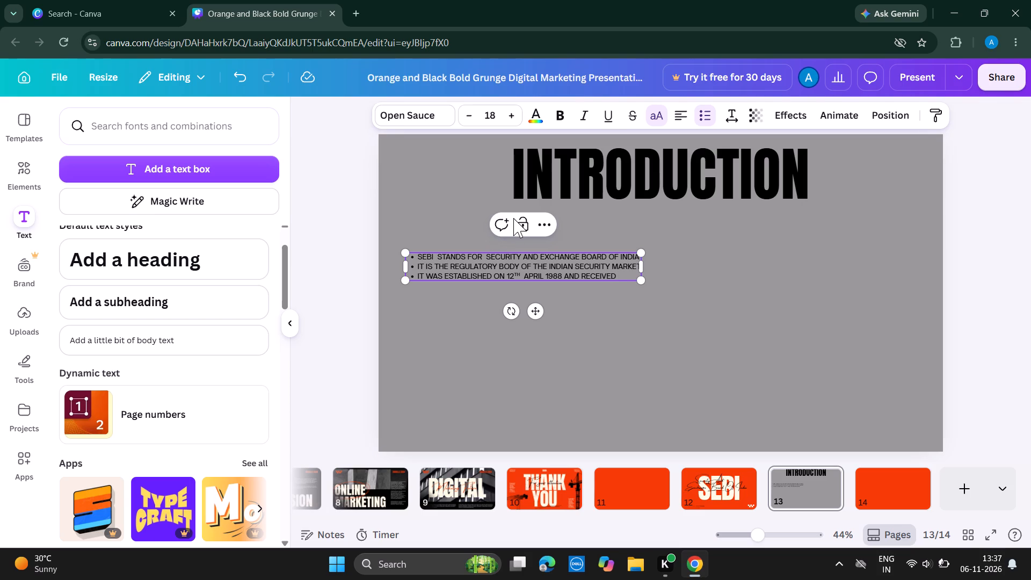
{"action": "type", "text": "stat"}
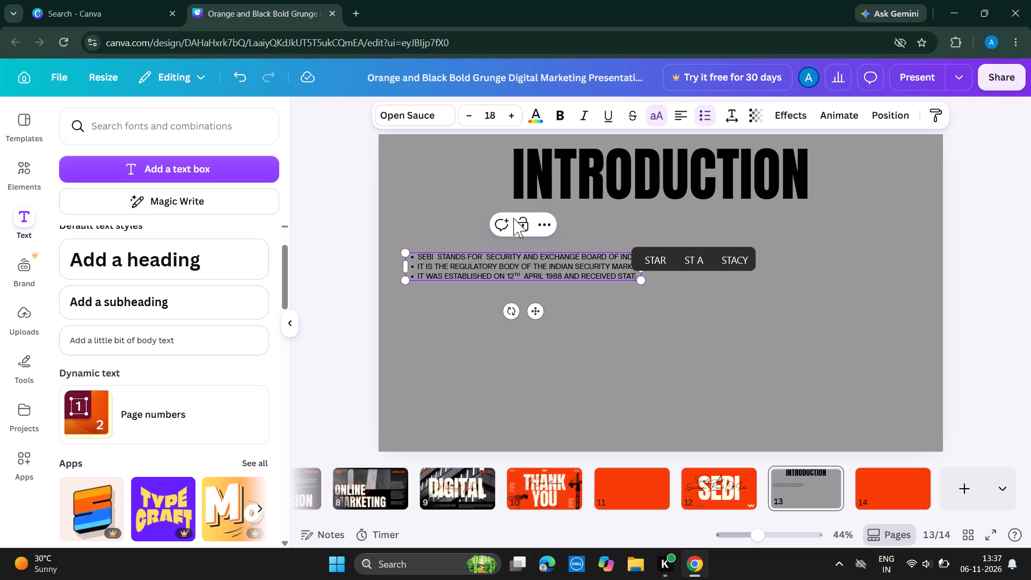
{"action": "key", "text": "u"}
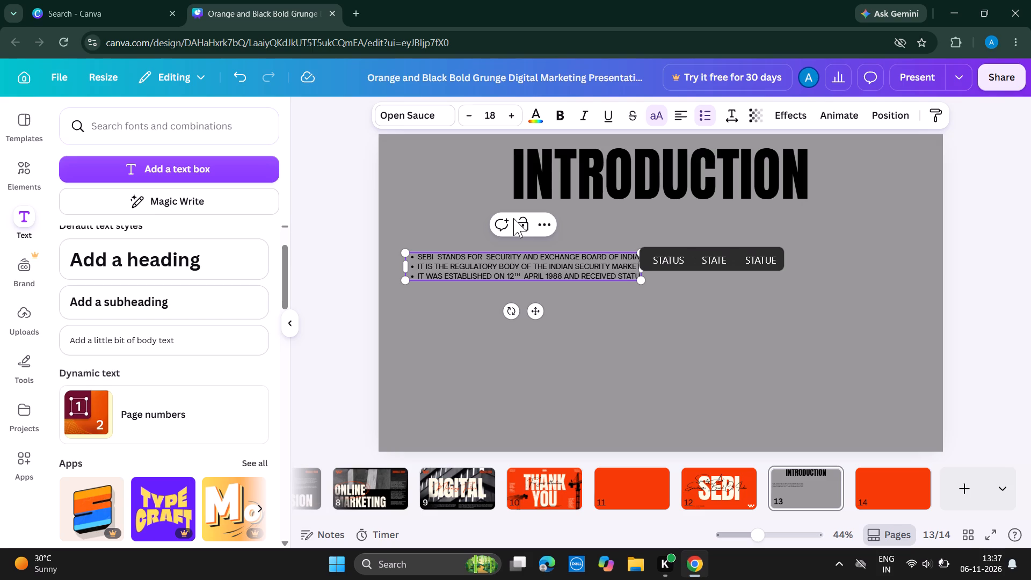
{"action": "key", "text": "t"}
{"action": "key", "text": "o"}
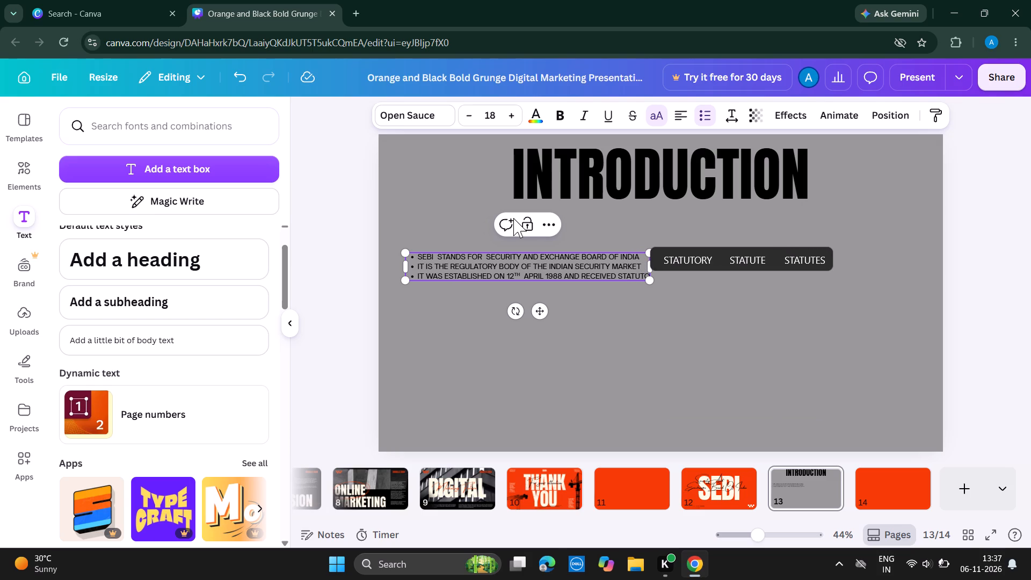
{"action": "type", "text": "ry status"}
{"action": "key", "text": "space"}
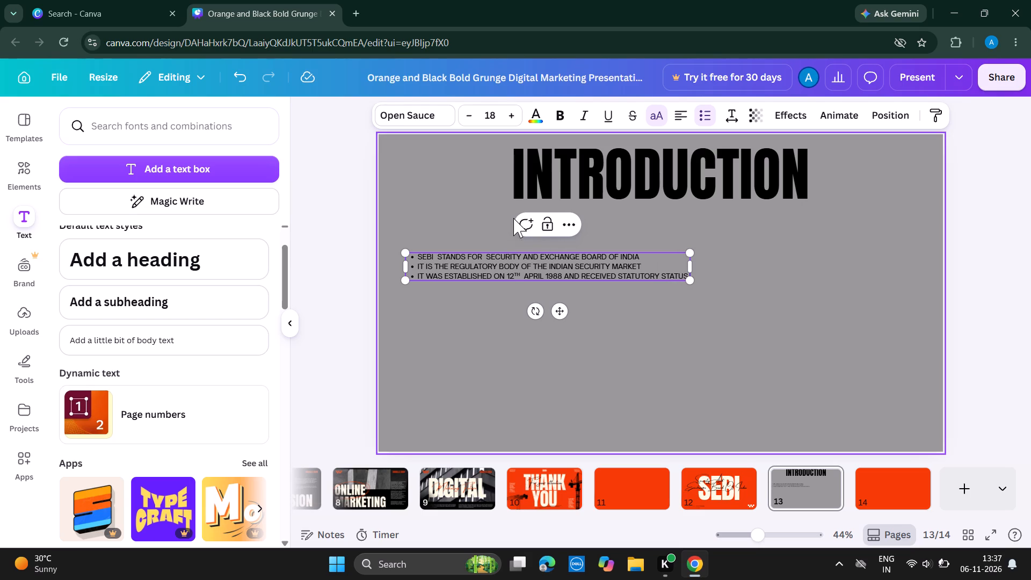
{"action": "type", "text": "on"}
{"action": "key", "text": "space"}
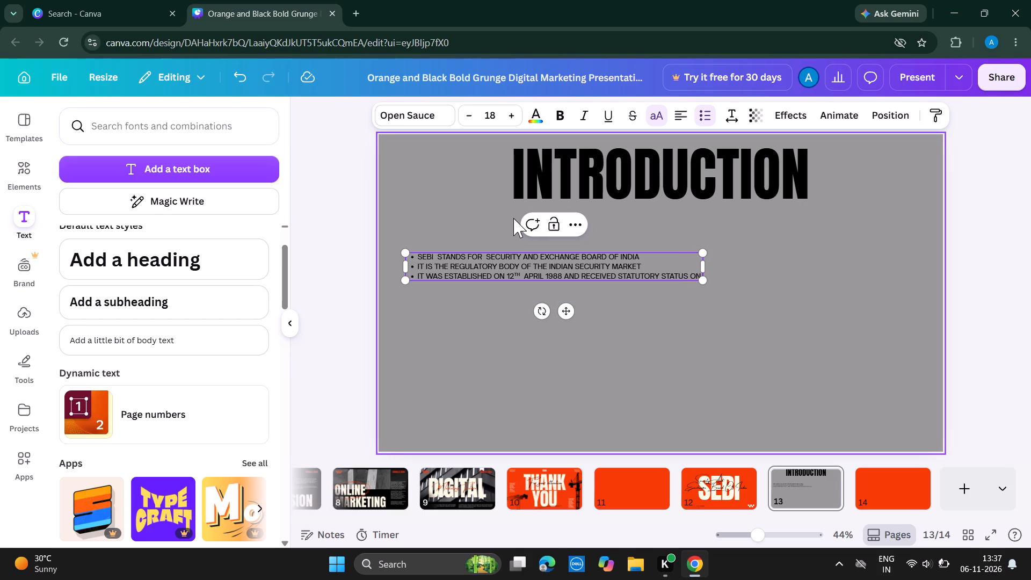
{"action": "type", "text": "30"}
{"action": "type", "text": "th"}
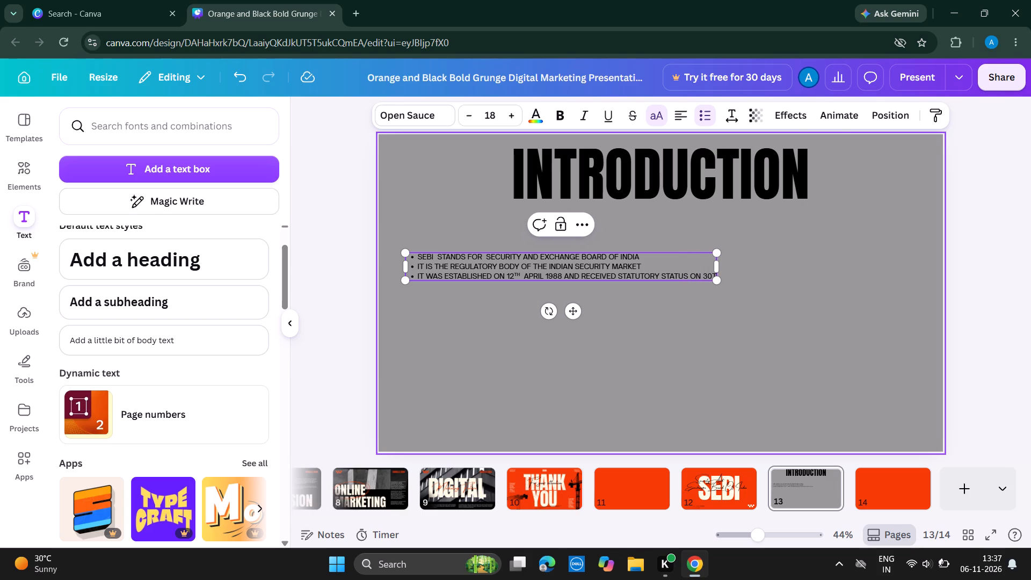
{"action": "key", "text": "space"}
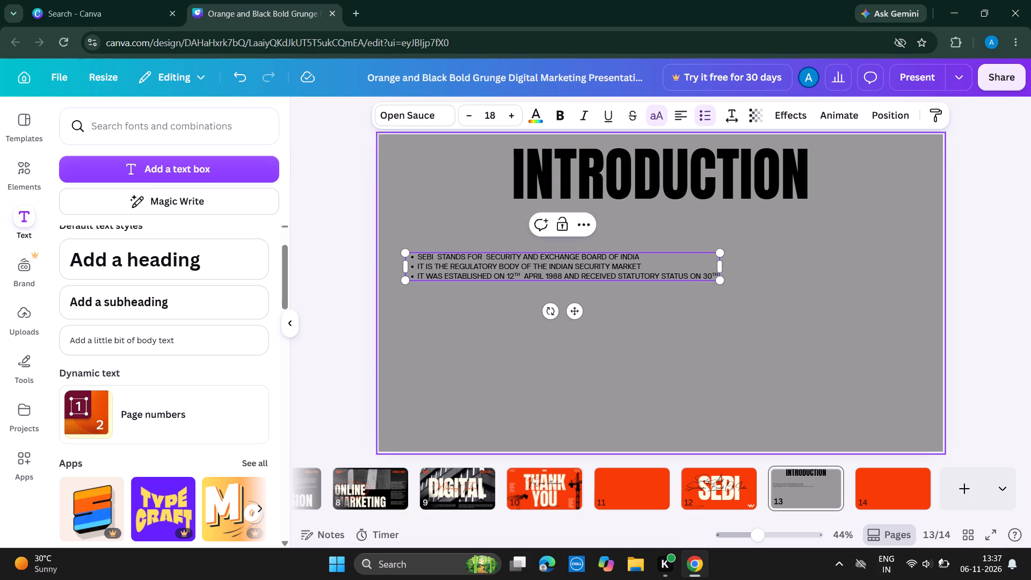
{"action": "type", "text": "january"}
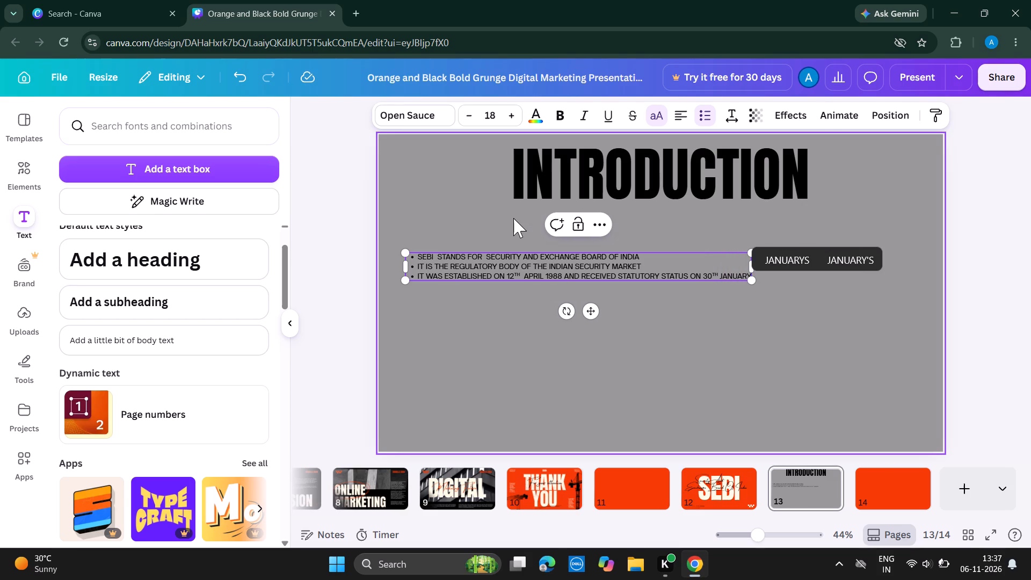
{"action": "type", "text": "1992"}
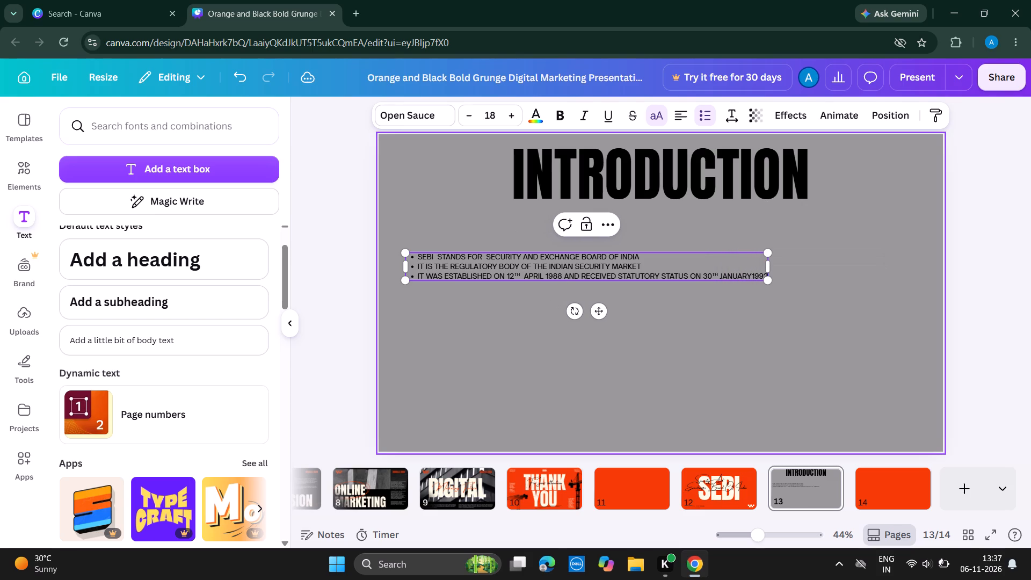
Add a fourth bullet reading "Its headquater is located in Mumbai, Maharashtra.".
{"action": "key", "text": "Return"}
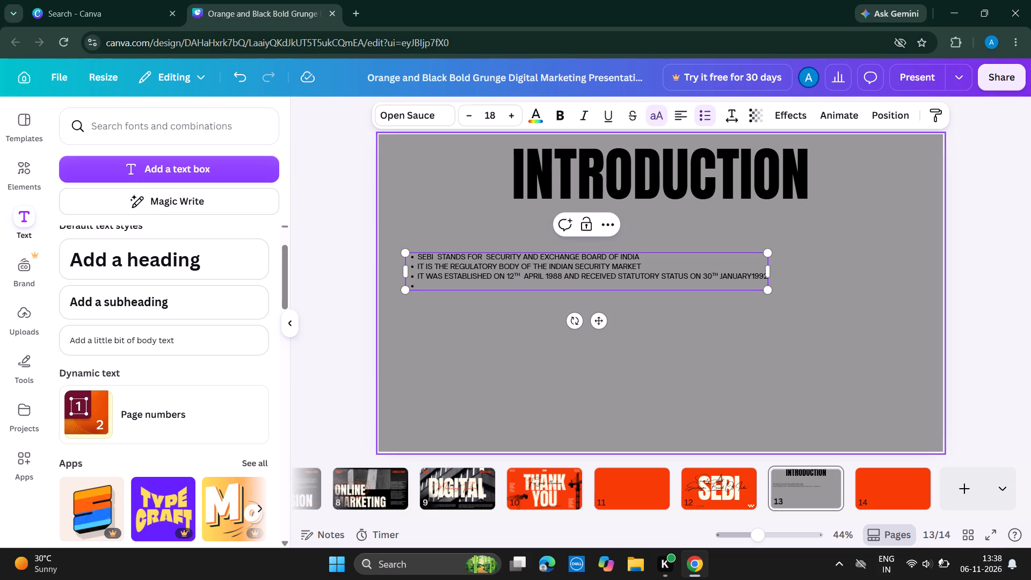
{"action": "type", "text": "its"}
{"action": "key", "text": "space"}
{"action": "type", "text": "head"}
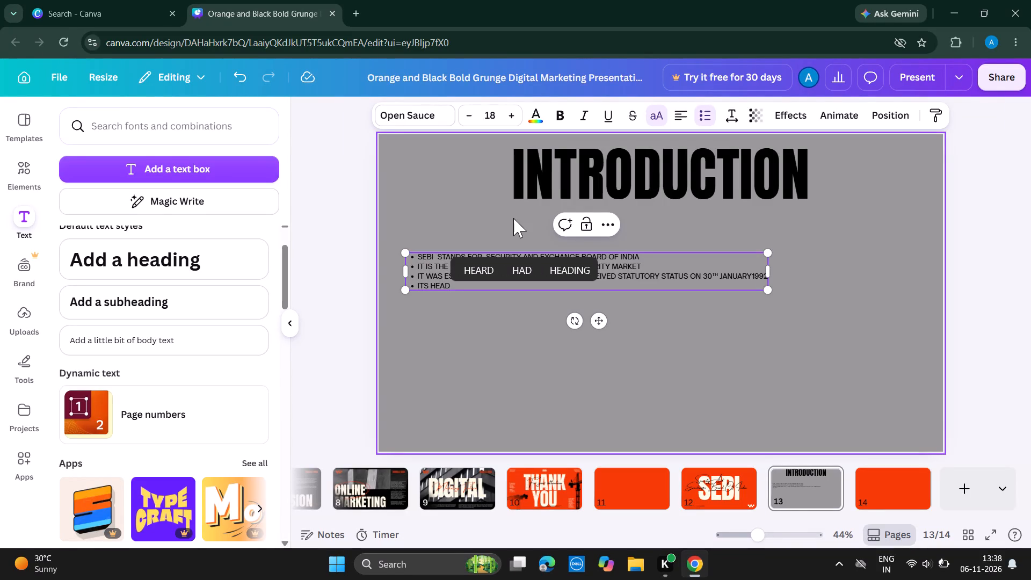
{"action": "type", "text": "qua"}
{"action": "type", "text": "ter is lo"}
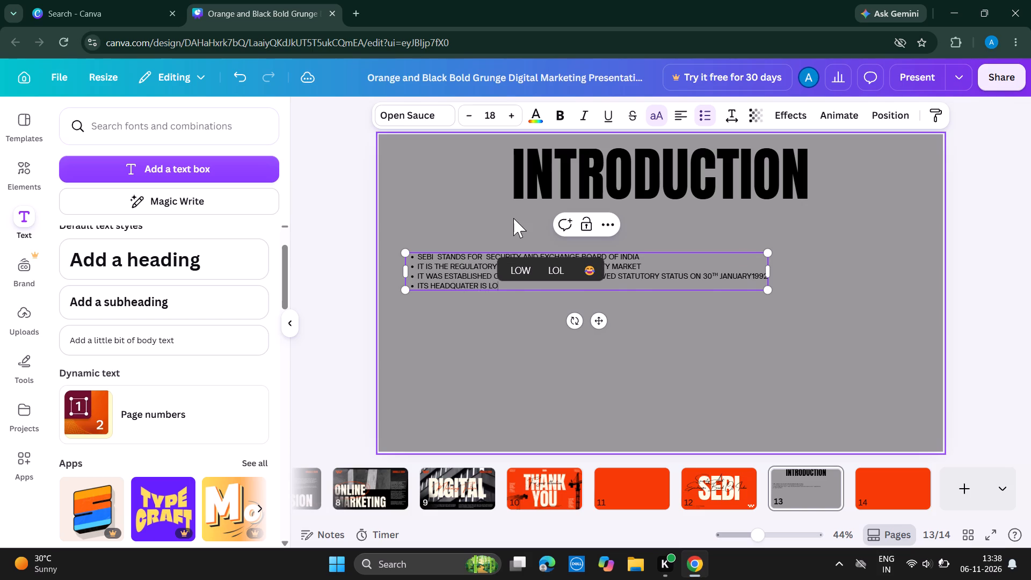
{"action": "type", "text": "ca"}
{"action": "type", "text": "ted in"}
{"action": "key", "text": "space"}
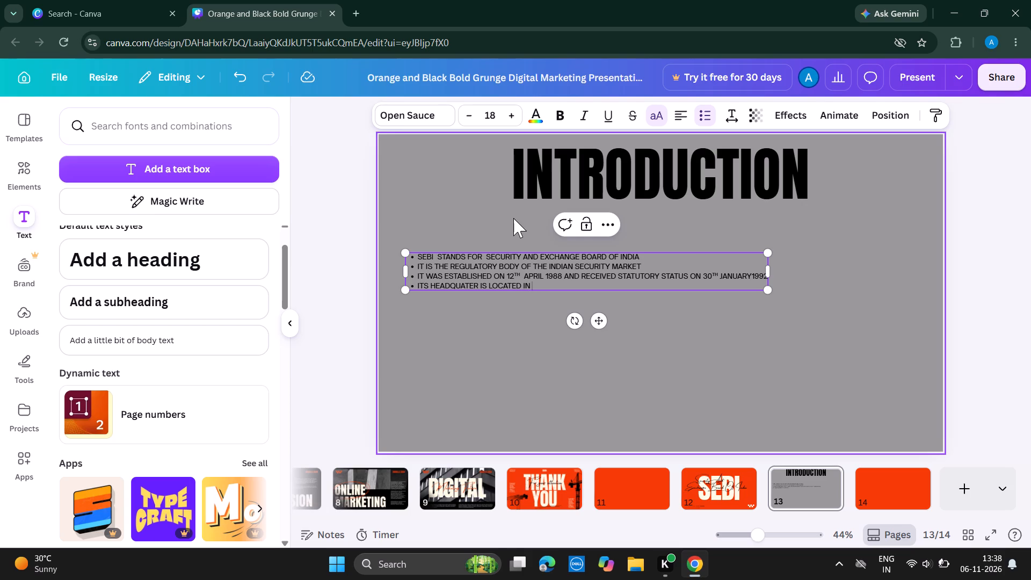
{"action": "key", "text": "space"}
{"action": "type", "text": "mumbai"}
{"action": "type", "text": ", maha"}
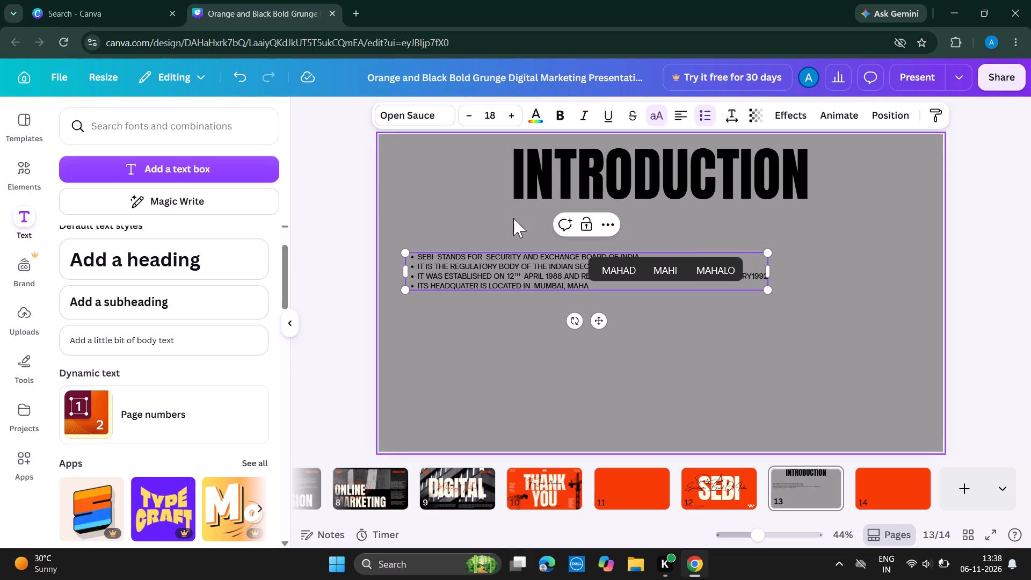
{"action": "key", "text": "BackSpace"}
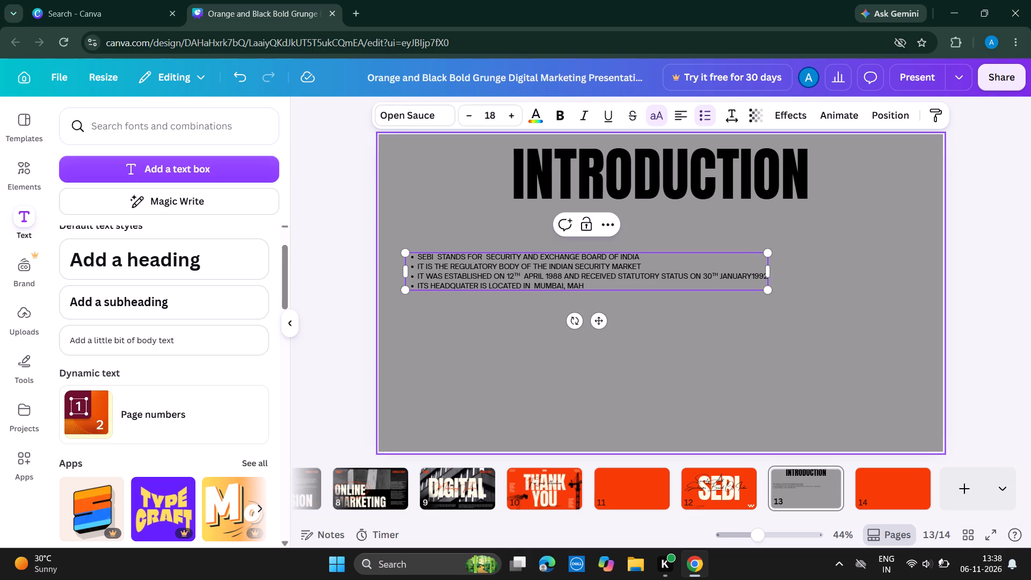
{"action": "key", "text": "a"}
{"action": "type", "text": "ras"}
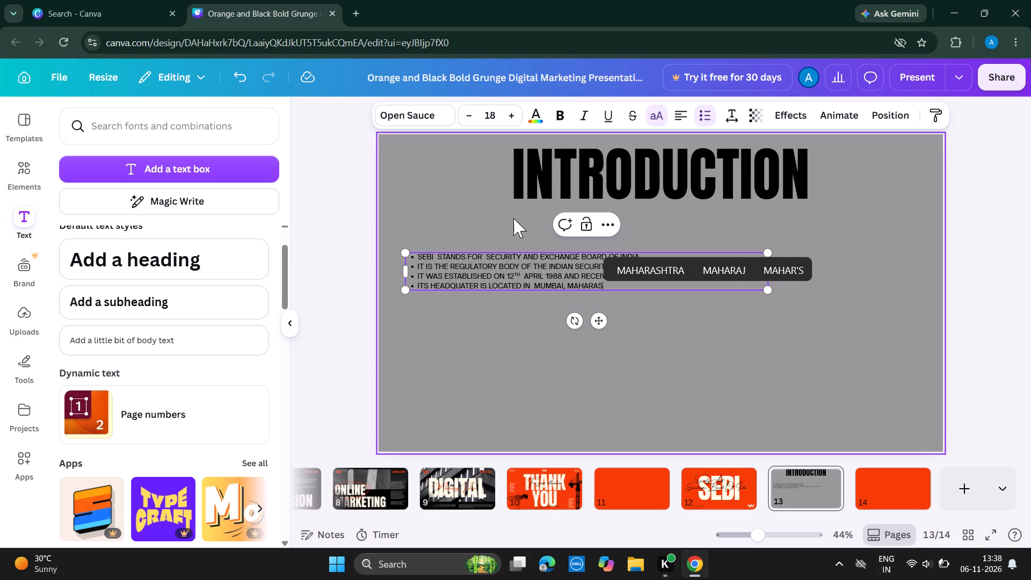
{"action": "type", "text": "htra"}
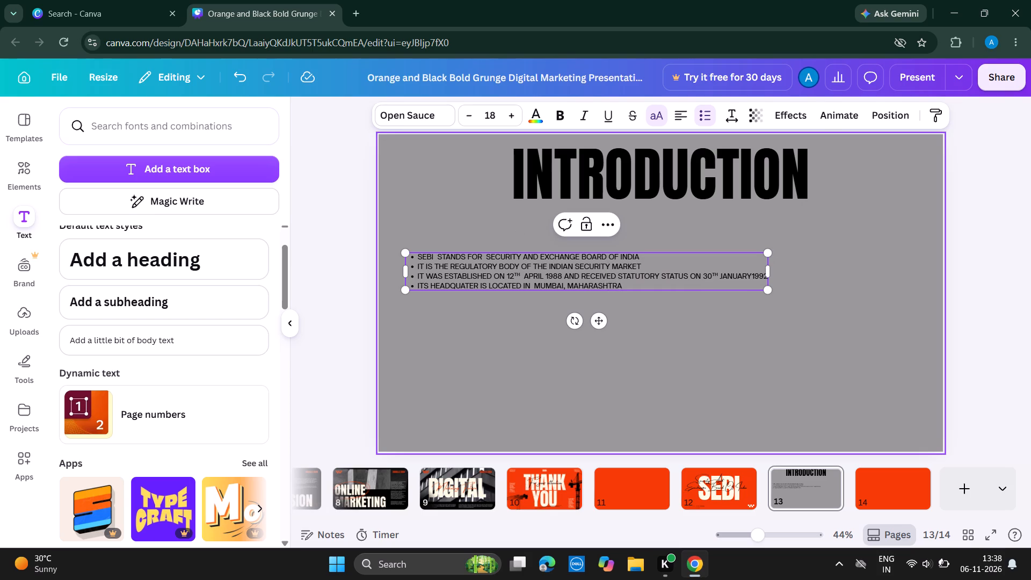
{"action": "key", "text": "period"}
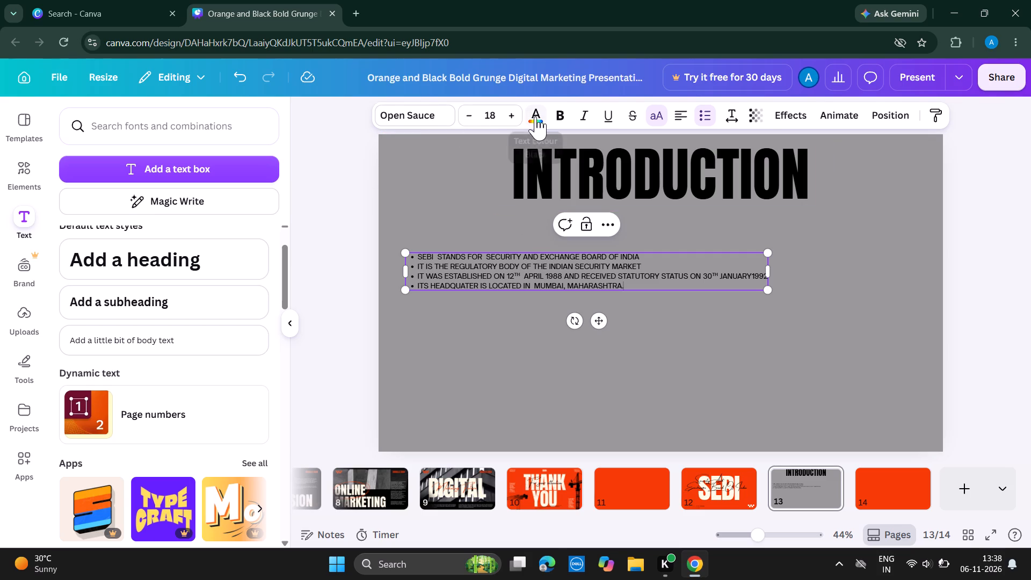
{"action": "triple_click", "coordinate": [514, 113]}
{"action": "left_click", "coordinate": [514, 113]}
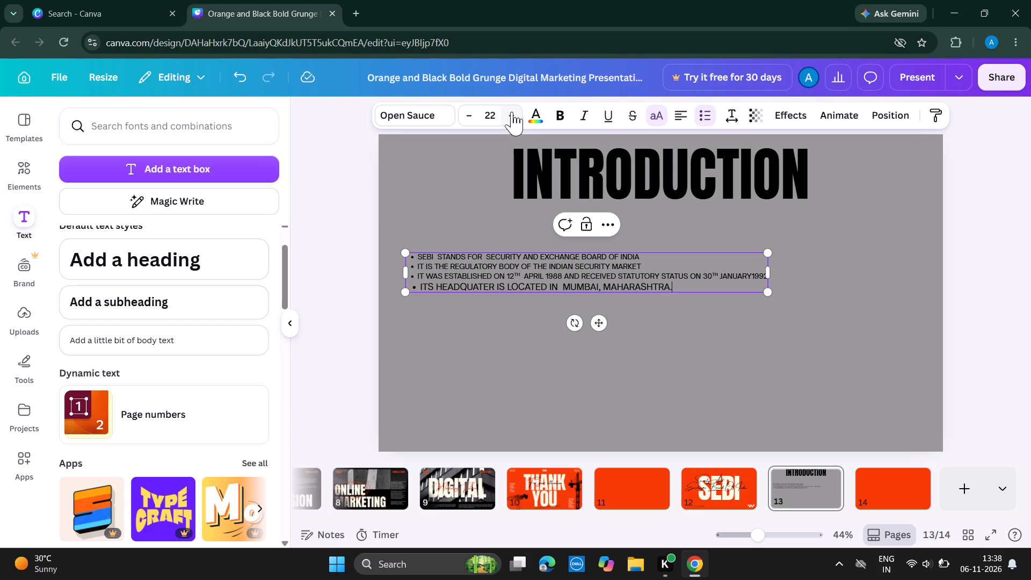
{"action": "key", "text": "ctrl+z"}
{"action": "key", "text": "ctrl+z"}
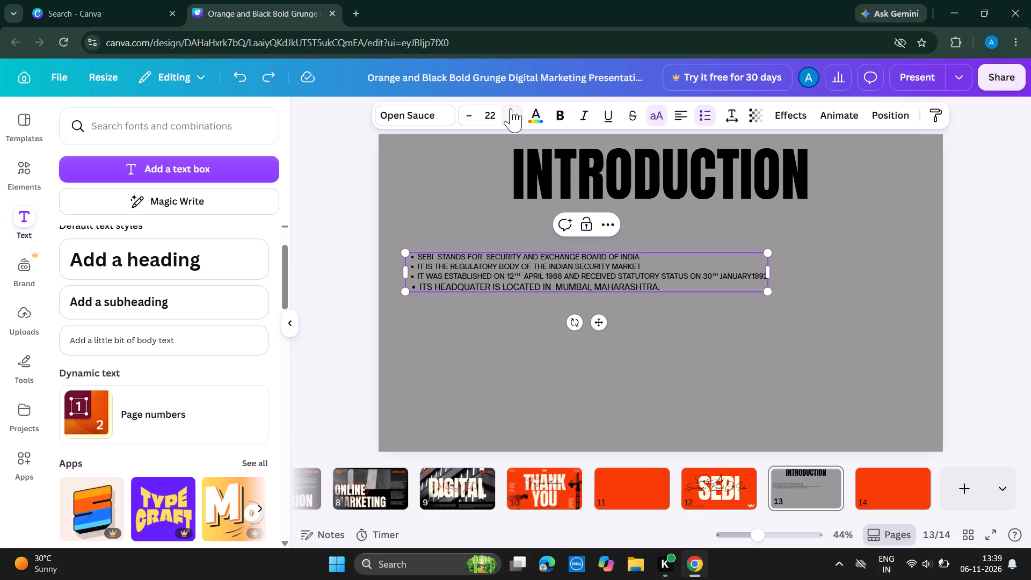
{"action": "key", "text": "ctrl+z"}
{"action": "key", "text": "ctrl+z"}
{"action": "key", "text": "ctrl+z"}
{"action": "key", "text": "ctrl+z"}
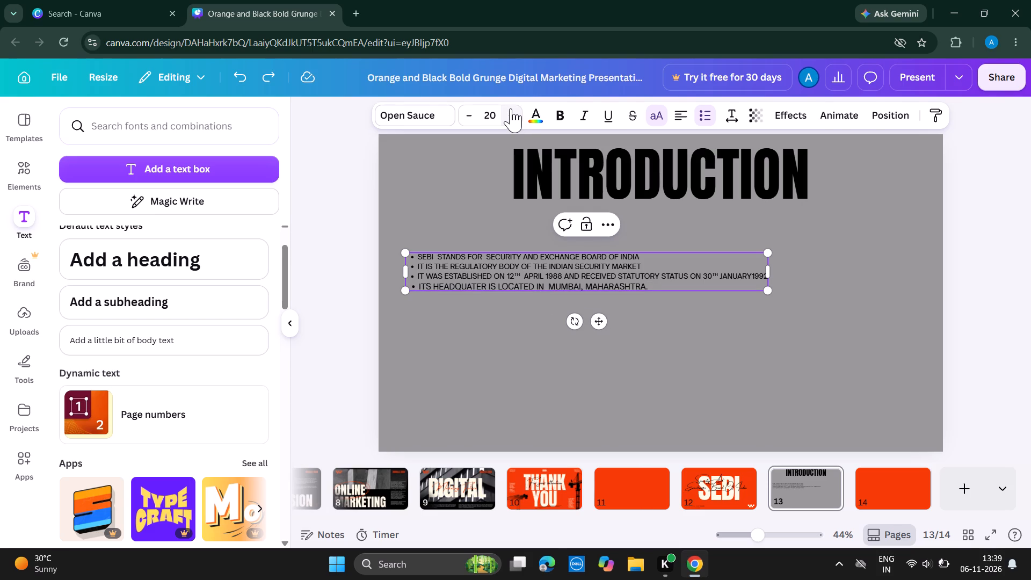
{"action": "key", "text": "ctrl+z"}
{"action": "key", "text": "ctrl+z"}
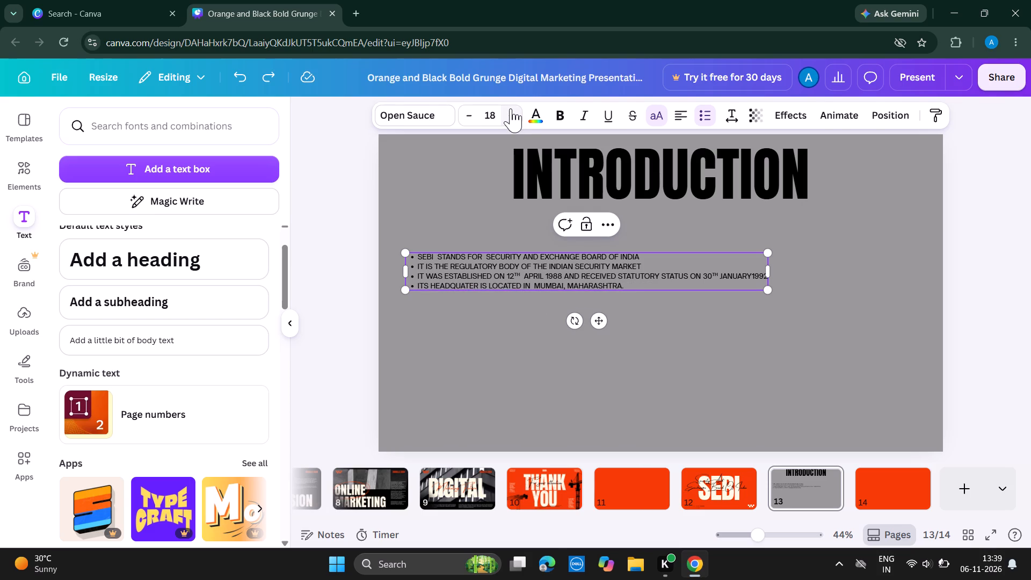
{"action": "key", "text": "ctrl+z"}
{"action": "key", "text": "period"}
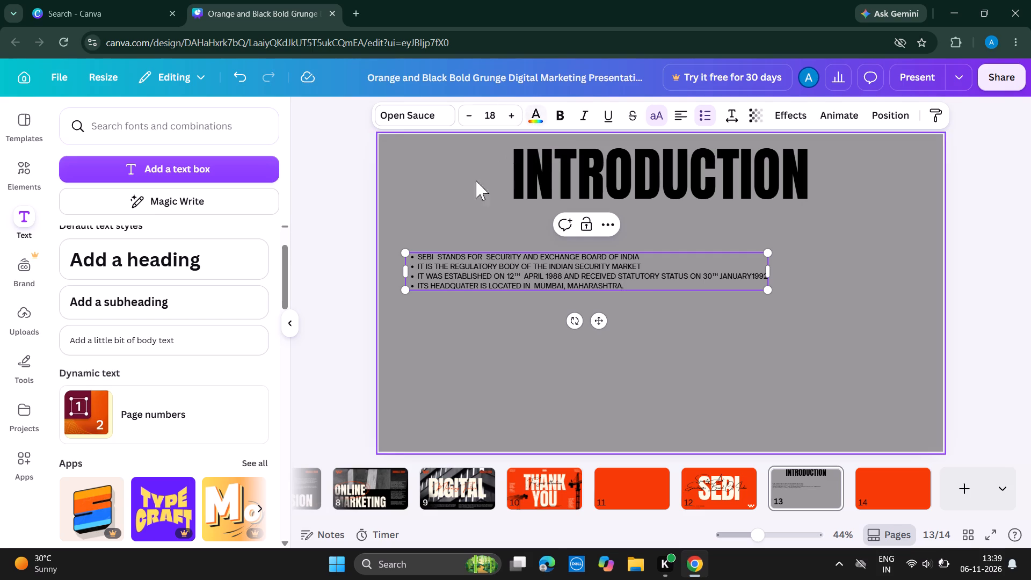
Set the font size of all four bullets on the INTRODUCTION slide to 26.
{"action": "left_click_drag", "start_coordinate": [410, 253], "coordinate": [551, 286]}
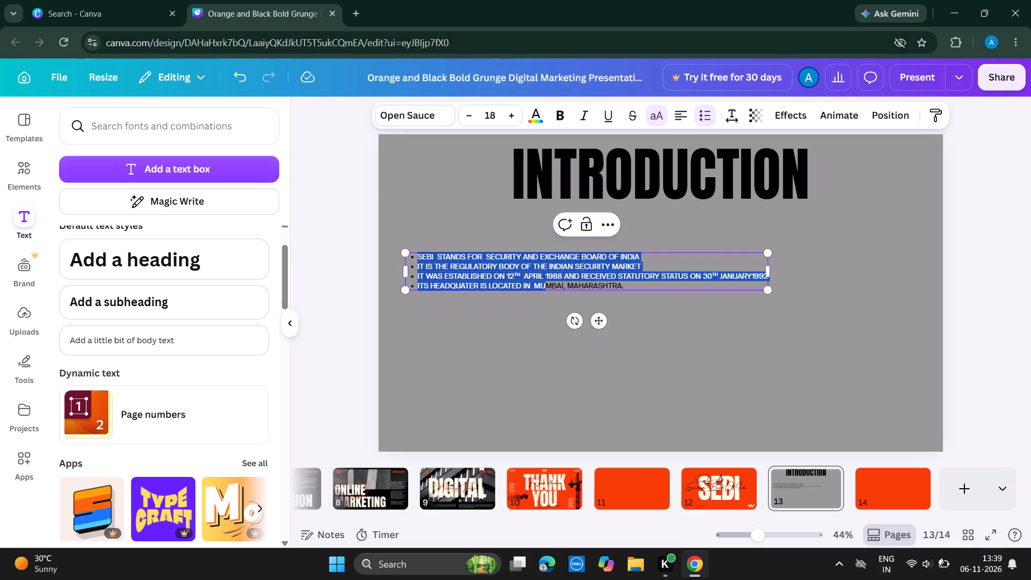
{"action": "left_click_drag", "start_coordinate": [551, 286], "coordinate": [647, 297]}
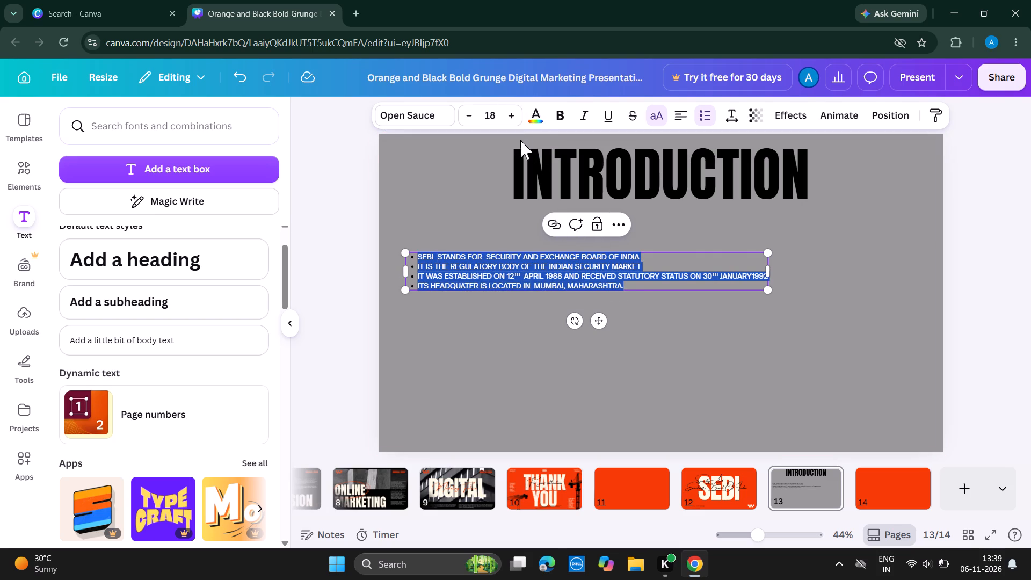
{"action": "left_click_drag", "start_coordinate": [514, 113], "coordinate": [514, 118]}
{"action": "triple_click", "coordinate": [514, 118]}
{"action": "triple_click", "coordinate": [514, 118]}
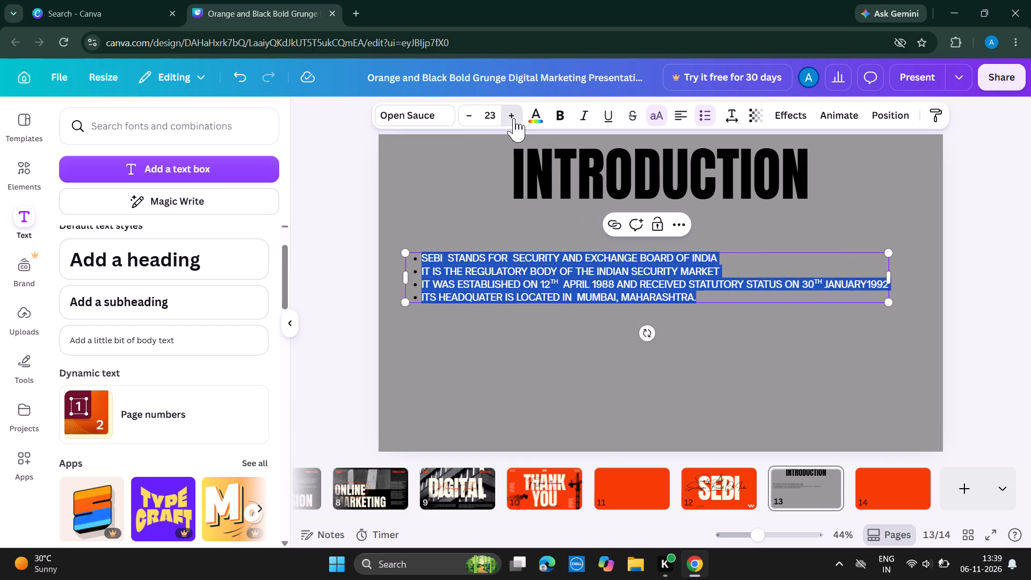
{"action": "left_click", "coordinate": [514, 118]}
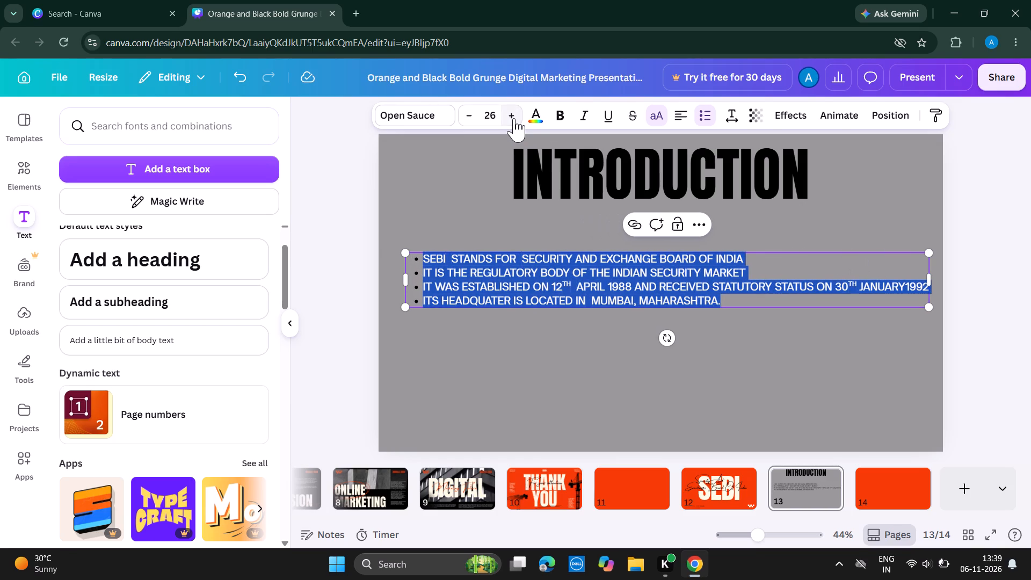
{"action": "left_click", "coordinate": [457, 194]}
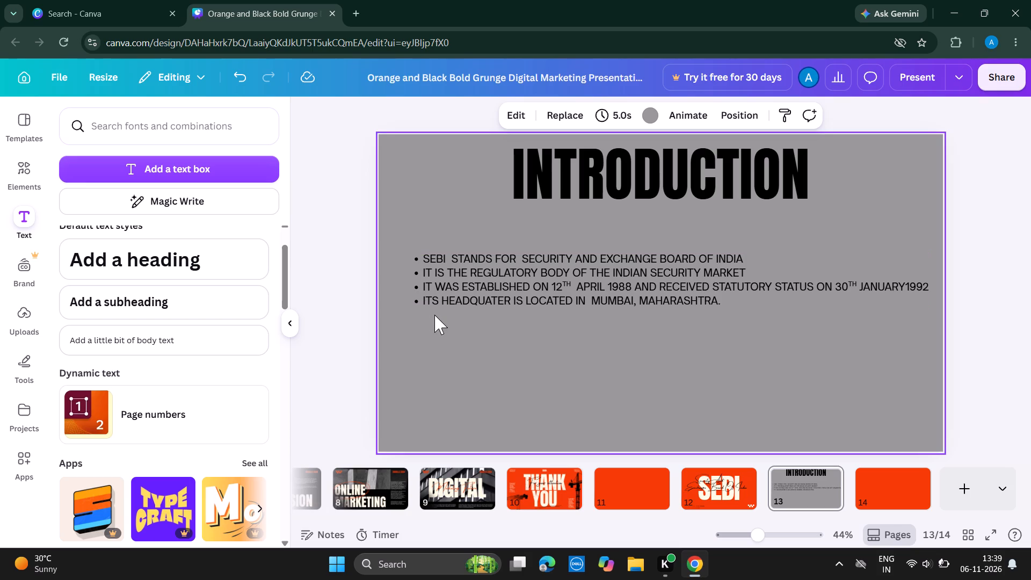
Select the bulleted text box below the INTRODUCTION heading.
{"action": "left_click", "coordinate": [837, 253]}
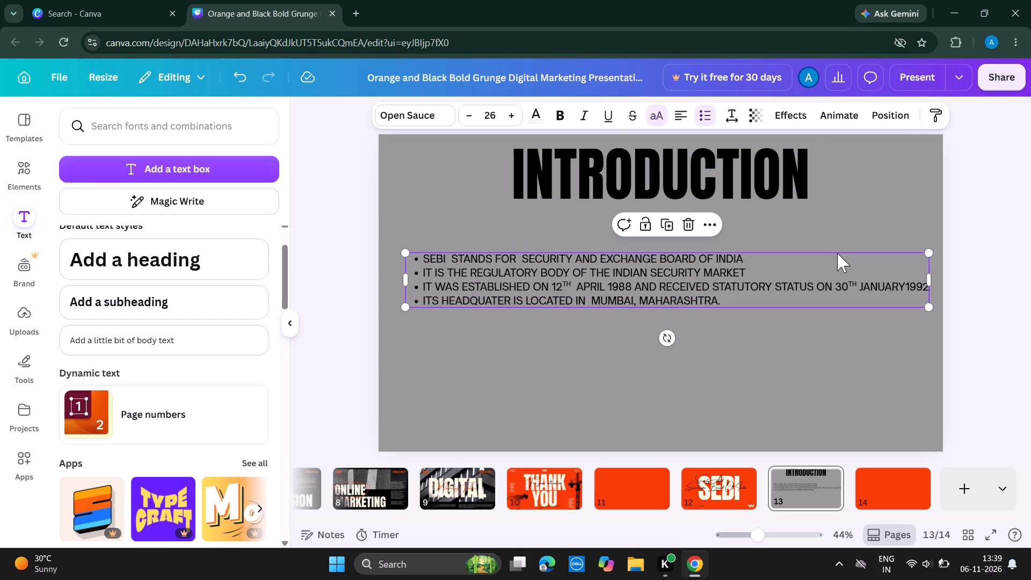
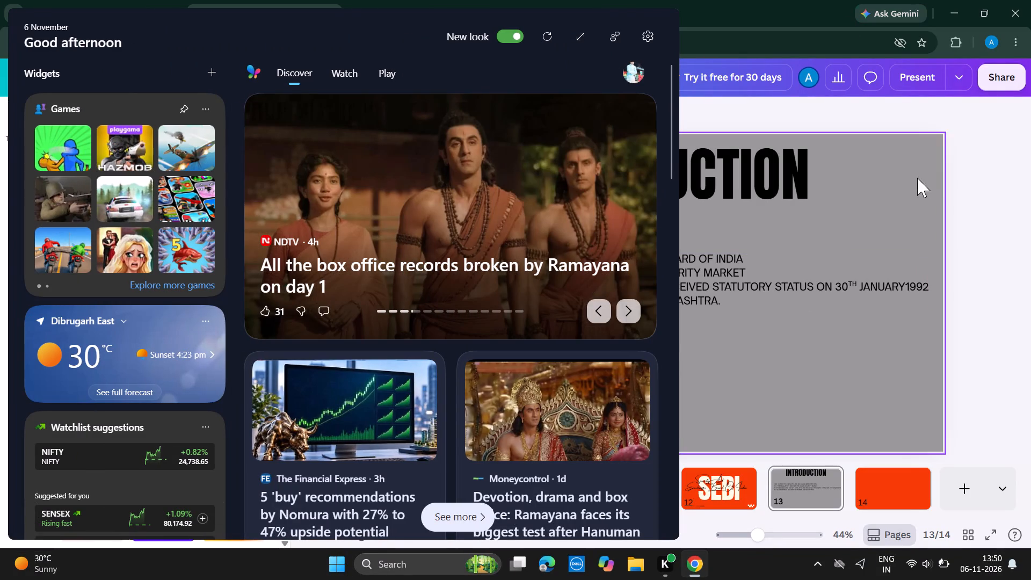
Increase the font size of the four bullets below the INTRODUCTION heading to 32.
{"action": "left_click", "coordinate": [1030, 201]}
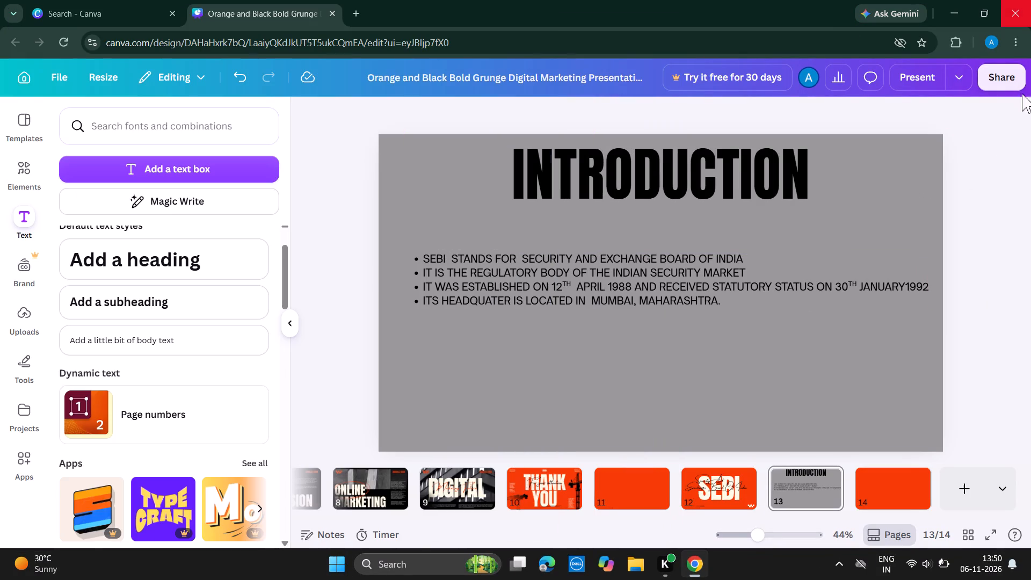
{"action": "left_click", "coordinate": [412, 266]}
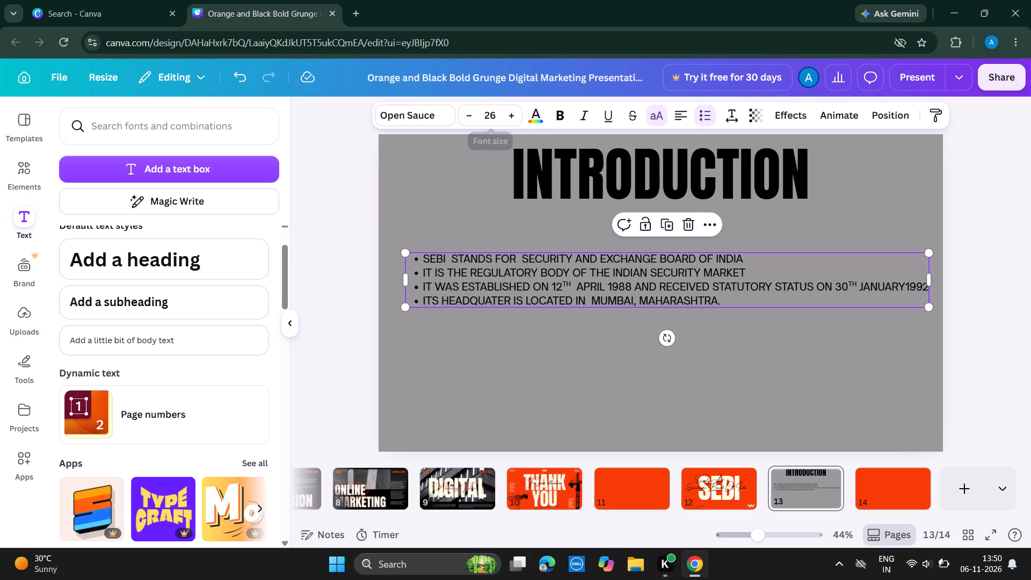
{"action": "double_click", "coordinate": [510, 113]}
{"action": "left_click", "coordinate": [510, 113]}
{"action": "left_click", "coordinate": [510, 113]}
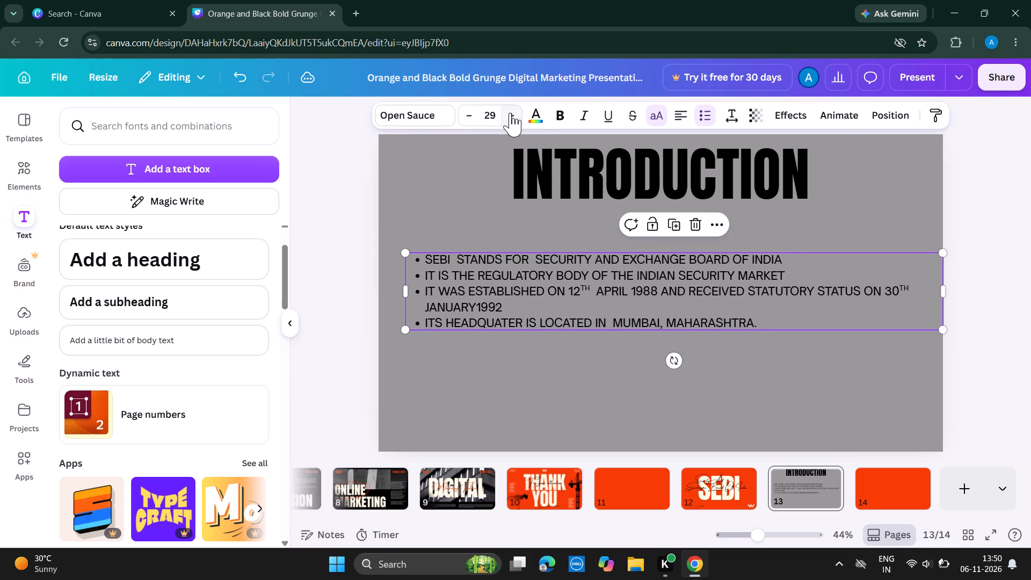
{"action": "left_click", "coordinate": [510, 113]}
{"action": "left_click", "coordinate": [510, 113]}
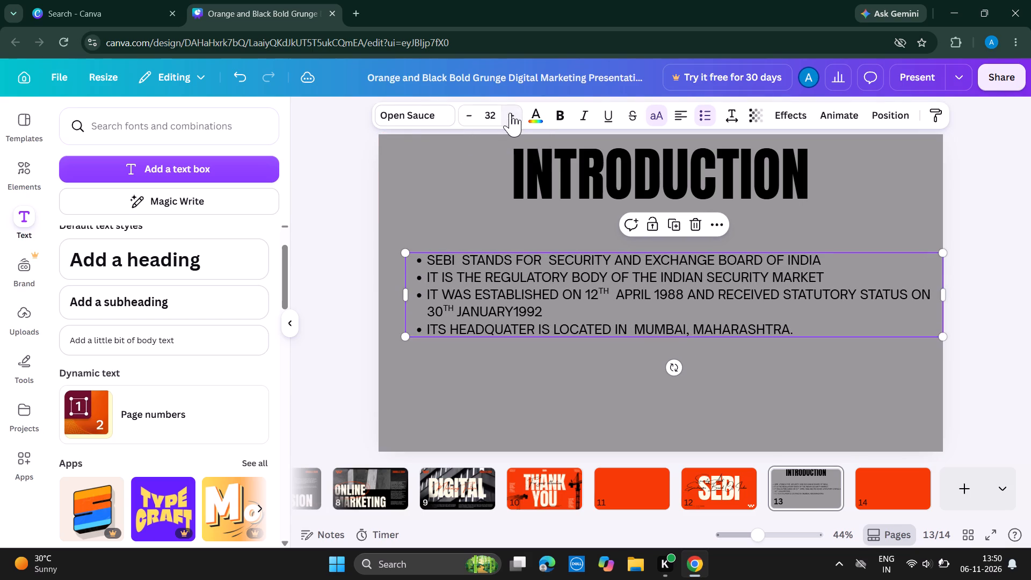
{"action": "left_click", "coordinate": [1020, 211]}
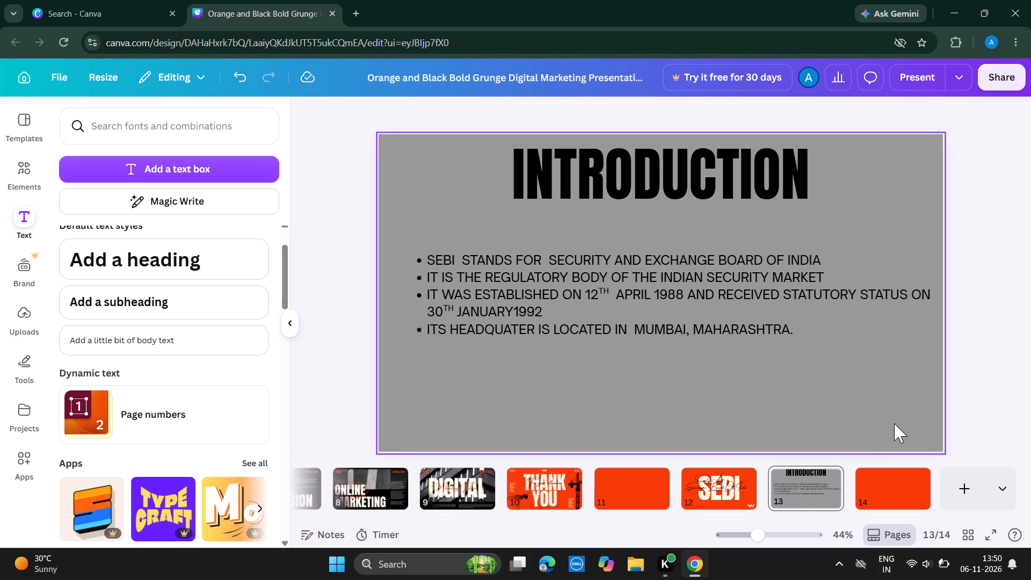
Add a blank page 15 at the end of the presentation.
{"action": "scroll", "coordinate": [839, 440], "scroll_direction": "up", "scroll_amount": 1}
{"action": "scroll", "coordinate": [840, 431], "scroll_direction": "down", "scroll_amount": 1}
{"action": "scroll", "coordinate": [840, 431], "scroll_direction": "up", "scroll_amount": 1}
{"action": "scroll", "coordinate": [845, 431], "scroll_direction": "down", "scroll_amount": 1}
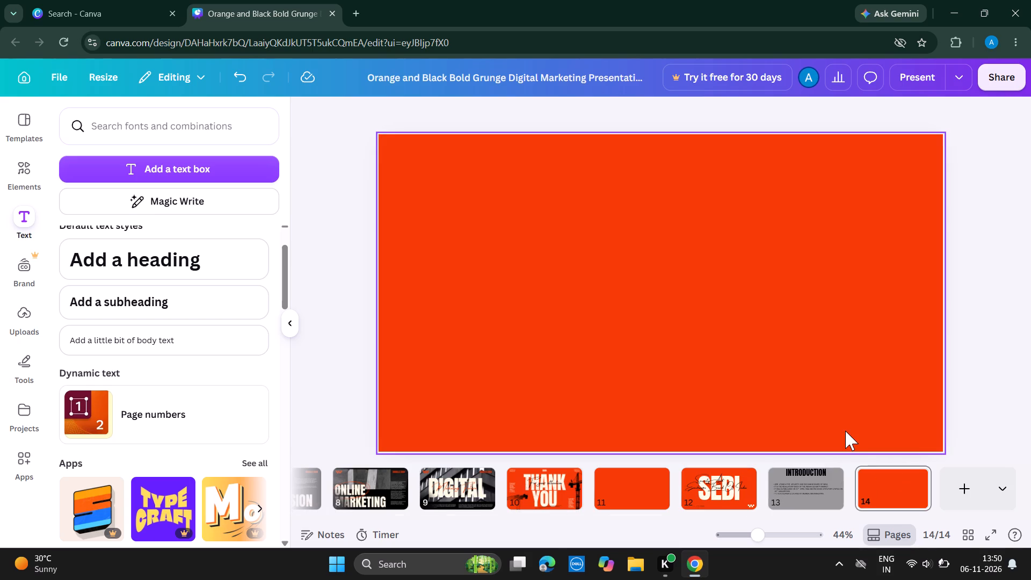
{"action": "scroll", "coordinate": [845, 431], "scroll_direction": "up", "scroll_amount": 1}
{"action": "scroll", "coordinate": [845, 431], "scroll_direction": "down", "scroll_amount": 1}
{"action": "scroll", "coordinate": [845, 431], "scroll_direction": "up", "scroll_amount": 1}
{"action": "left_click", "coordinate": [969, 493]}
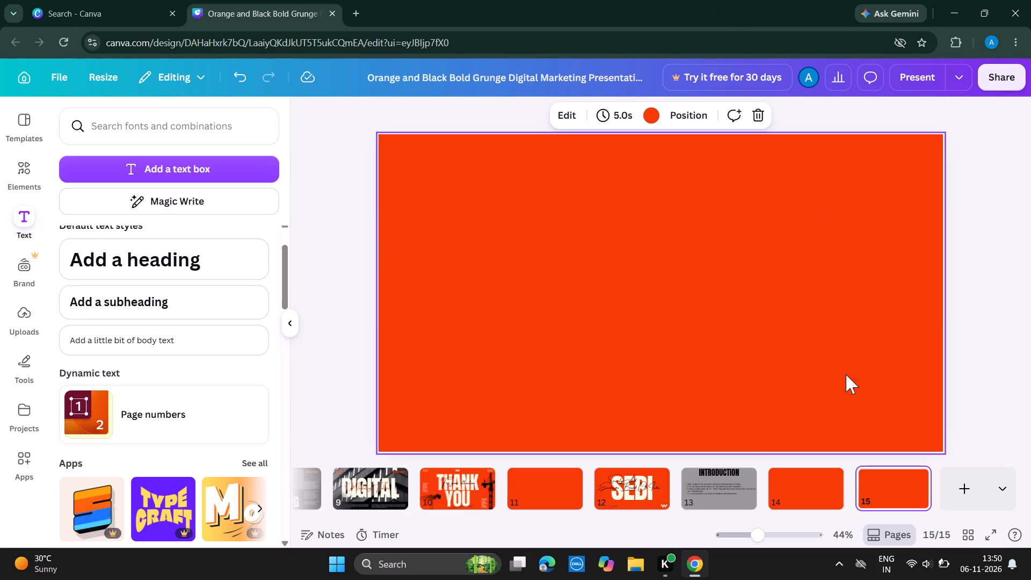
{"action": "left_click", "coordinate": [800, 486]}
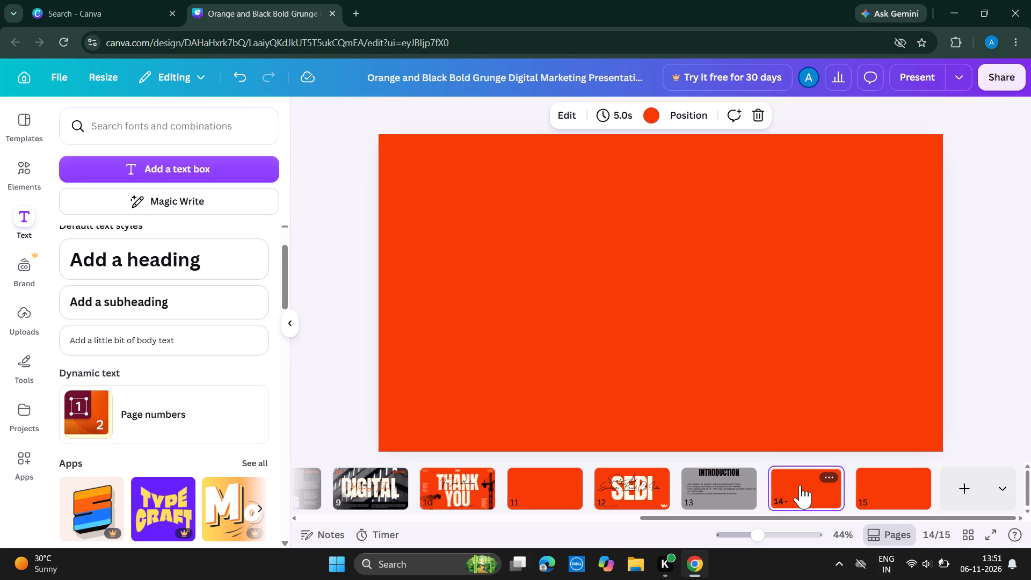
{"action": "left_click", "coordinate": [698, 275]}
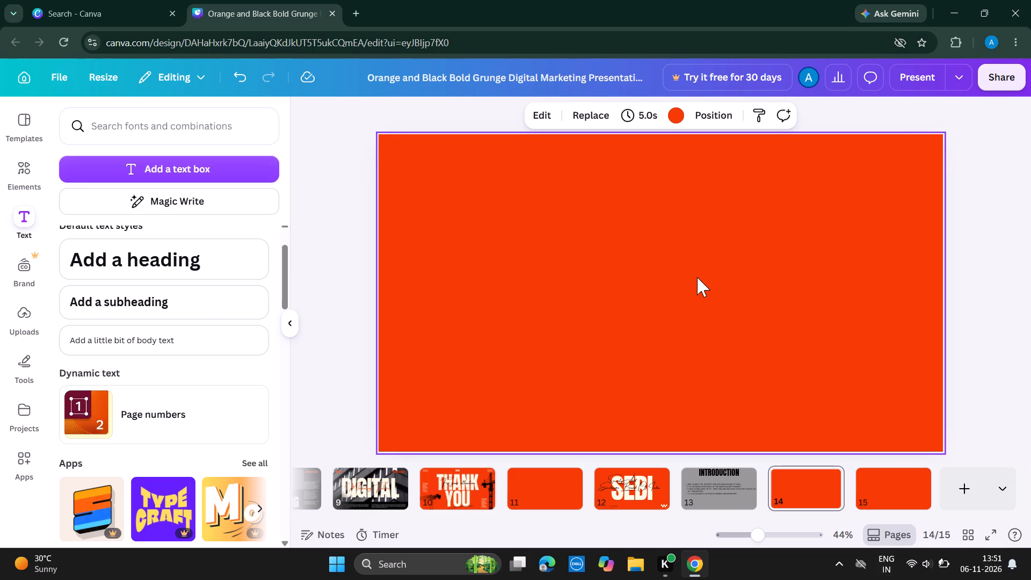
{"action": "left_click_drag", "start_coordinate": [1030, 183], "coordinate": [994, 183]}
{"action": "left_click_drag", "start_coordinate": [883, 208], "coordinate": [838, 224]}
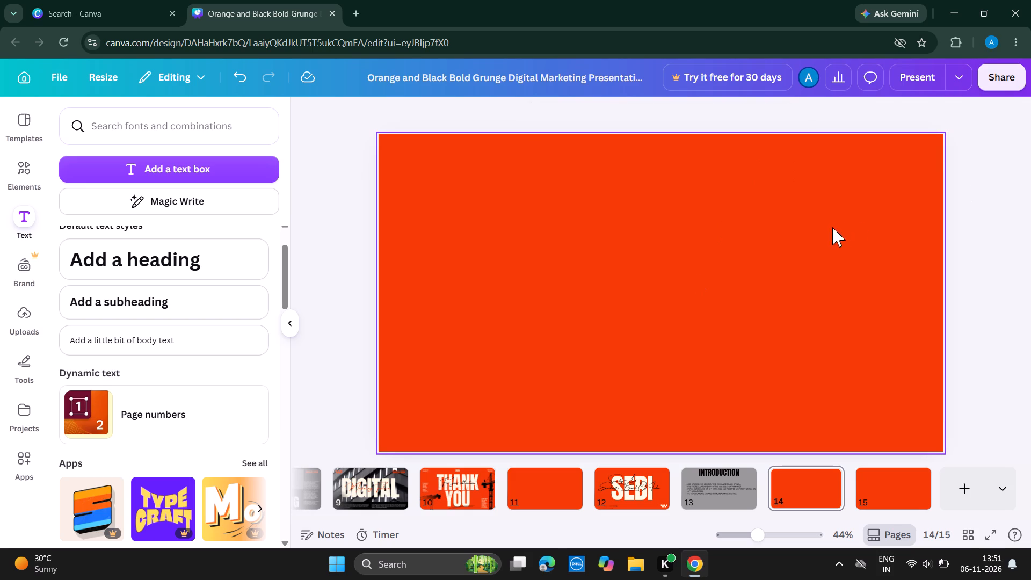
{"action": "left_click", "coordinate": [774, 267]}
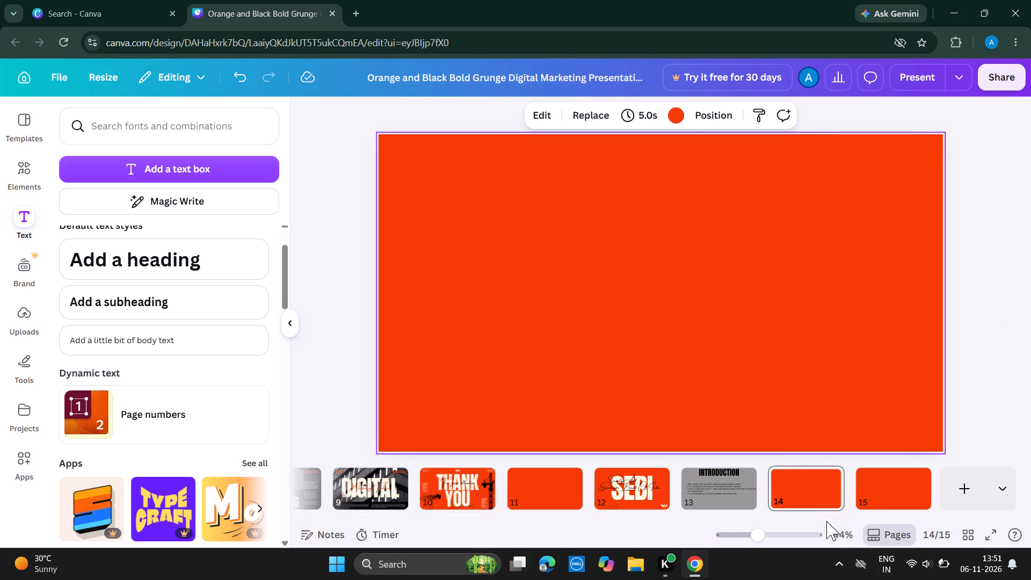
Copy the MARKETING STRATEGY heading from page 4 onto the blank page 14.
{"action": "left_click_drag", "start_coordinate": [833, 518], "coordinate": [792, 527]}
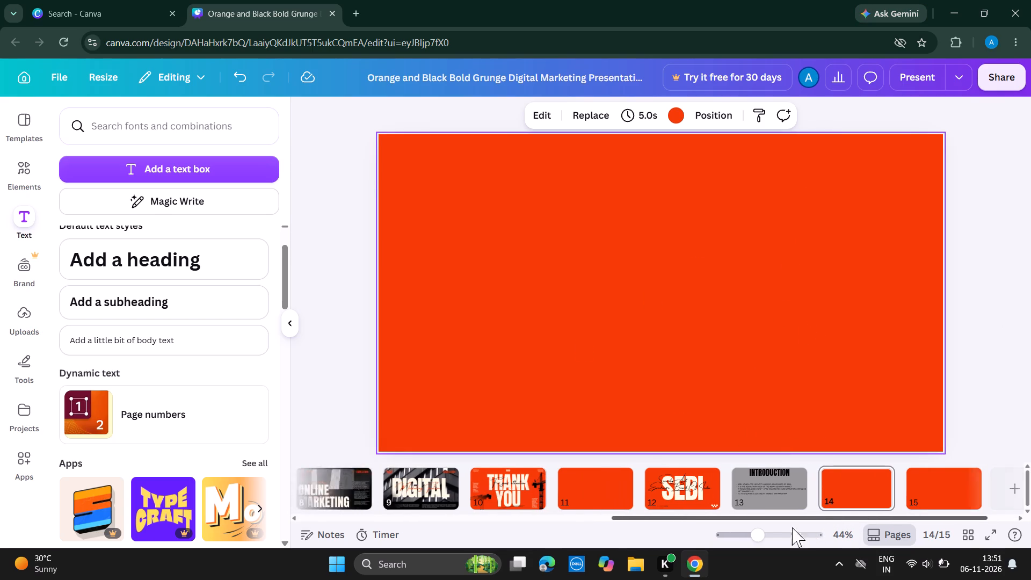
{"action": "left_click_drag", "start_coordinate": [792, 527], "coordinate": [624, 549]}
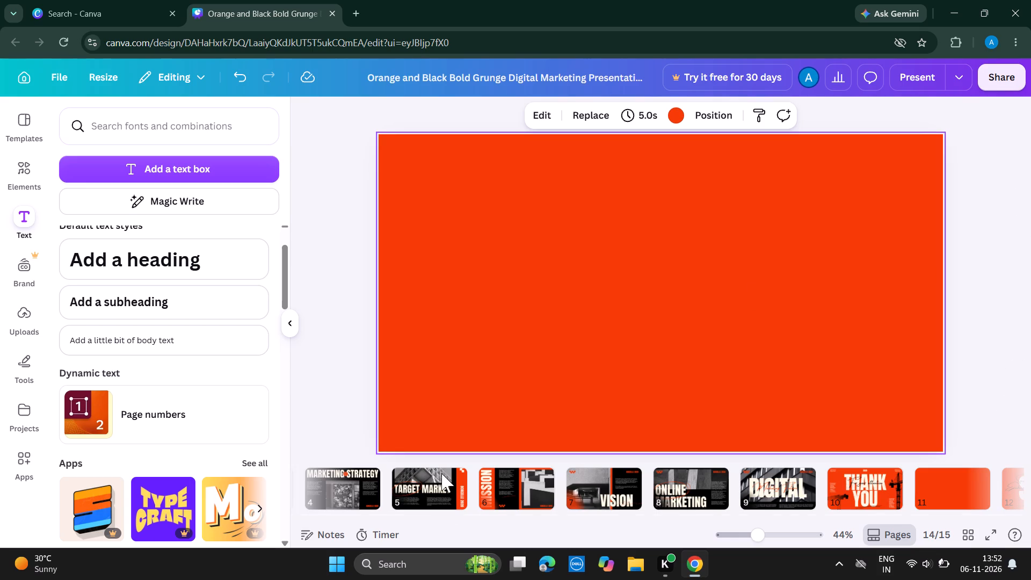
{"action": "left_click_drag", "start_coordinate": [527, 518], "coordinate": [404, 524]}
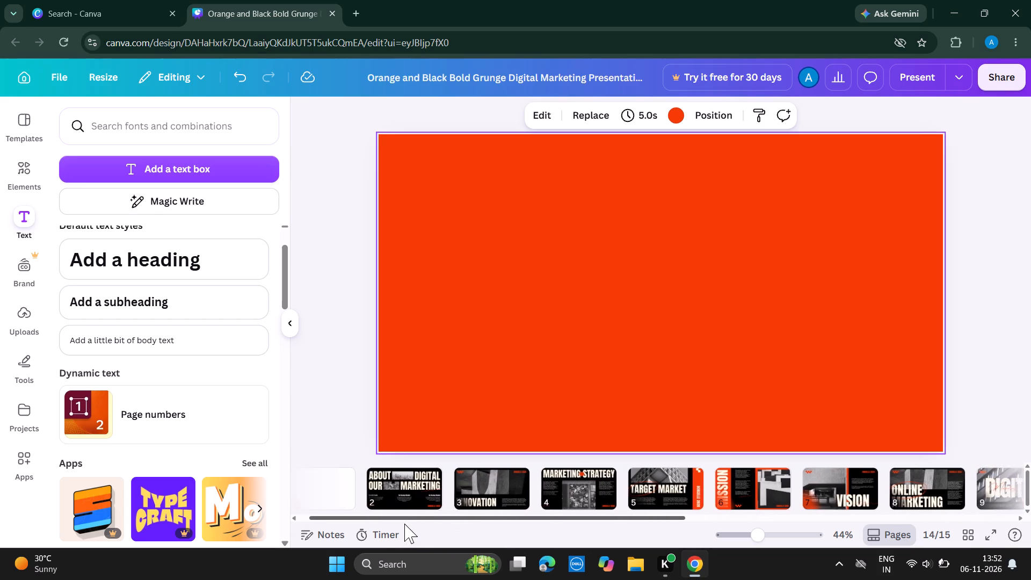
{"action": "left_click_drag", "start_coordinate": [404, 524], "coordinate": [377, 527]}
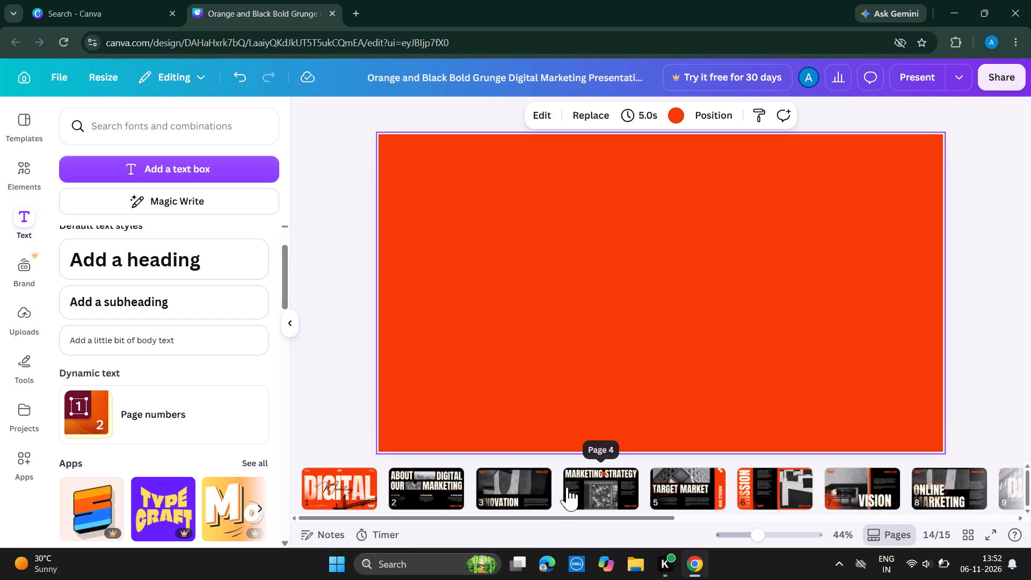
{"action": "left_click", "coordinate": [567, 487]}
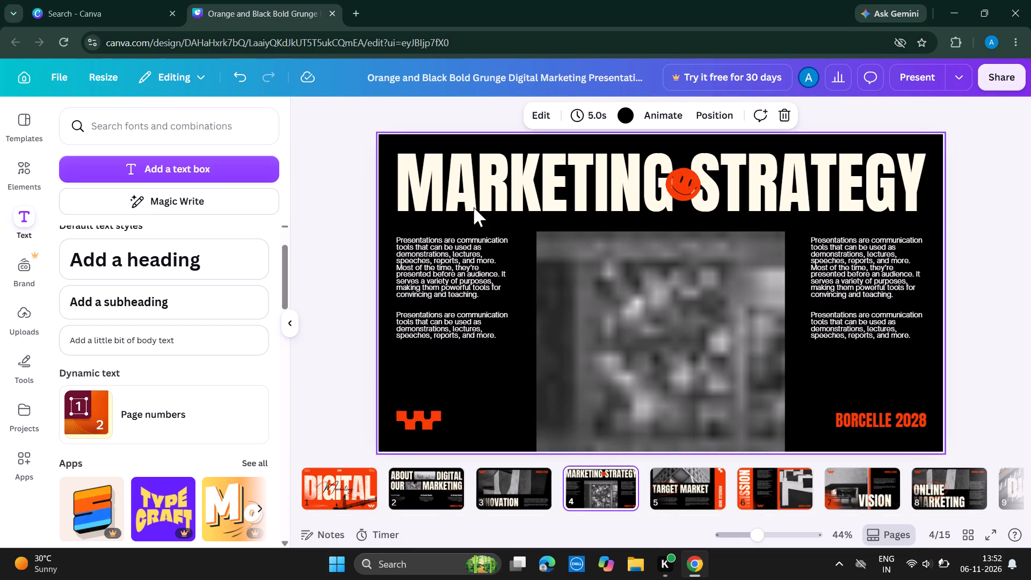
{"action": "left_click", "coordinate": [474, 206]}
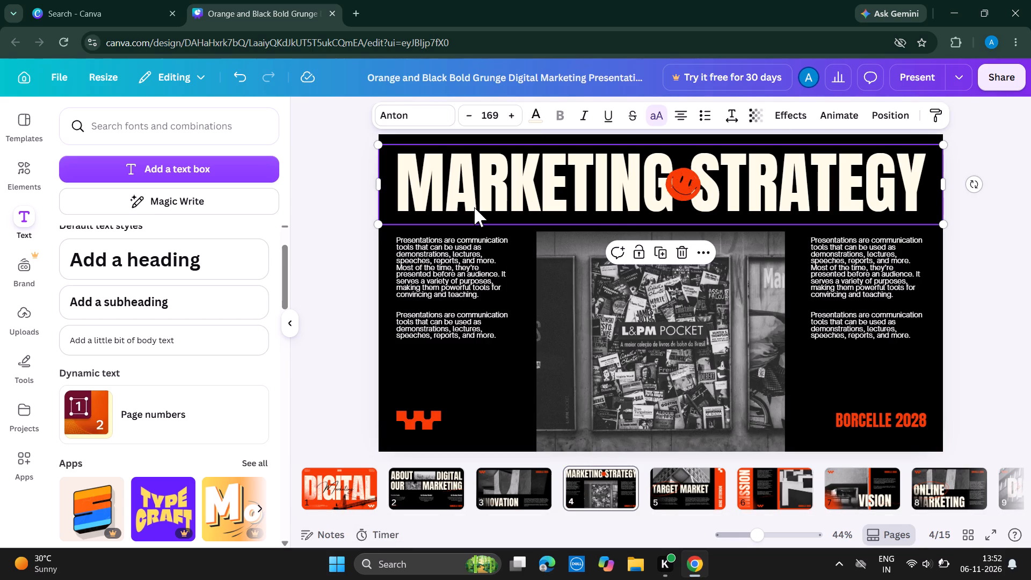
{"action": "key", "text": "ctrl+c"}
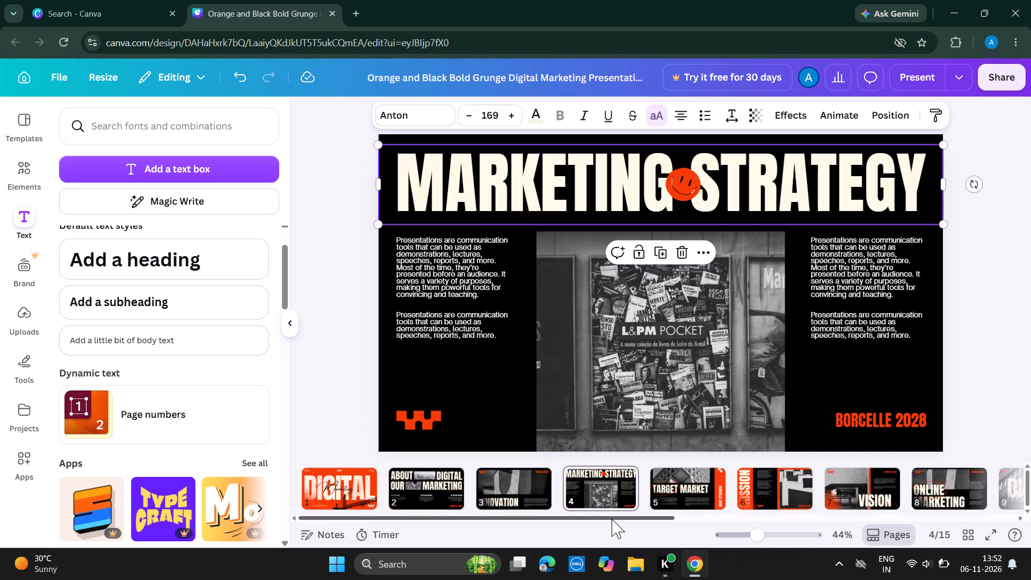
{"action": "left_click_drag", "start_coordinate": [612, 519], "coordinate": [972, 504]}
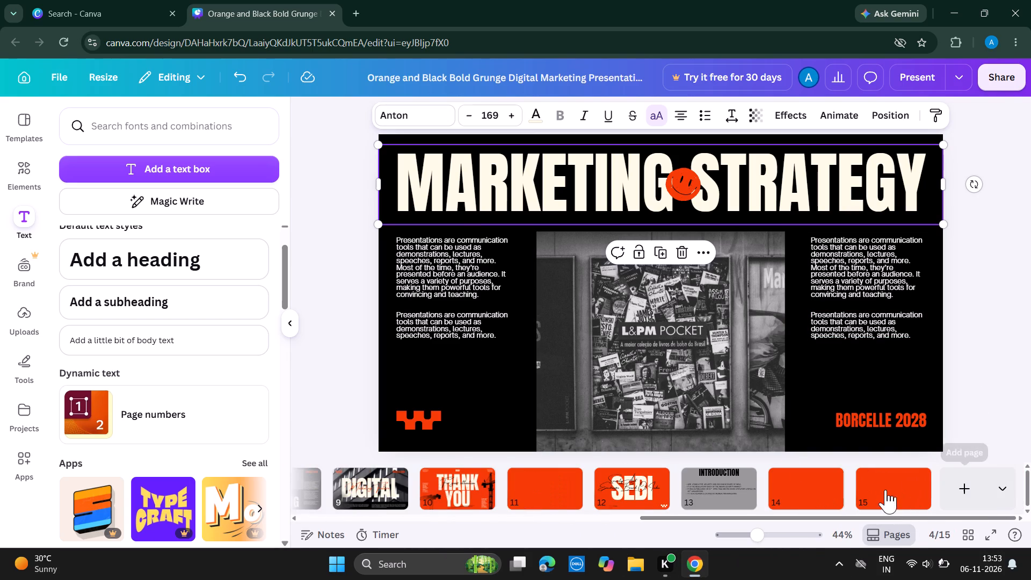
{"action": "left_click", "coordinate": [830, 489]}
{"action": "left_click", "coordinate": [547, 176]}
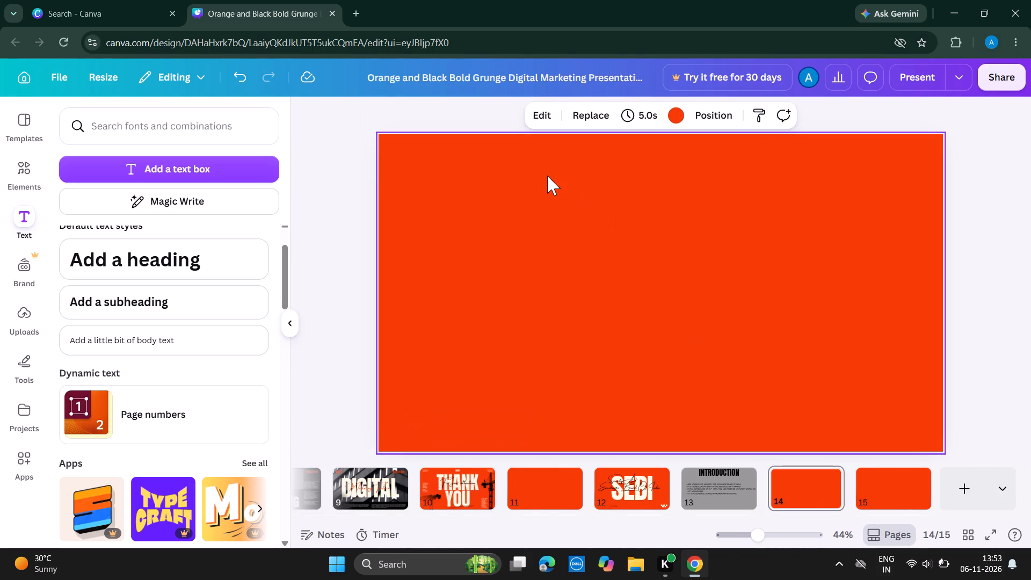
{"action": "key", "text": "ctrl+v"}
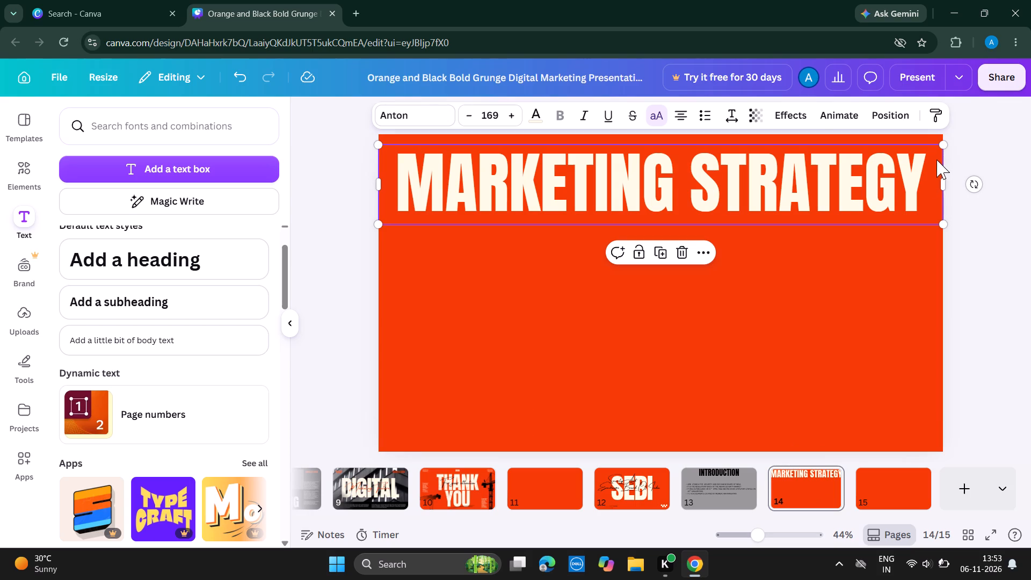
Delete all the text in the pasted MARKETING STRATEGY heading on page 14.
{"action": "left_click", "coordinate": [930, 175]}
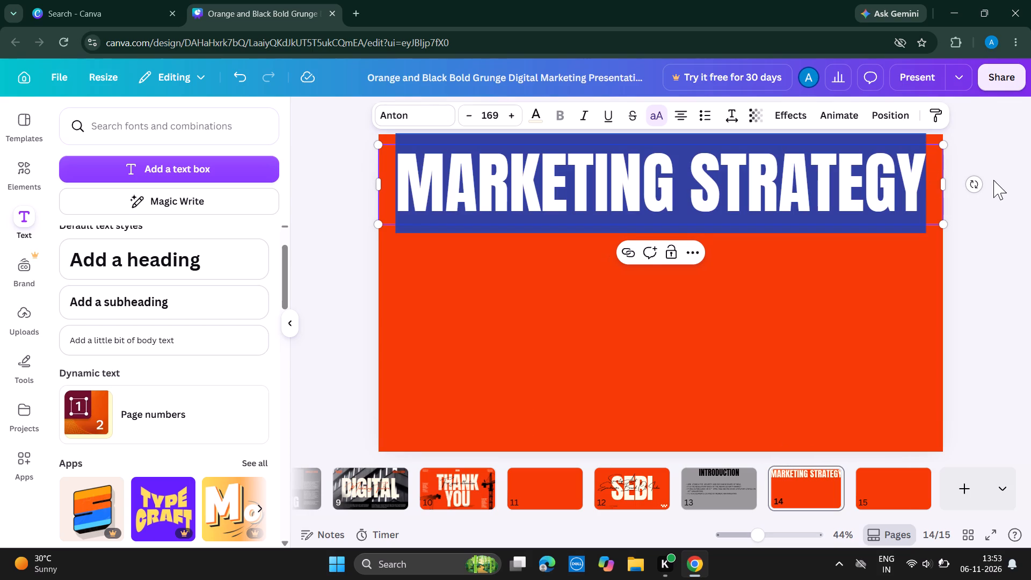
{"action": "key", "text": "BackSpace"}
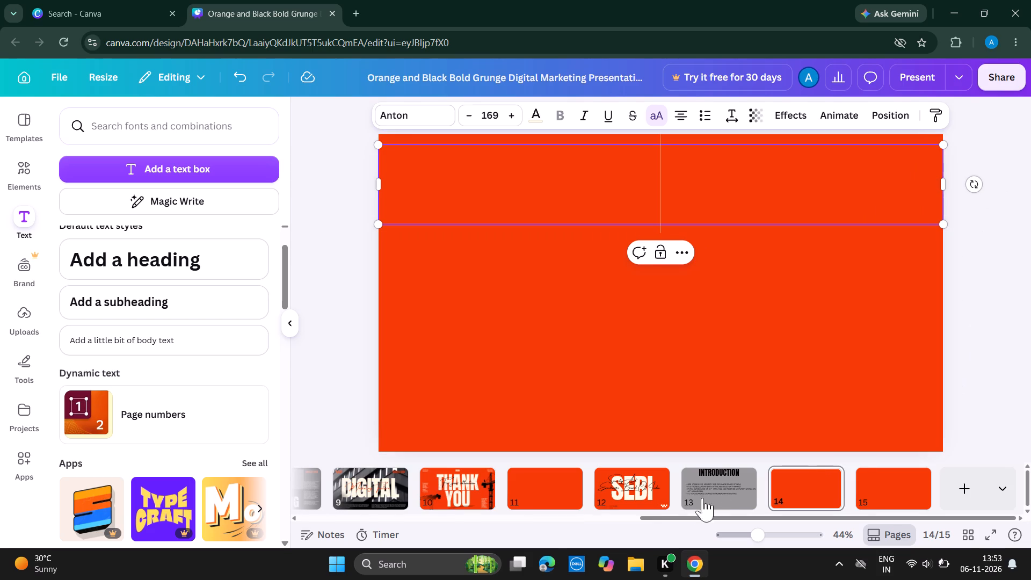
Add another blank page after page 15, at the end of the presentation.
{"action": "left_click", "coordinate": [627, 483]}
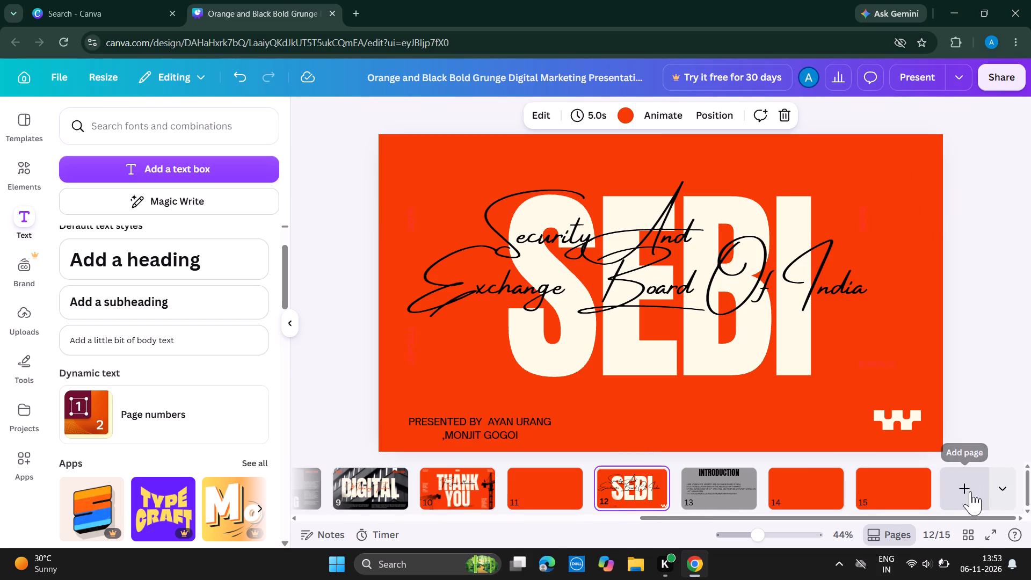
{"action": "left_click", "coordinate": [963, 487]}
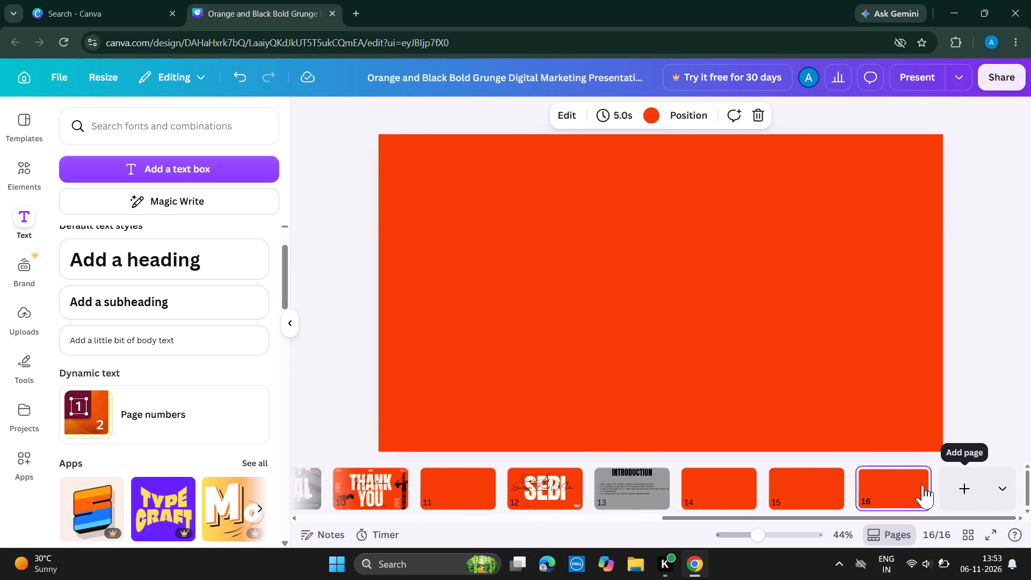
Insert a blank page between the SEBI title page and the INTRODUCTION page.
{"action": "left_click", "coordinate": [590, 482]}
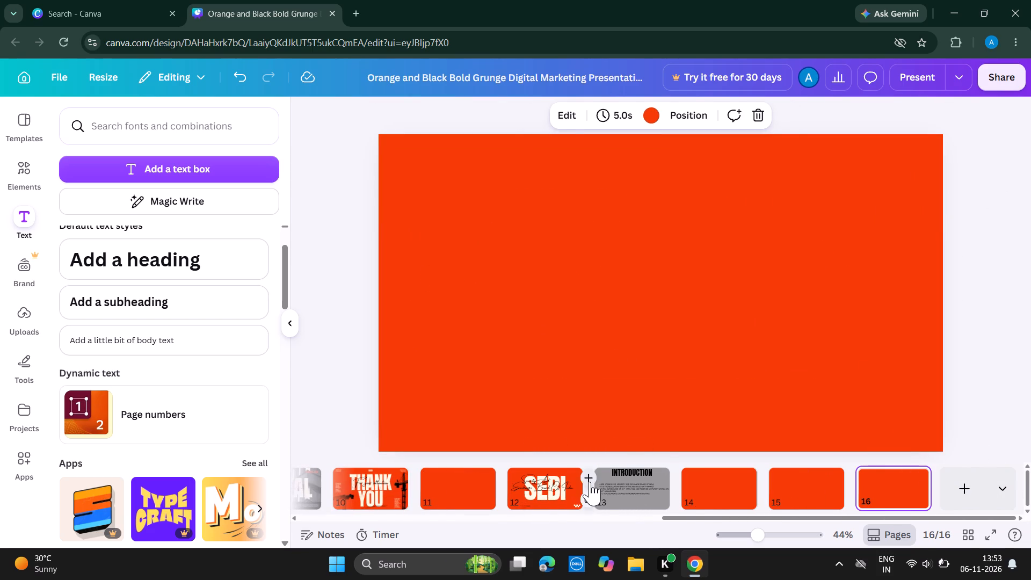
{"action": "left_click", "coordinate": [600, 476]}
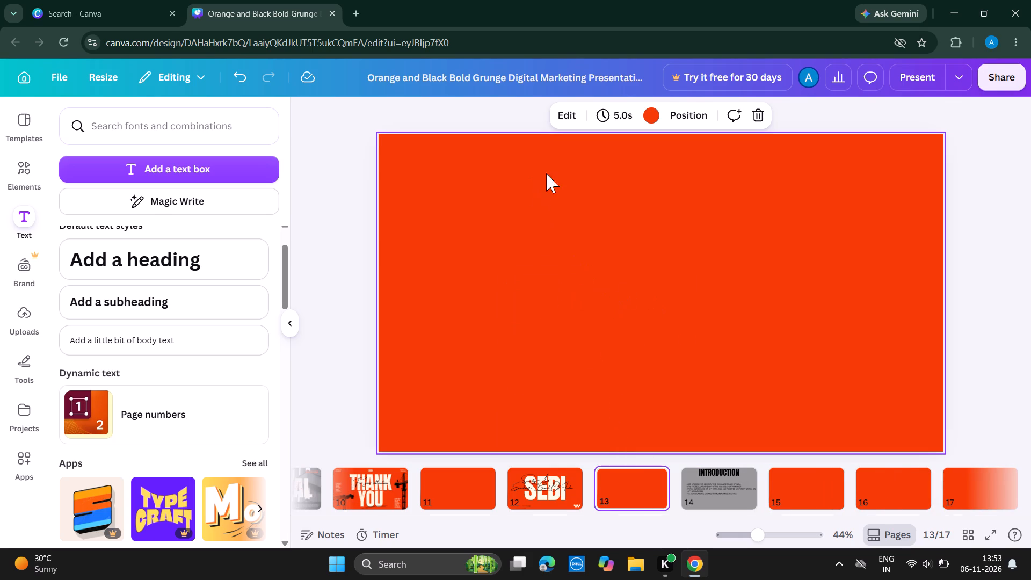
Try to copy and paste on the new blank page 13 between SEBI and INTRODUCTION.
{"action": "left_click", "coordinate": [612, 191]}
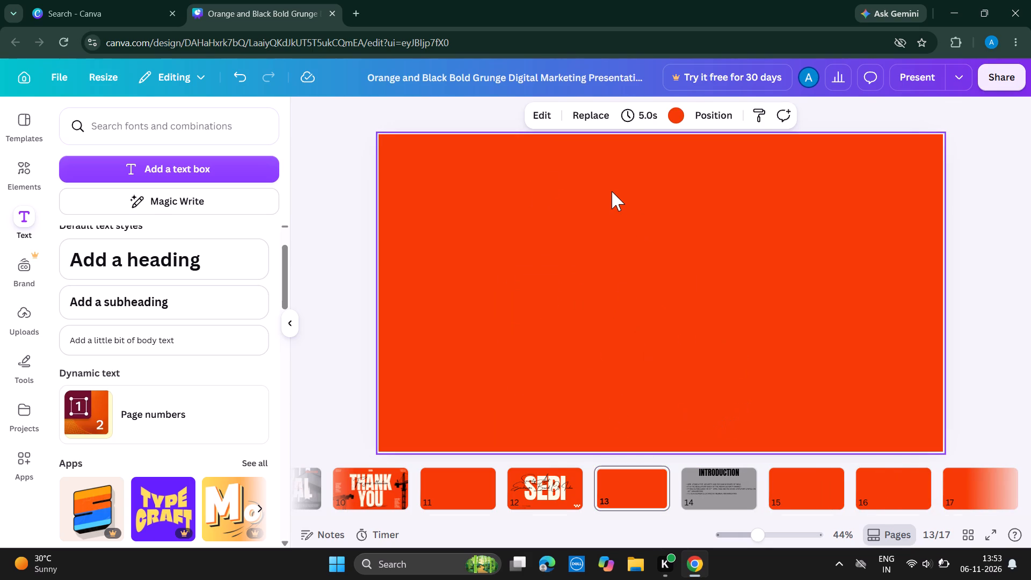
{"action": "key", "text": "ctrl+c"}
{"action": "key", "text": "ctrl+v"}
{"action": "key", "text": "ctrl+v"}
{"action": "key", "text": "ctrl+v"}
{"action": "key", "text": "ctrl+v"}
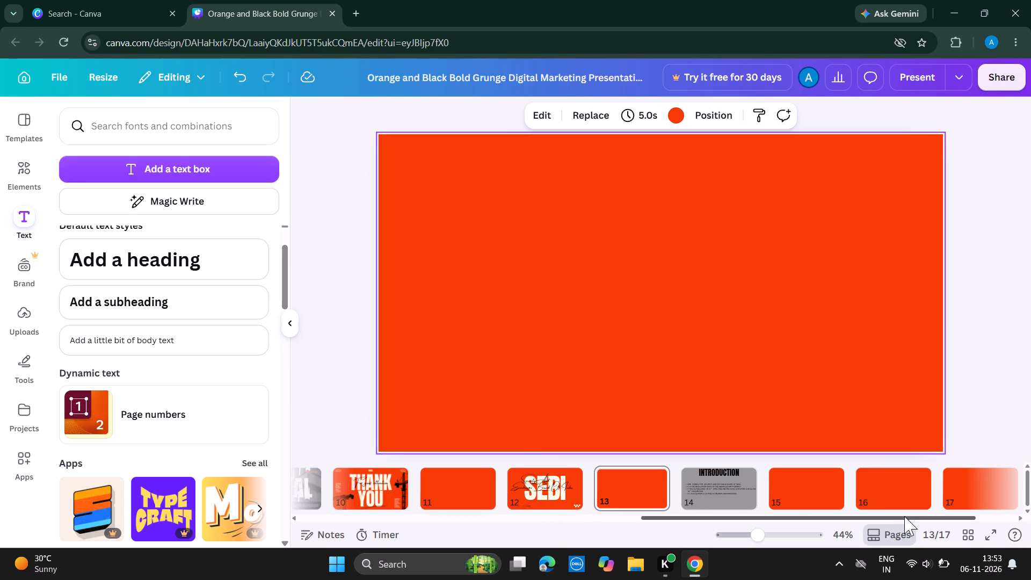
Copy the ABOUT heading from page 2 and paste it onto the blank page 13.
{"action": "left_click_drag", "start_coordinate": [903, 516], "coordinate": [709, 525]}
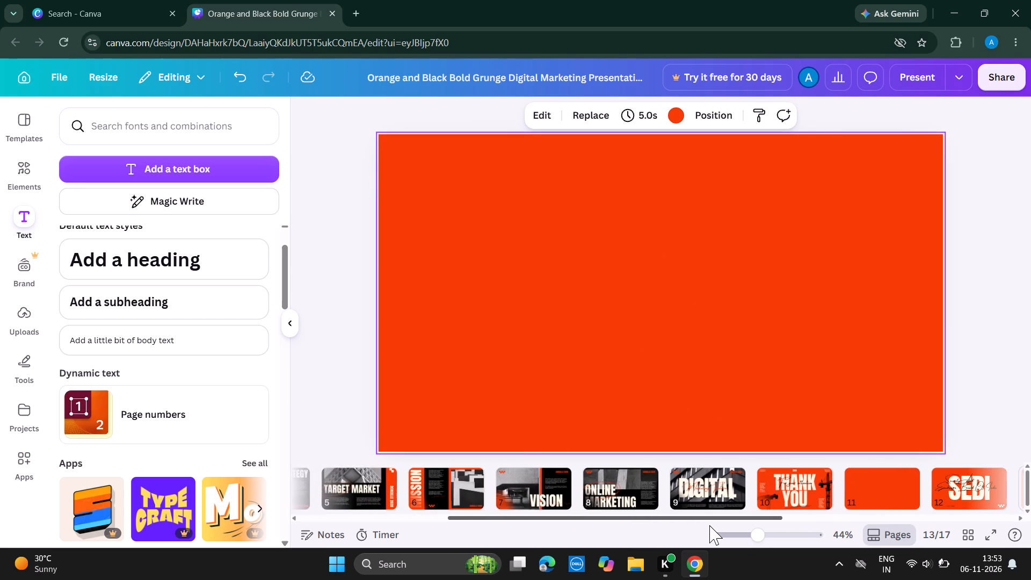
{"action": "left_click_drag", "start_coordinate": [709, 525], "coordinate": [529, 537]}
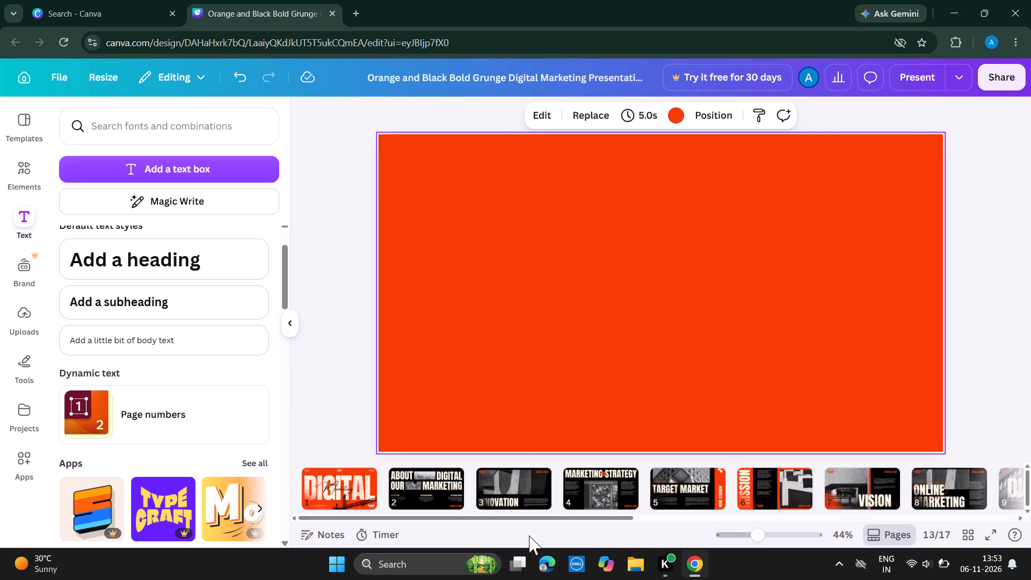
{"action": "left_click", "coordinate": [430, 470]}
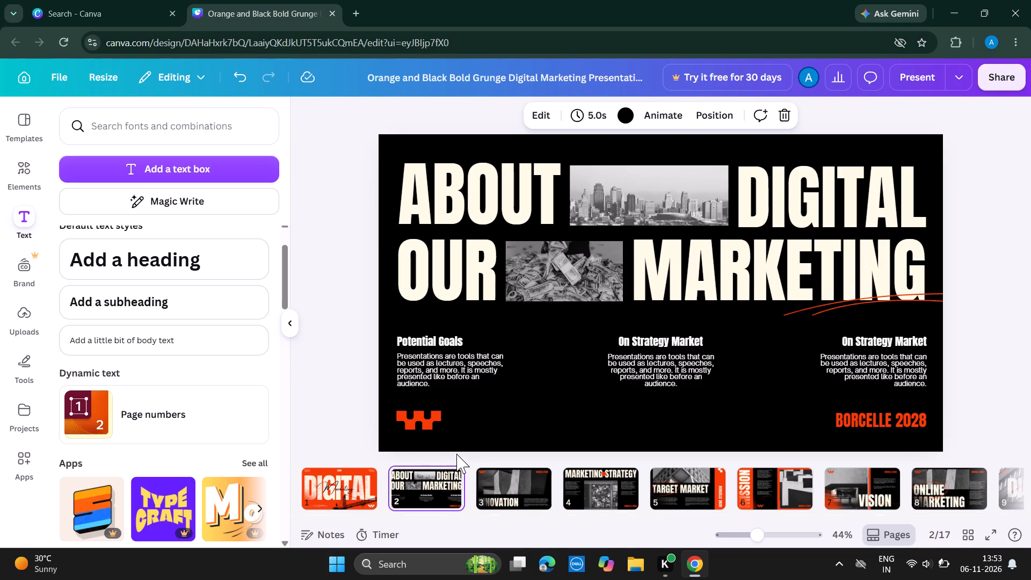
{"action": "left_click", "coordinate": [557, 232]}
{"action": "left_click", "coordinate": [502, 190]}
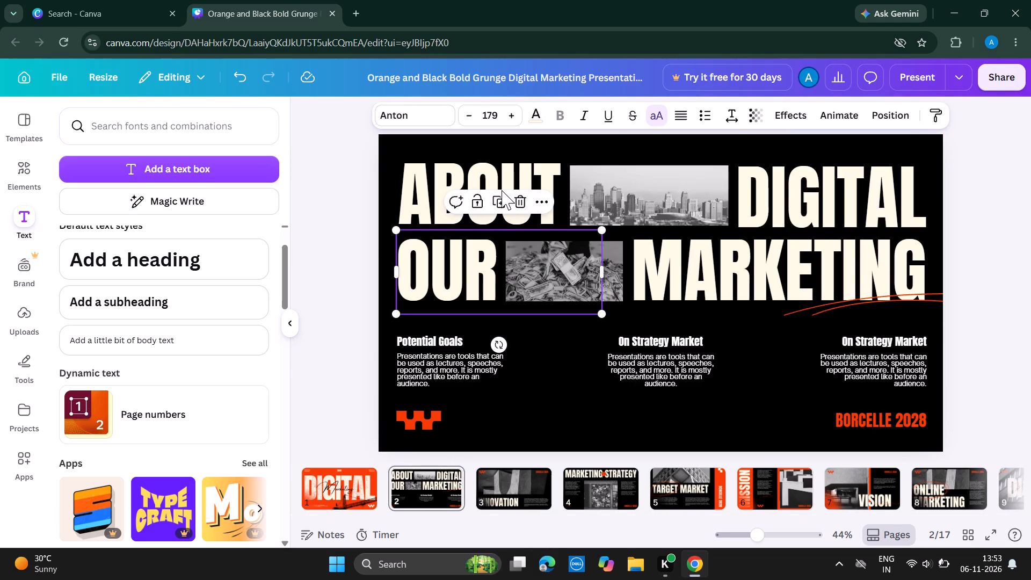
{"action": "left_click", "coordinate": [441, 182]}
{"action": "key", "text": "ctrl+c"}
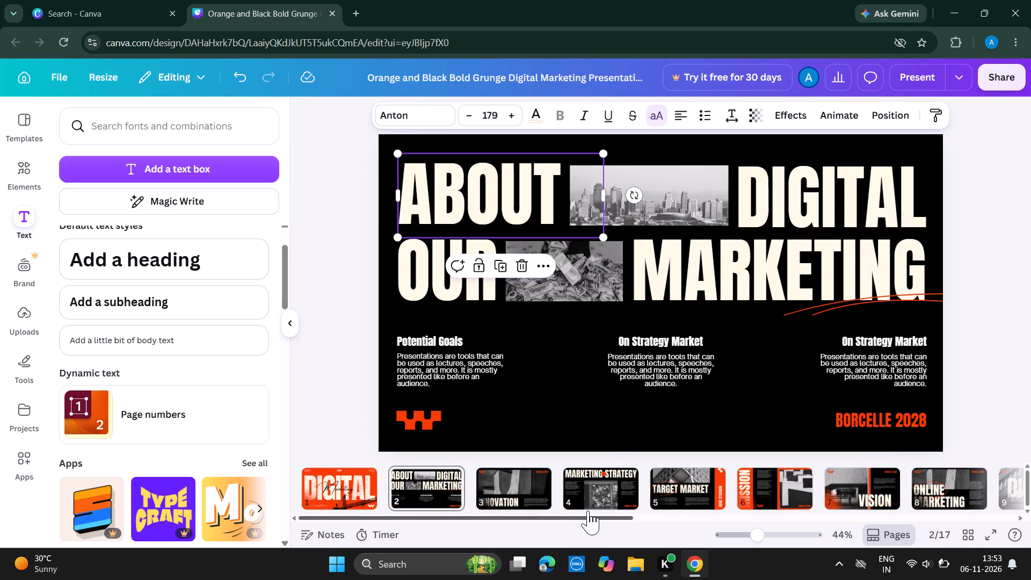
{"action": "left_click_drag", "start_coordinate": [585, 517], "coordinate": [780, 494]}
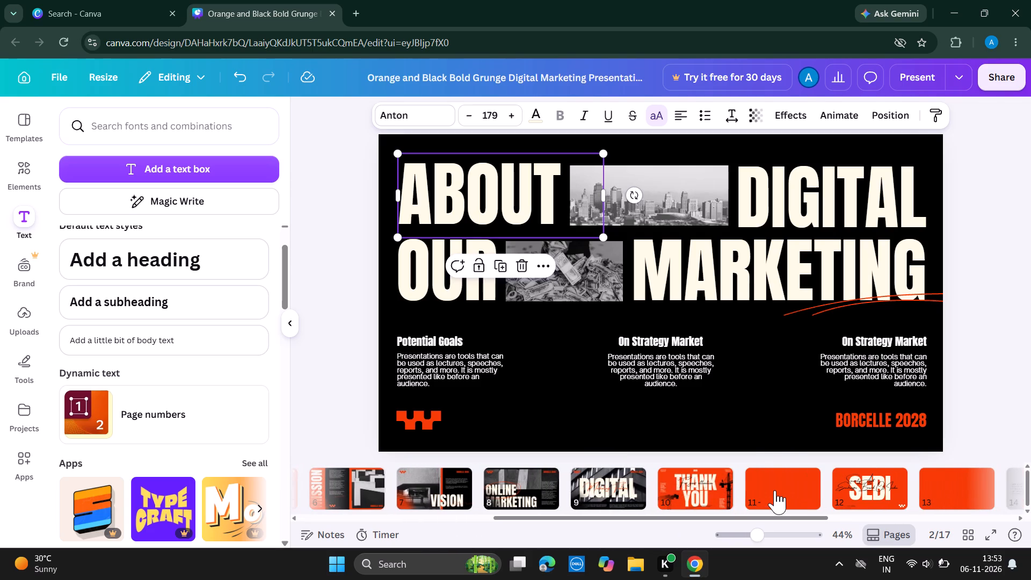
{"action": "left_click", "coordinate": [944, 492]}
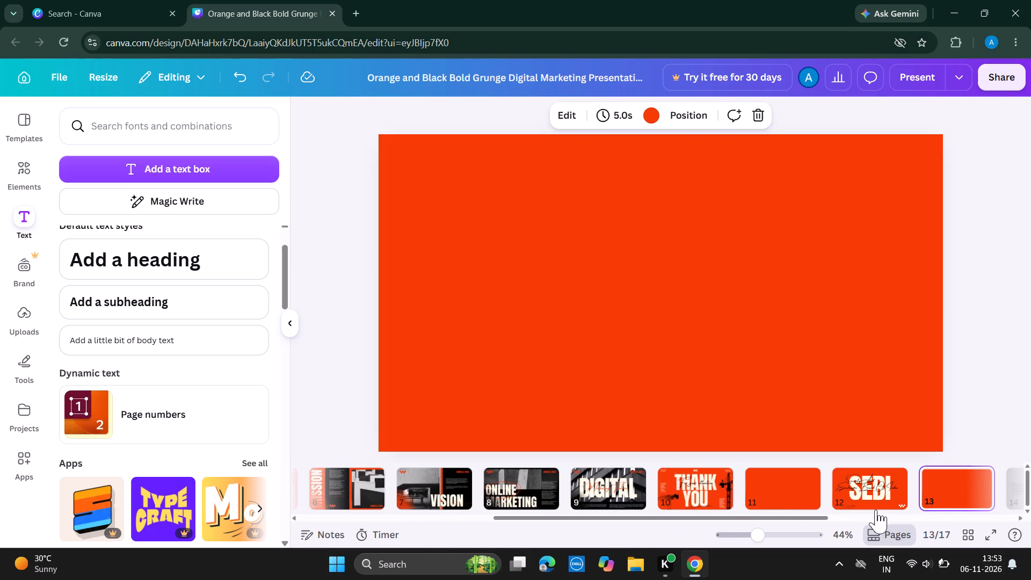
{"action": "left_click_drag", "start_coordinate": [769, 519], "coordinate": [834, 508]}
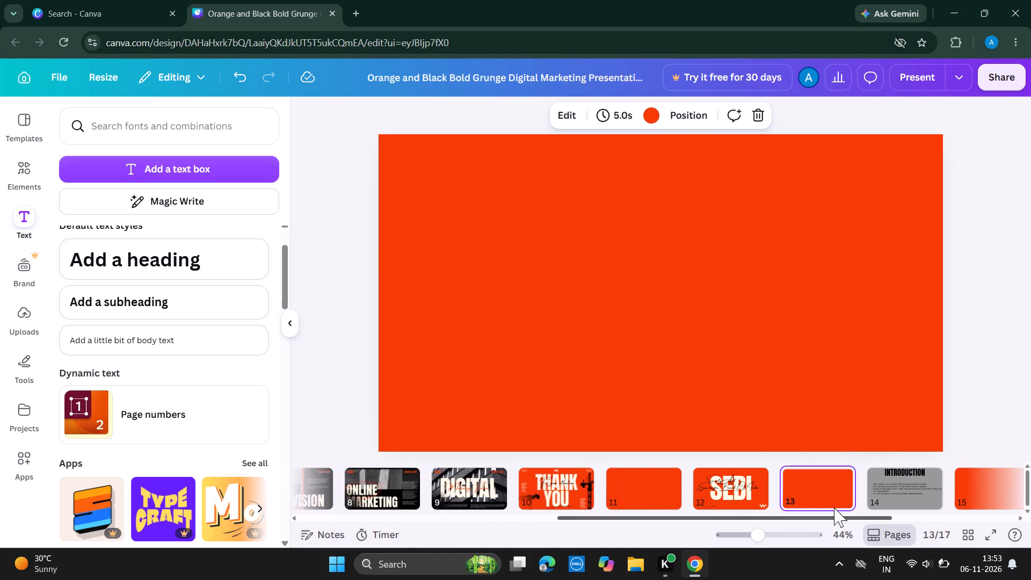
{"action": "left_click_drag", "start_coordinate": [834, 508], "coordinate": [845, 504]}
{"action": "left_click", "coordinate": [803, 489]}
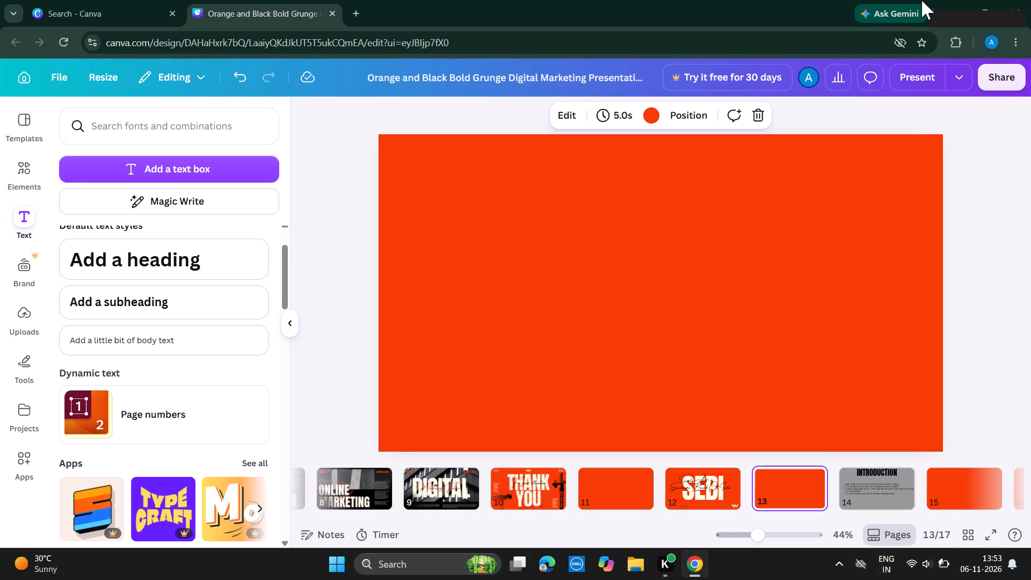
{"action": "key", "text": "ctrl+v"}
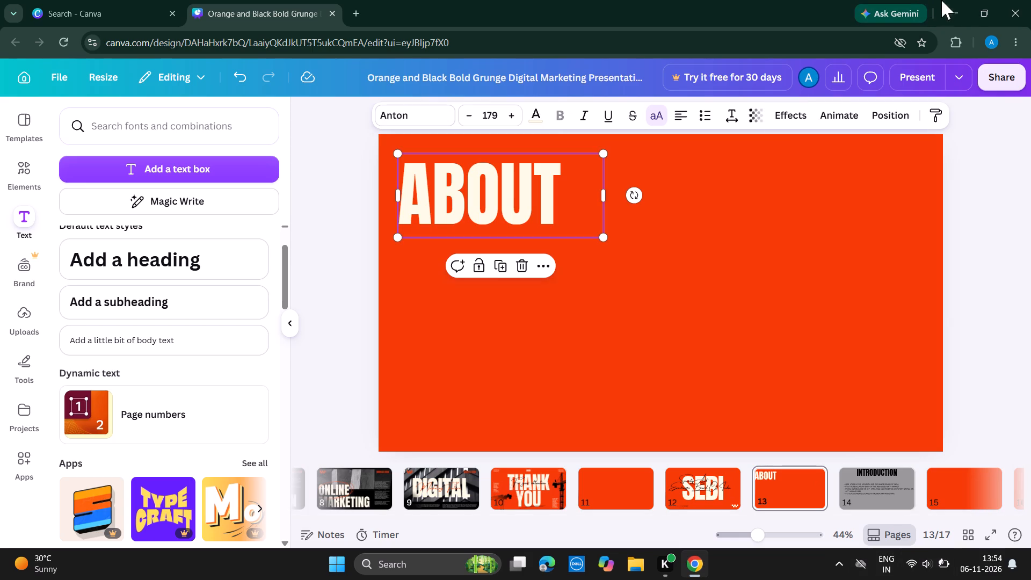
Replace the text of the pasted ABOUT heading with CONTENT.
{"action": "left_click", "coordinate": [577, 181]}
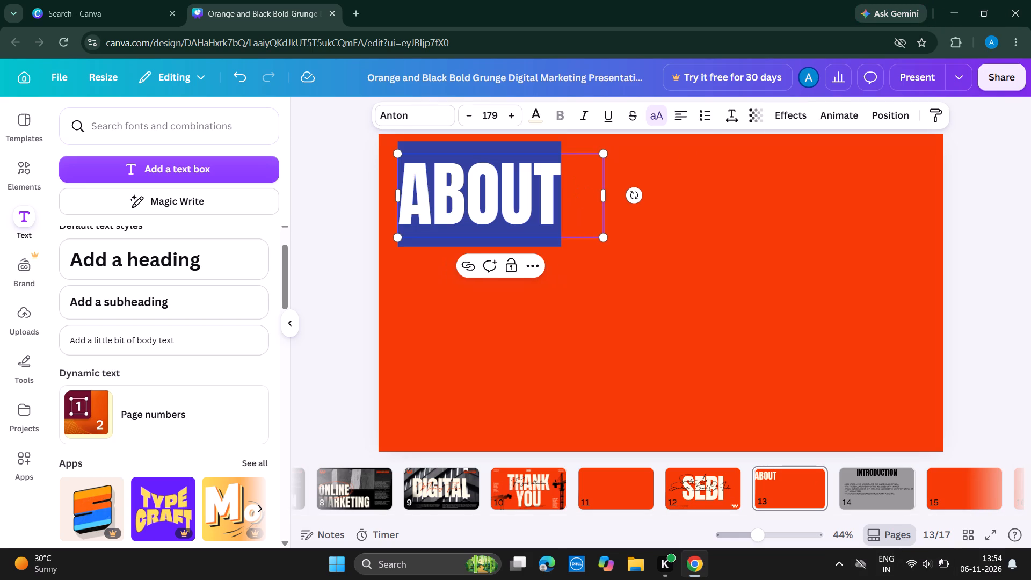
{"action": "key", "text": "BackSpace"}
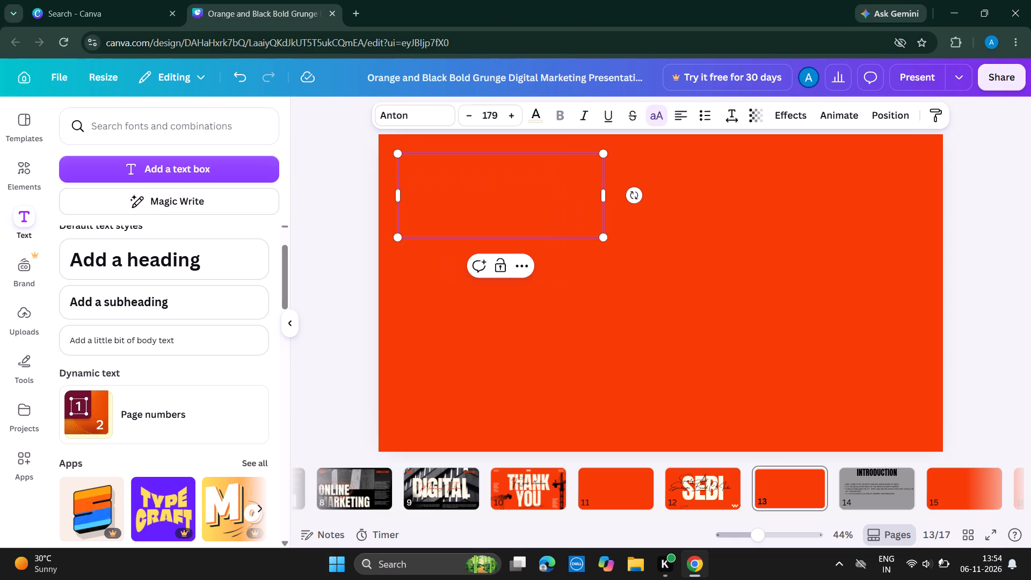
{"action": "type", "text": "content"}
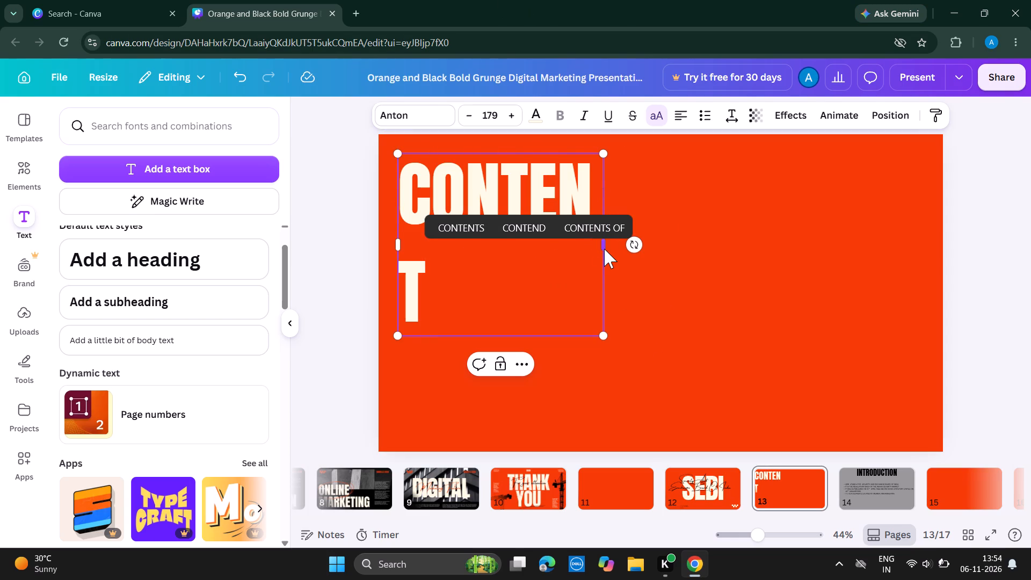
Widen the CONTENT heading's box so the word fits on one line, and move it to the top centre of the slide.
{"action": "left_click", "coordinate": [655, 253]}
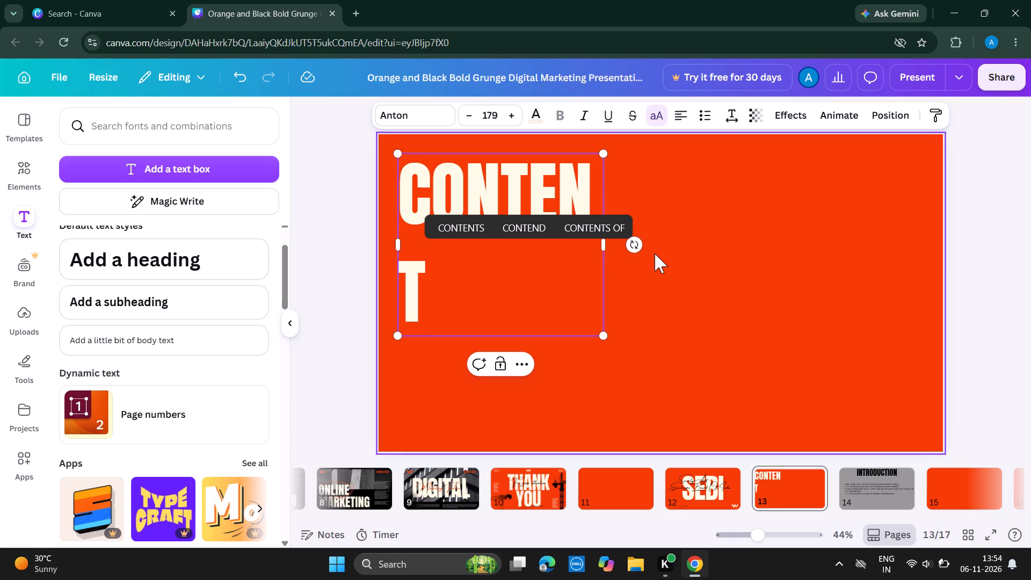
{"action": "left_click", "coordinate": [579, 232]}
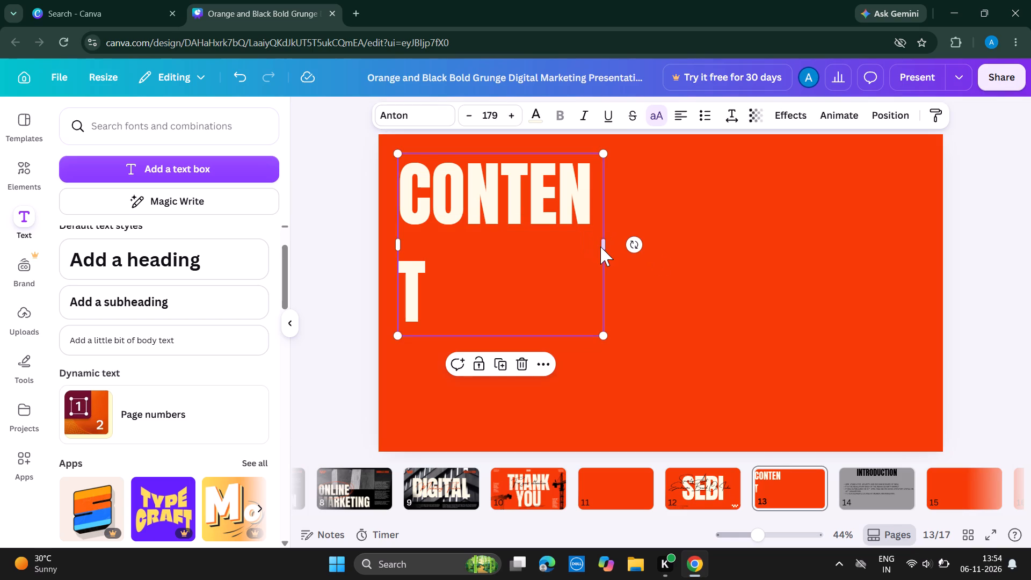
{"action": "left_click_drag", "start_coordinate": [604, 244], "coordinate": [629, 242]}
{"action": "left_click_drag", "start_coordinate": [526, 199], "coordinate": [670, 194]}
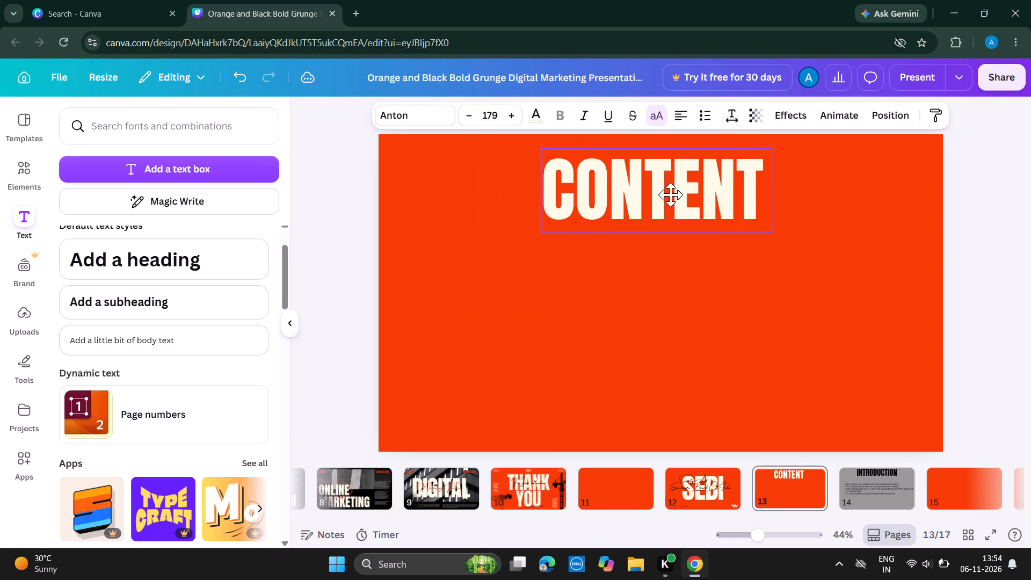
{"action": "left_click_drag", "start_coordinate": [670, 194], "coordinate": [672, 192]}
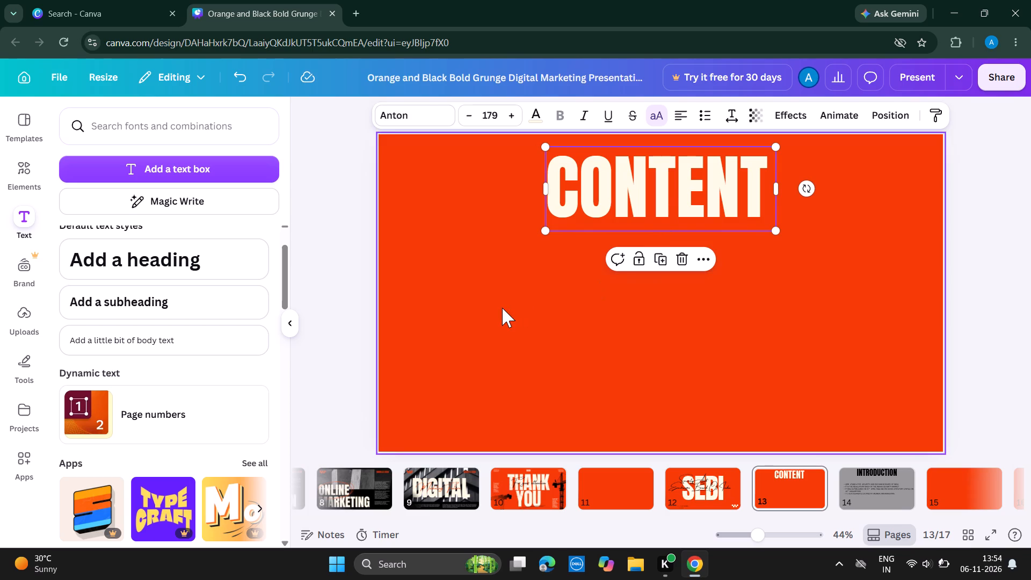
{"action": "left_click", "coordinate": [502, 308]}
Add a text box at font size 27 and place it below the CONTENT heading, near the slide's left edge.
{"action": "left_click", "coordinate": [224, 169]}
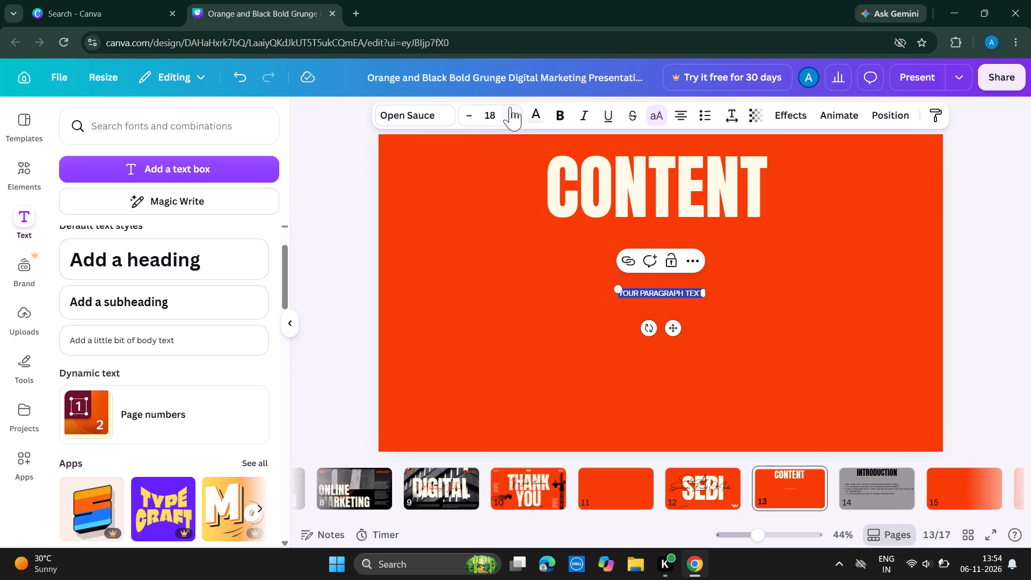
{"action": "triple_click", "coordinate": [510, 121]}
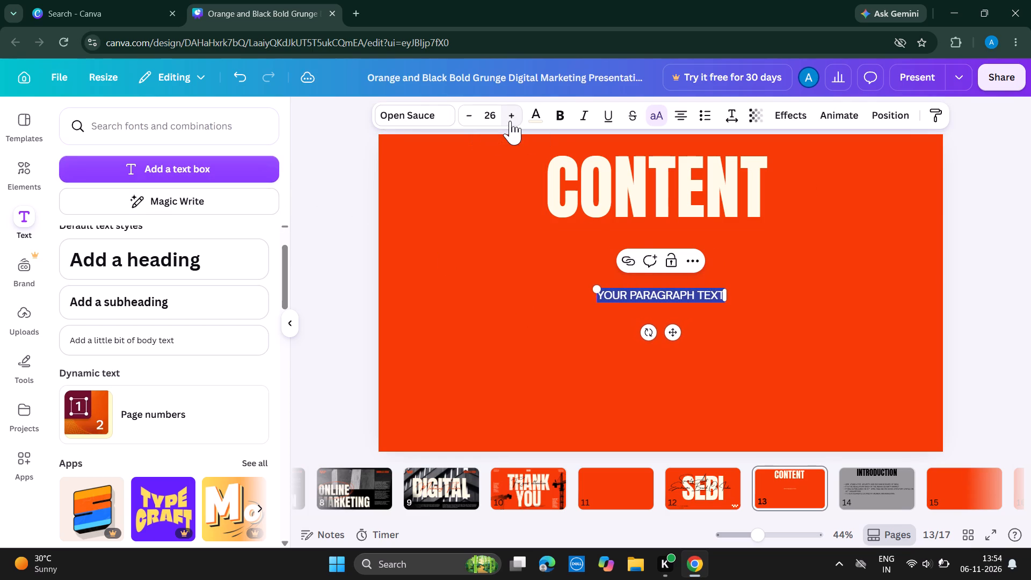
{"action": "left_click", "coordinate": [883, 339]}
{"action": "left_click", "coordinate": [677, 286]}
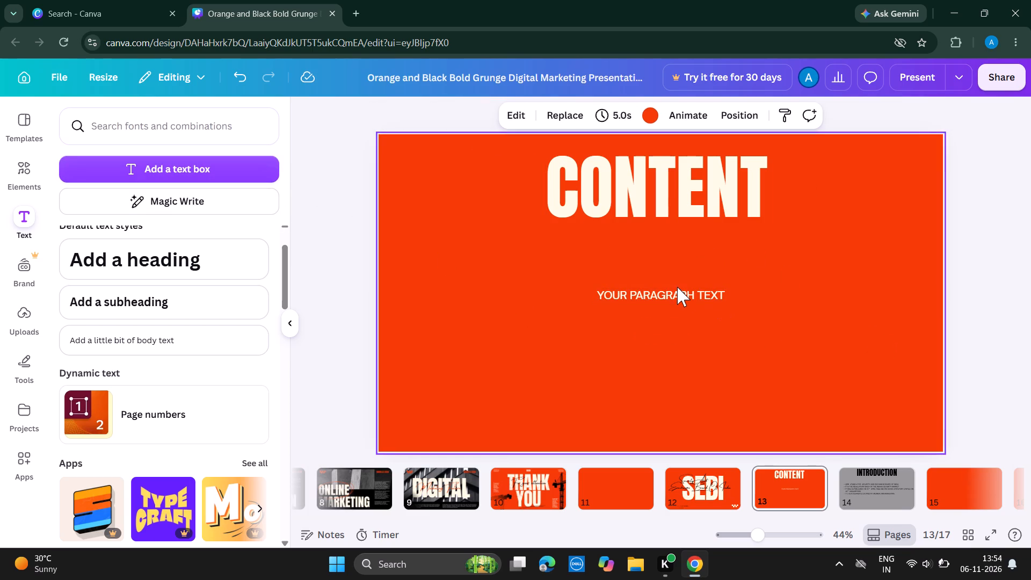
{"action": "left_click_drag", "start_coordinate": [677, 298], "coordinate": [459, 257]}
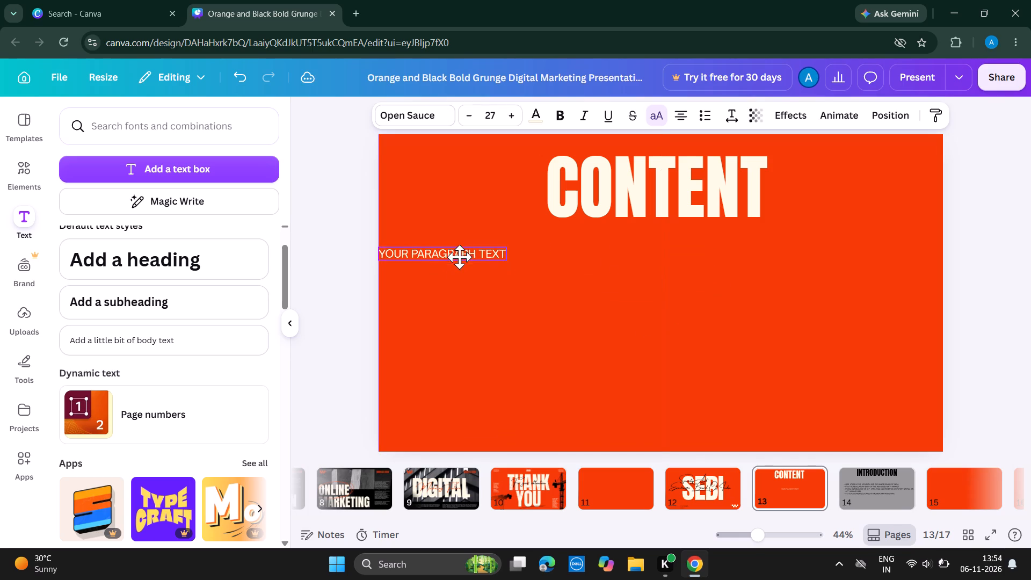
{"action": "left_click_drag", "start_coordinate": [459, 257], "coordinate": [471, 243]}
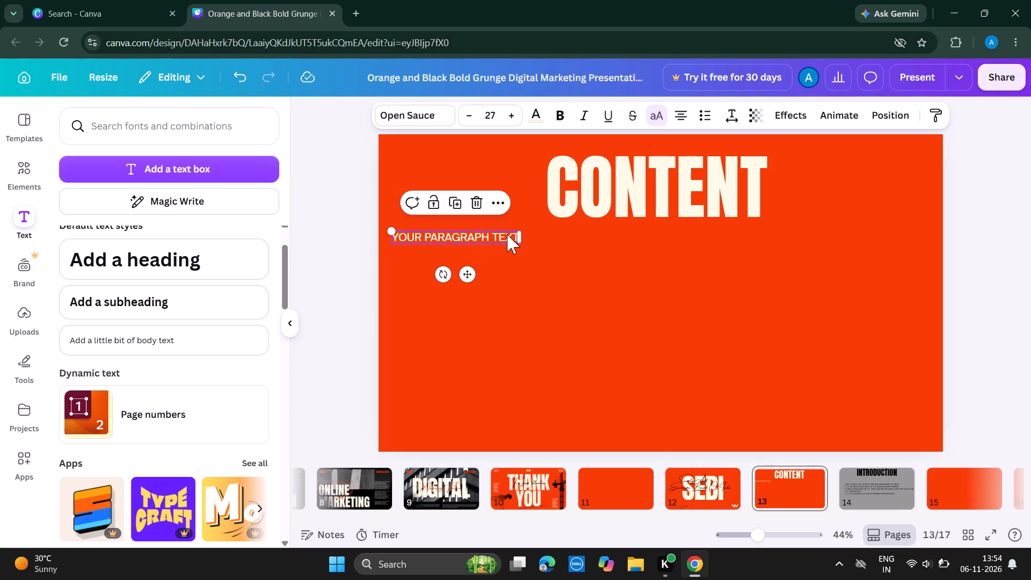
Delete the placeholder text in the new text box on page 13.
{"action": "left_click", "coordinate": [503, 238]}
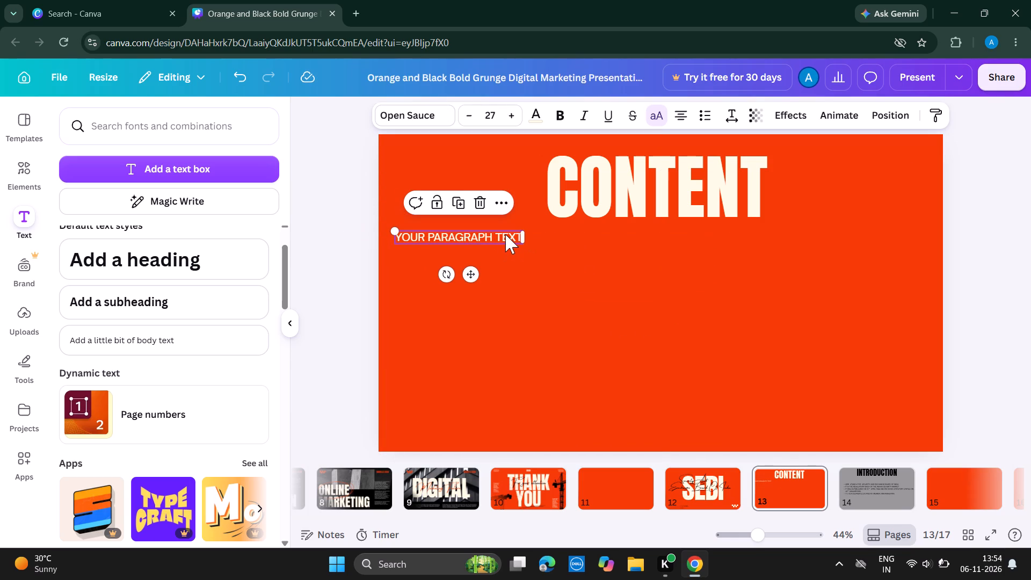
{"action": "left_click", "coordinate": [505, 234]}
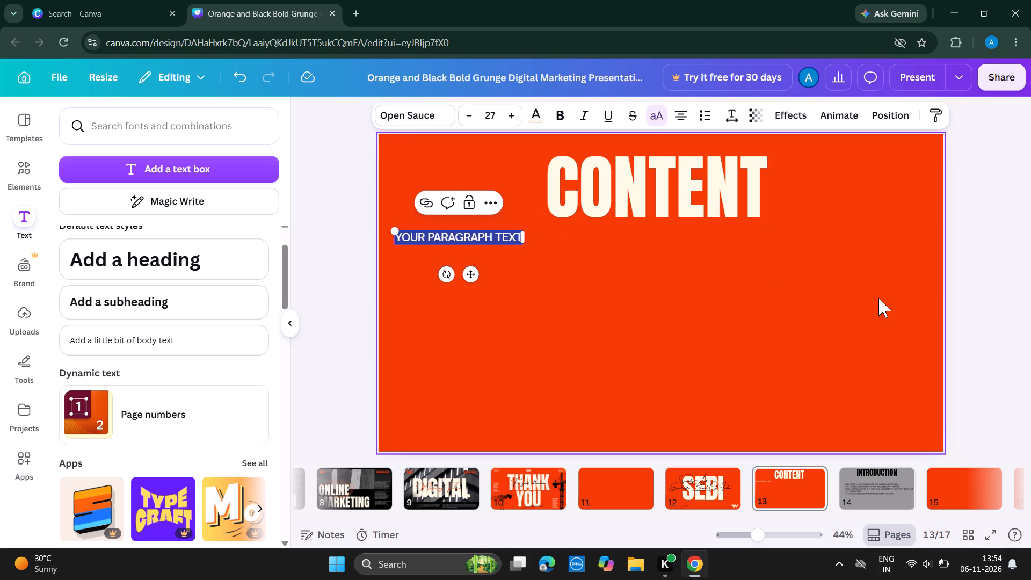
{"action": "key", "text": "BackSpace"}
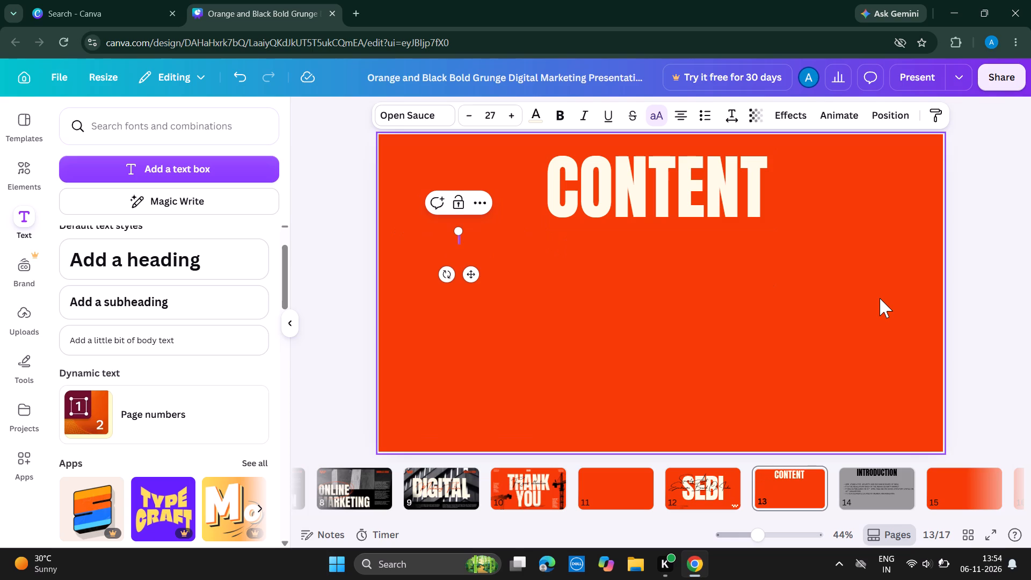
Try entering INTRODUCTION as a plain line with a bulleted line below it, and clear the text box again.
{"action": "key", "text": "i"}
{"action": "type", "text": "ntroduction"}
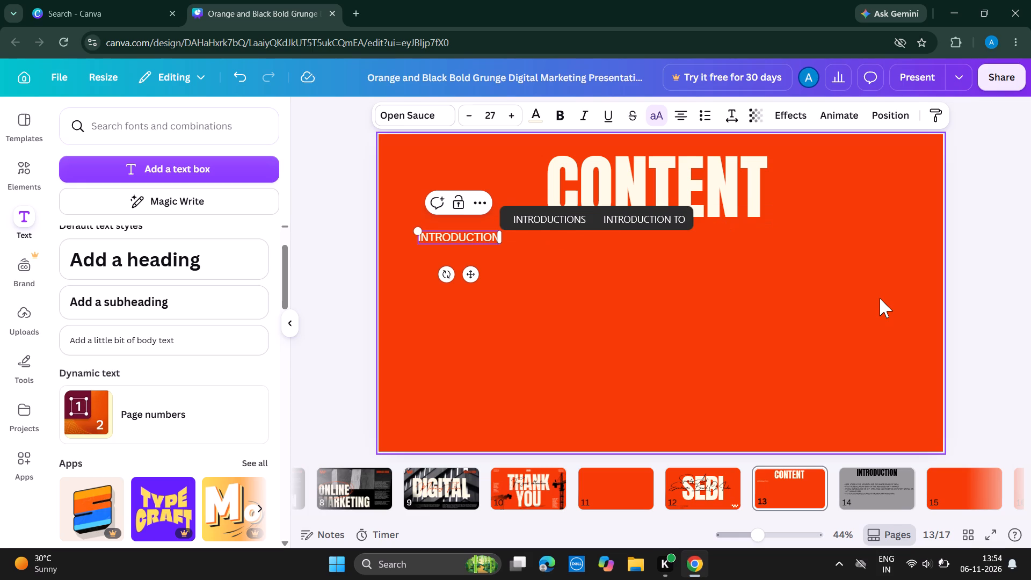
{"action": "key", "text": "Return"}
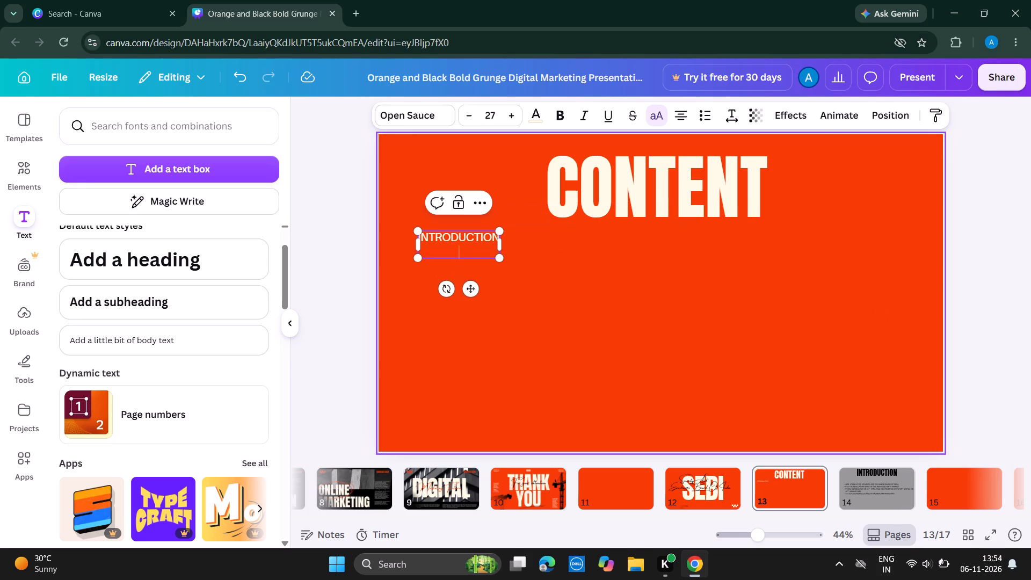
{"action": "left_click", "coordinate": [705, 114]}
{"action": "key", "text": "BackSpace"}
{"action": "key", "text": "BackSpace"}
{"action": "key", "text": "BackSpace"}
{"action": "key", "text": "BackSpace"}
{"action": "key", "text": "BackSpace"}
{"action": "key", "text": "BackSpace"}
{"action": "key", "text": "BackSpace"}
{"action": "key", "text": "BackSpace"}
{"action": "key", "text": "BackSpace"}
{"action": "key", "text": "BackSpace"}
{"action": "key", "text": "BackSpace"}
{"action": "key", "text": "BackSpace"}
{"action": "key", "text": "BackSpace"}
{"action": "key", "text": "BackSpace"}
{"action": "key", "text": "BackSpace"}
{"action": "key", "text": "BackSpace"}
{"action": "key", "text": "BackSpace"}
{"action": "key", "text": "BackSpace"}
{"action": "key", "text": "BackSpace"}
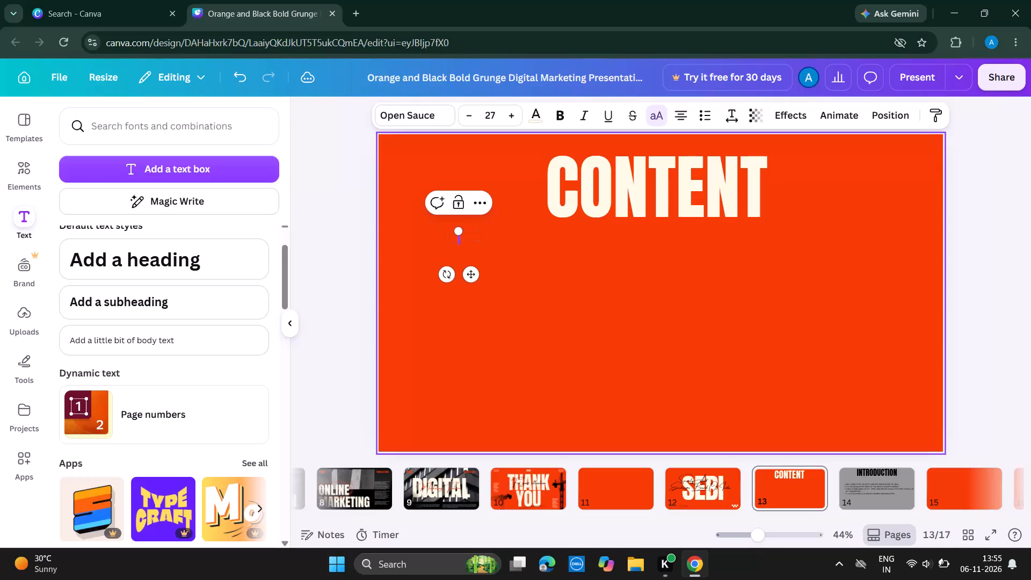
Start a bulleted list in the empty text box below the CONTENT heading with the items INTRODUCTION and MEANING.
{"action": "left_click", "coordinate": [703, 118]}
{"action": "type", "text": "intro"}
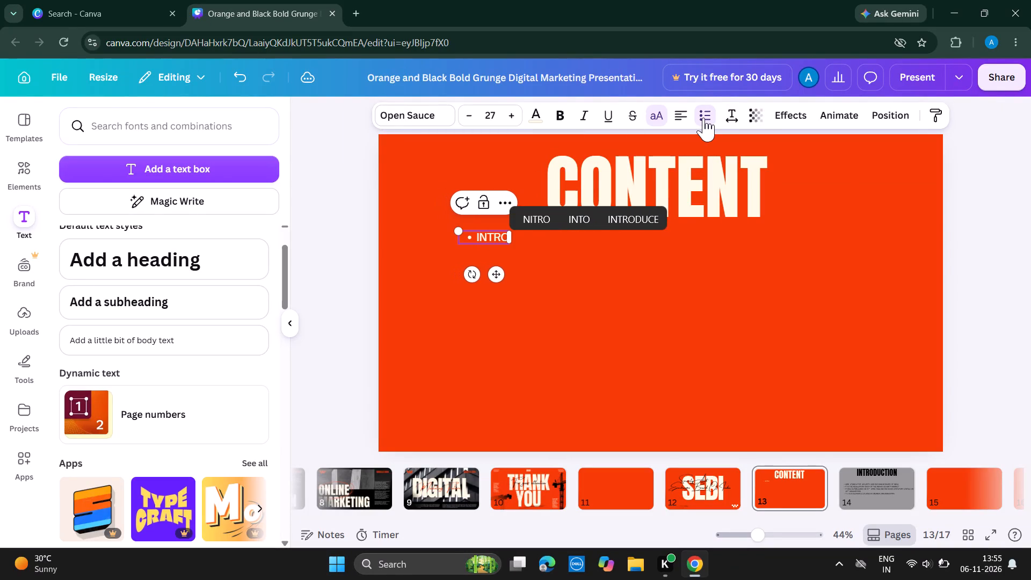
{"action": "type", "text": "duction"}
{"action": "key", "text": "Return"}
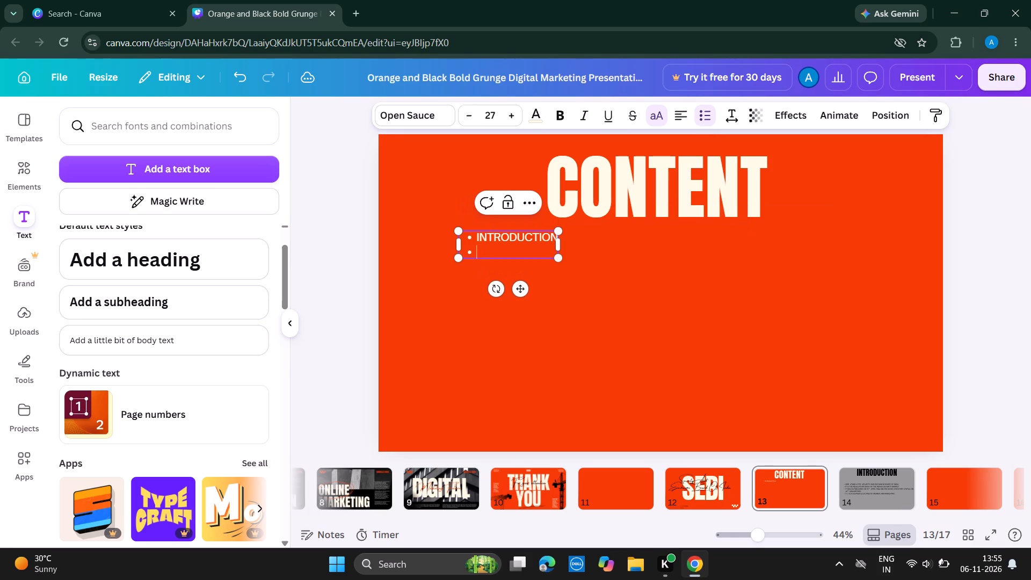
{"action": "type", "text": "me"}
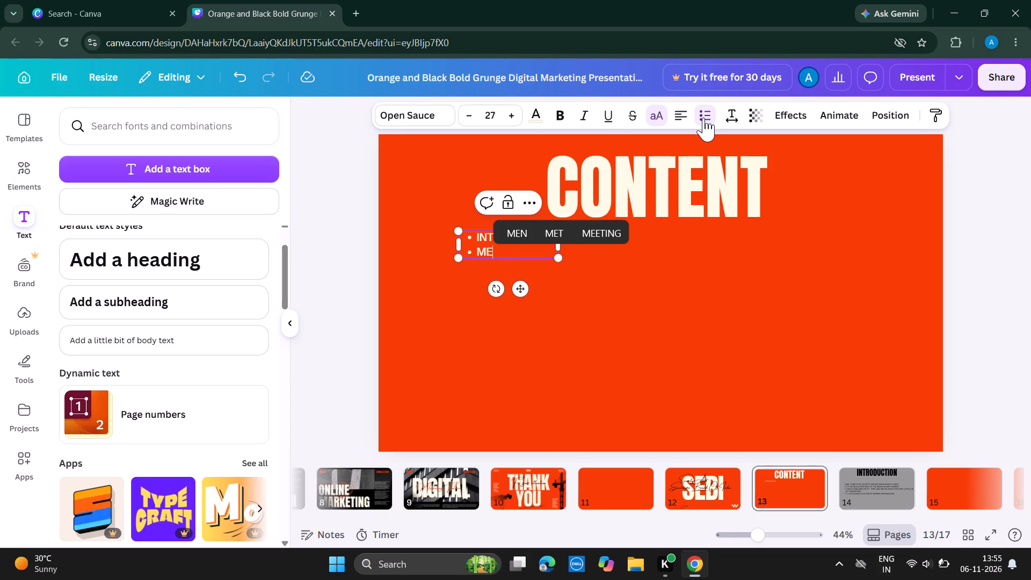
{"action": "type", "text": "aning"}
{"action": "key", "text": "space"}
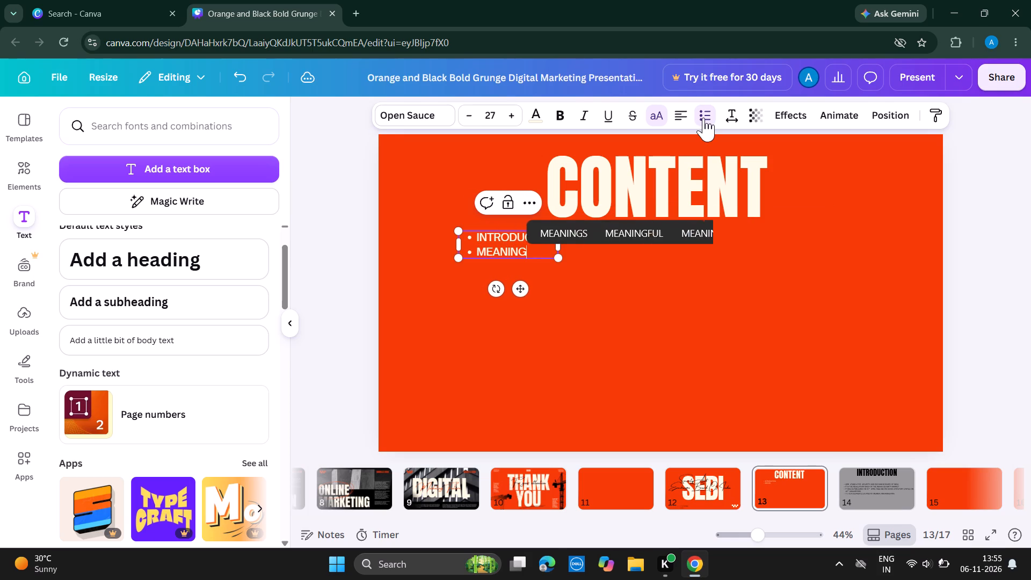
{"action": "key", "text": "Return"}
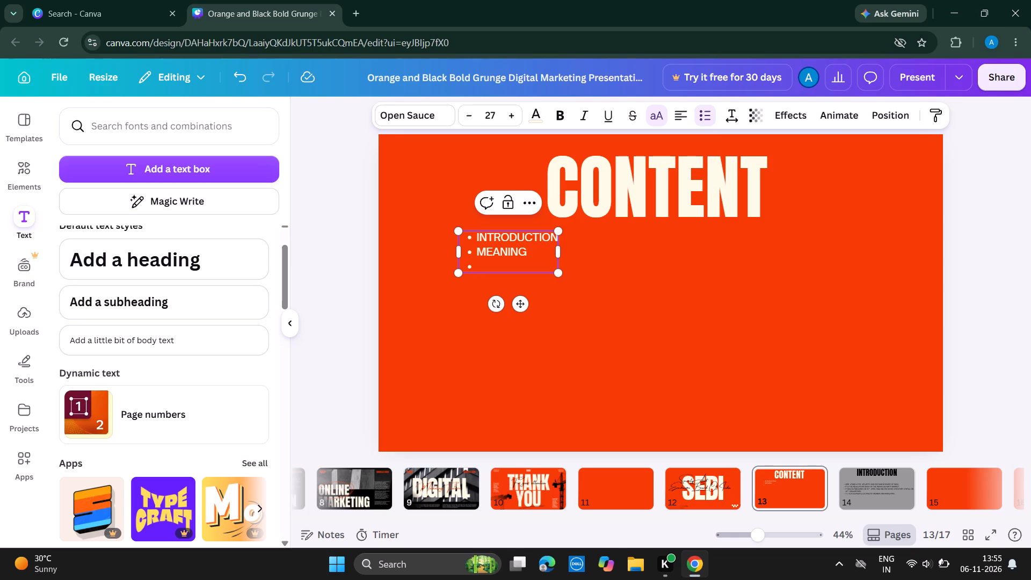
Add the third bullet, ESTABLISHMENT OF SEBI, to the CONTENT list.
{"action": "type", "text": "esta"}
{"action": "type", "text": "bli"}
{"action": "type", "text": "sh"}
{"action": "type", "text": "ment"}
{"action": "key", "text": "space"}
{"action": "type", "text": "of"}
{"action": "key", "text": "space"}
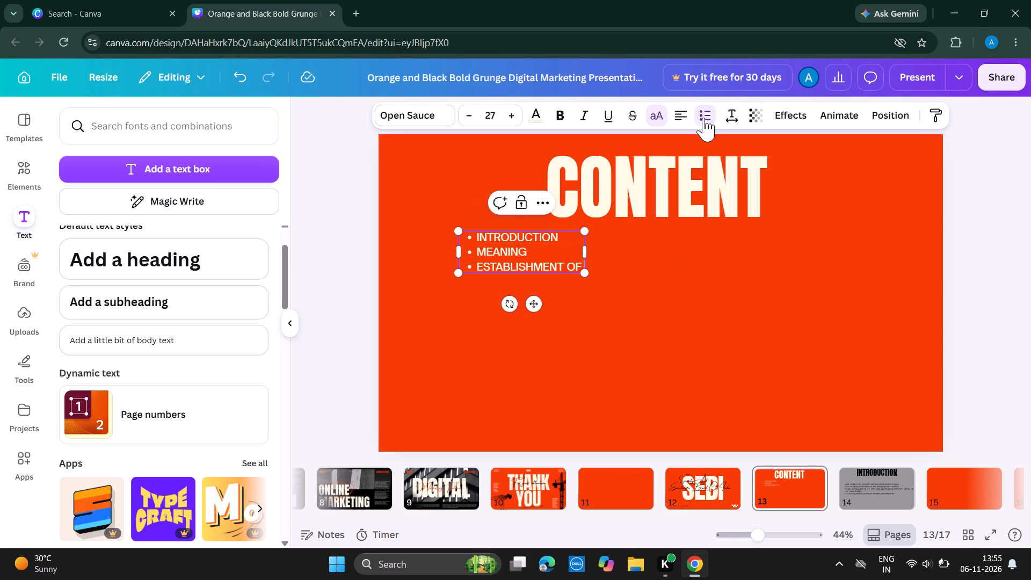
{"action": "key", "text": "s"}
{"action": "type", "text": "ebi"}
{"action": "key", "text": "Return"}
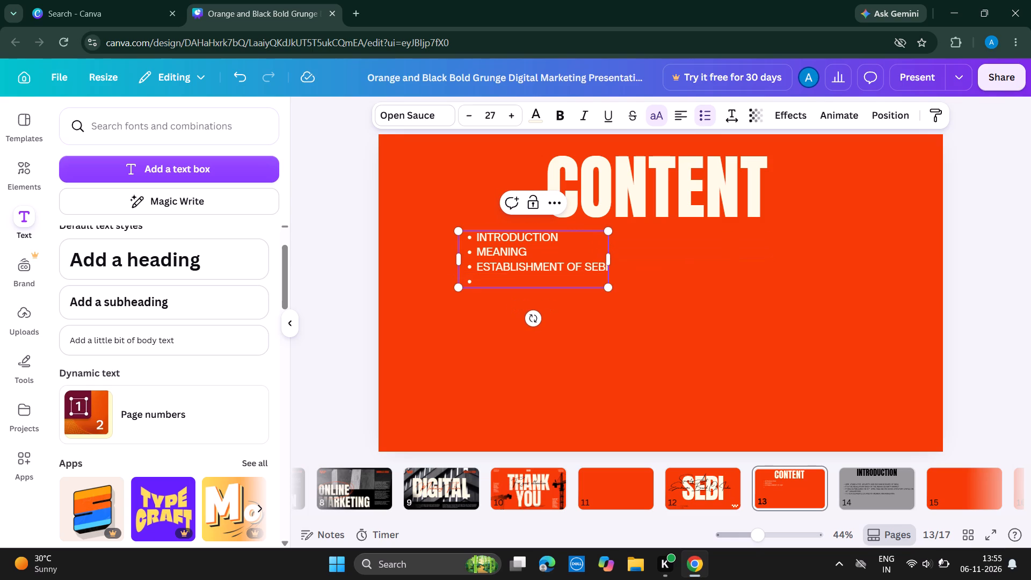
Add the fourth bullet, OBJECTIVES IF SEBI, to the CONTENT list.
{"action": "type", "text": "ob"}
{"action": "type", "text": "jecti"}
{"action": "key", "text": "v"}
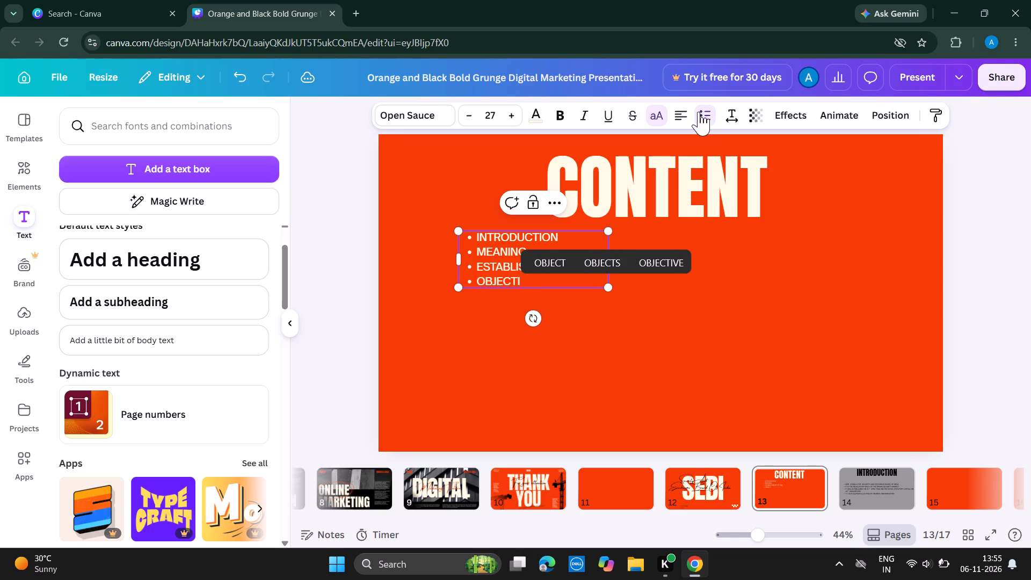
{"action": "type", "text": "es i"}
{"action": "type", "text": "f se"}
{"action": "type", "text": "bi"}
{"action": "key", "text": "Return"}
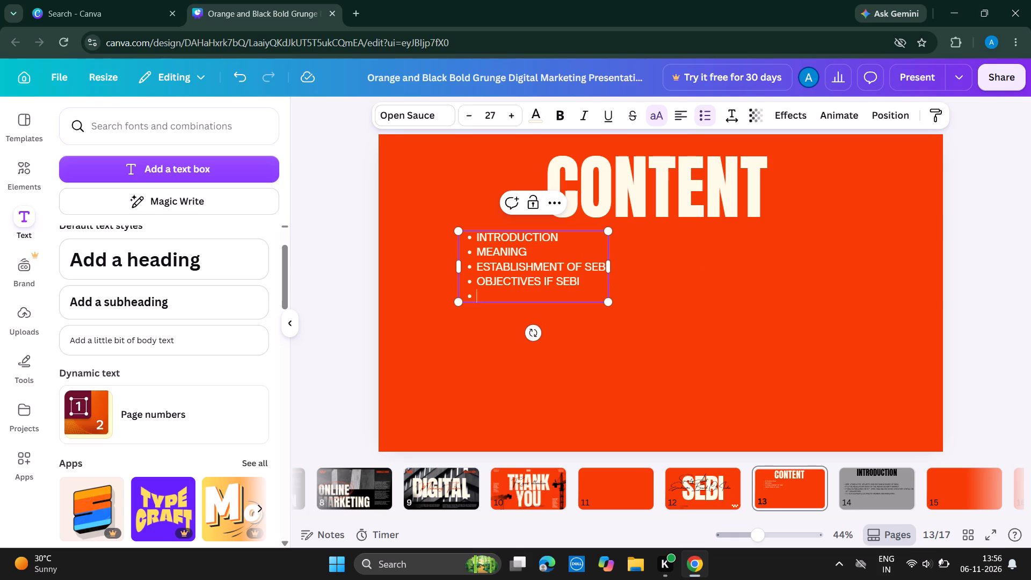
Add the fifth bullet, FUNCTION OF SEBI, to the CONTENT list, correcting the mistyped words after FUNCTION.
{"action": "type", "text": "function"}
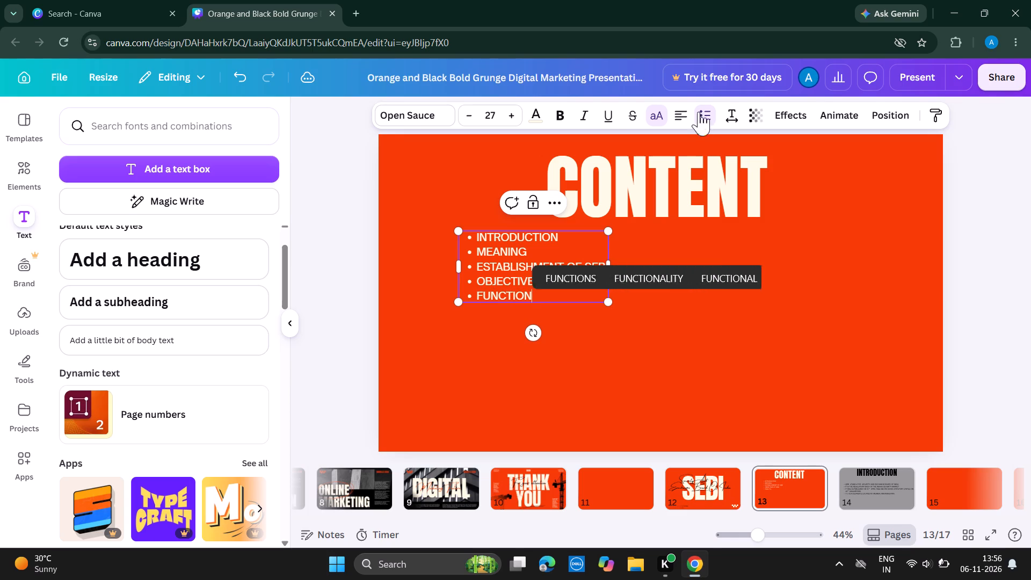
{"action": "key", "text": "space"}
{"action": "type", "text": "so"}
{"action": "key", "text": "space"}
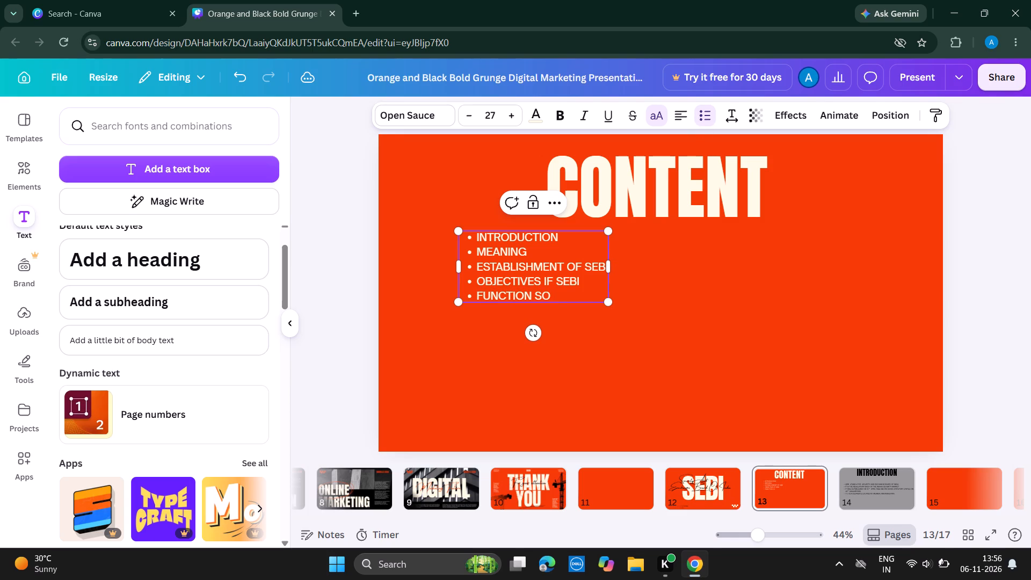
{"action": "key", "text": "BackSpace"}
{"action": "key", "text": "BackSpace"}
{"action": "key", "text": "BackSpace"}
{"action": "key", "text": "space"}
{"action": "type", "text": "f"}
{"action": "key", "text": "BackSpace"}
{"action": "type", "text": "of s"}
{"action": "key", "text": "e"}
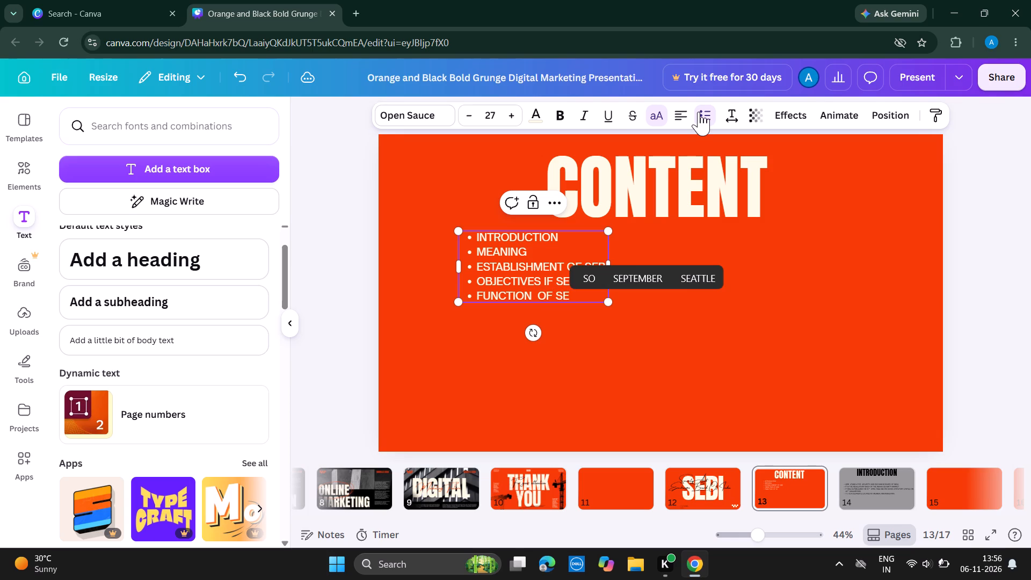
{"action": "type", "text": "bi"}
{"action": "key", "text": "Return"}
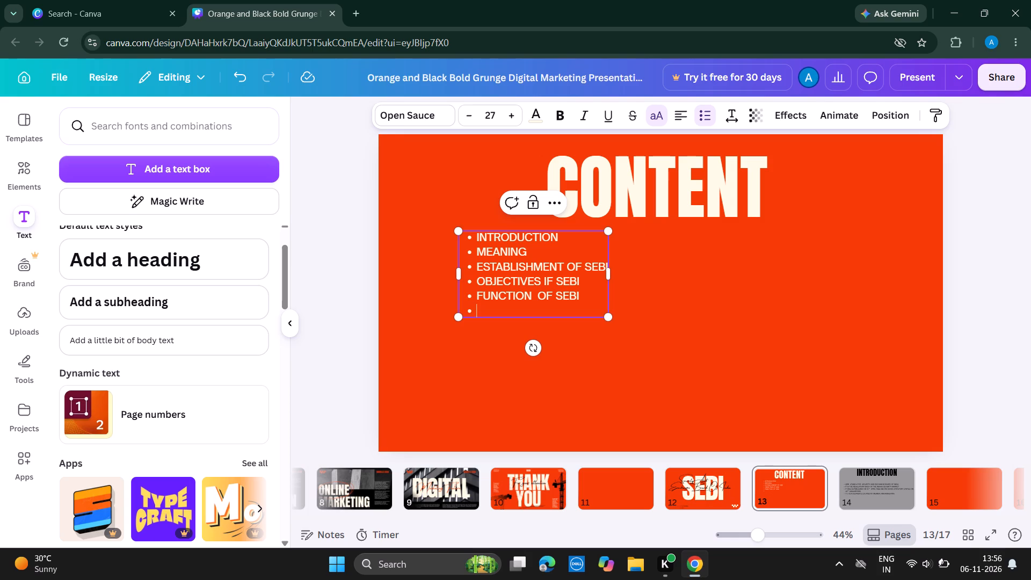
Add the sixth bullet, POWER OF SEBI, to the CONTENT list.
{"action": "type", "text": "power"}
{"action": "key", "text": "space"}
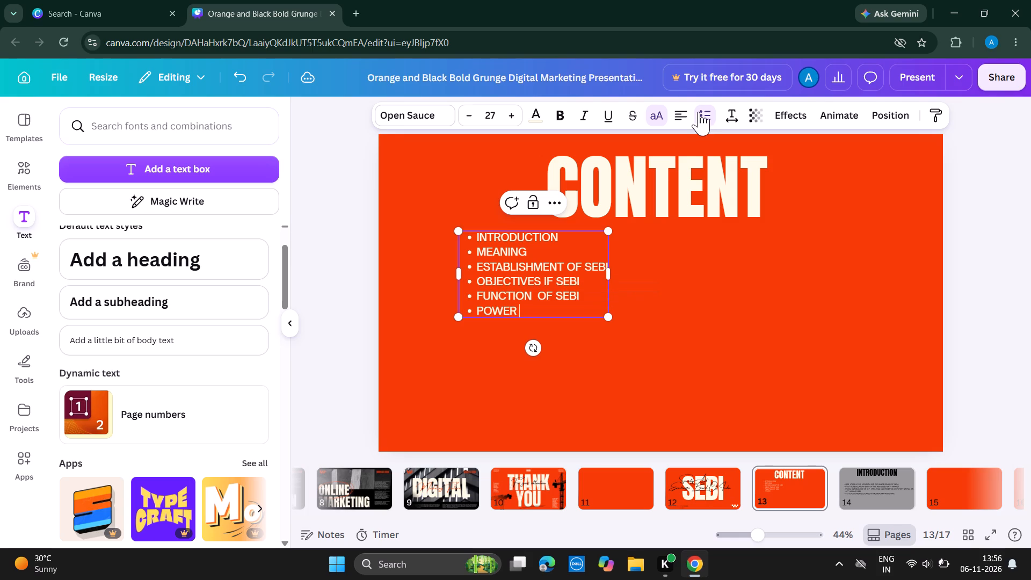
{"action": "type", "text": "of"}
{"action": "key", "text": "space"}
{"action": "type", "text": "sev"}
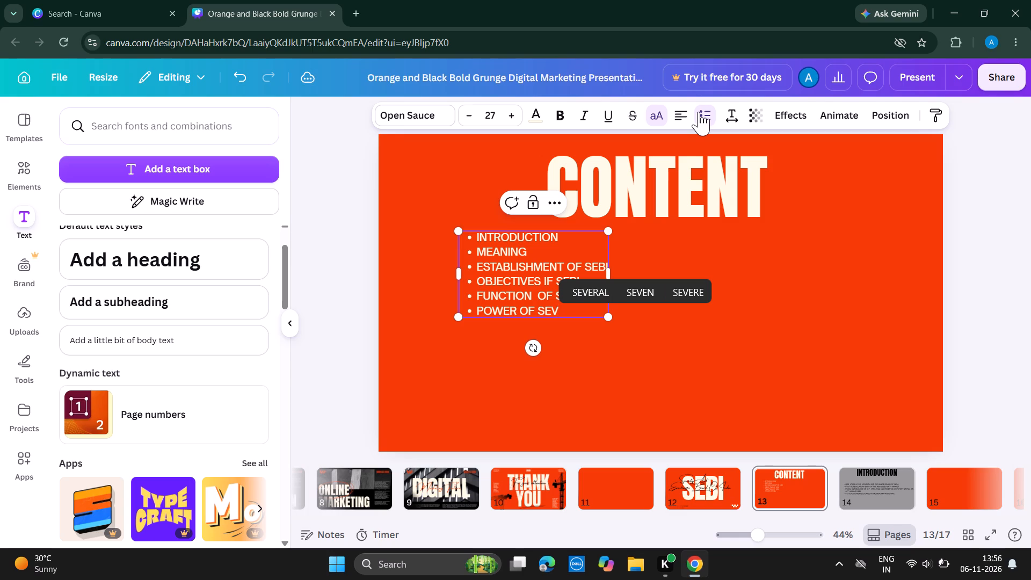
{"action": "key", "text": "BackSpace"}
{"action": "type", "text": "bi"}
{"action": "key", "text": "Return"}
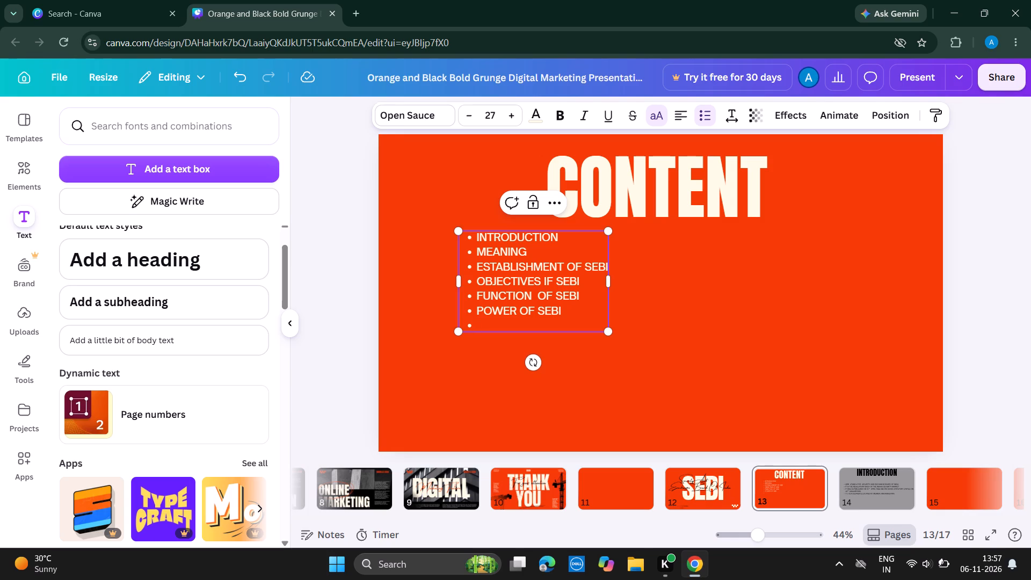
Add the seventh bullet, ROLE OF SEBI IN STOCK MARKET, to the CONTENT list.
{"action": "type", "text": "role"}
{"action": "key", "text": "space"}
{"action": "type", "text": "of sebi"}
{"action": "key", "text": "space"}
{"action": "type", "text": "iv"}
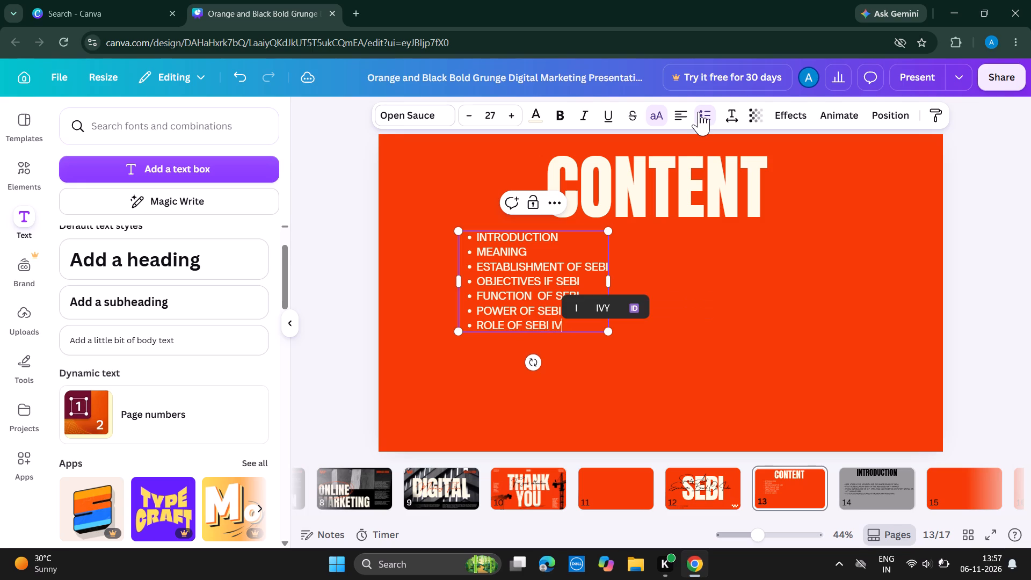
{"action": "key", "text": "BackSpace"}
{"action": "type", "text": "n"}
{"action": "key", "text": "space"}
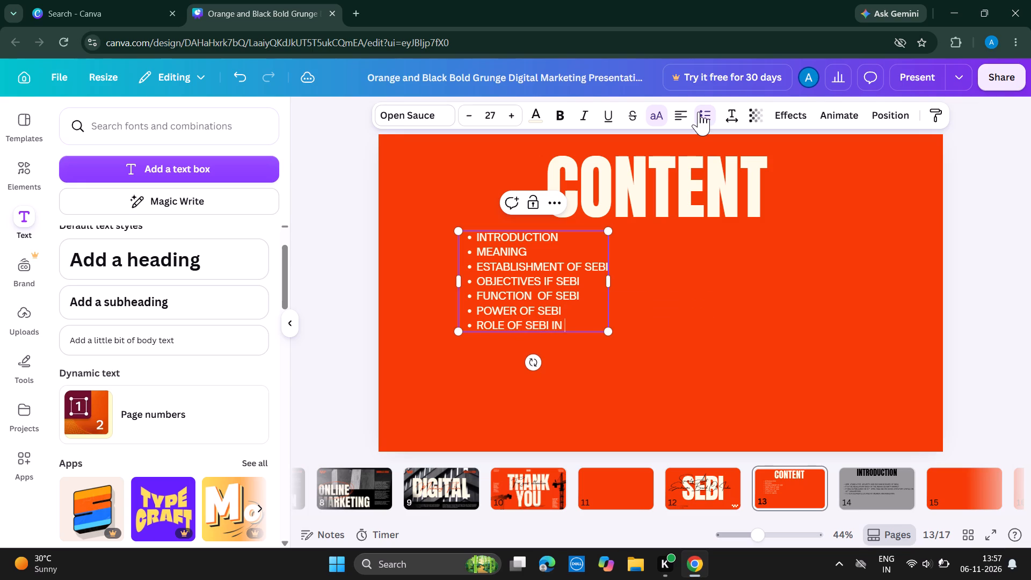
{"action": "type", "text": "sto"}
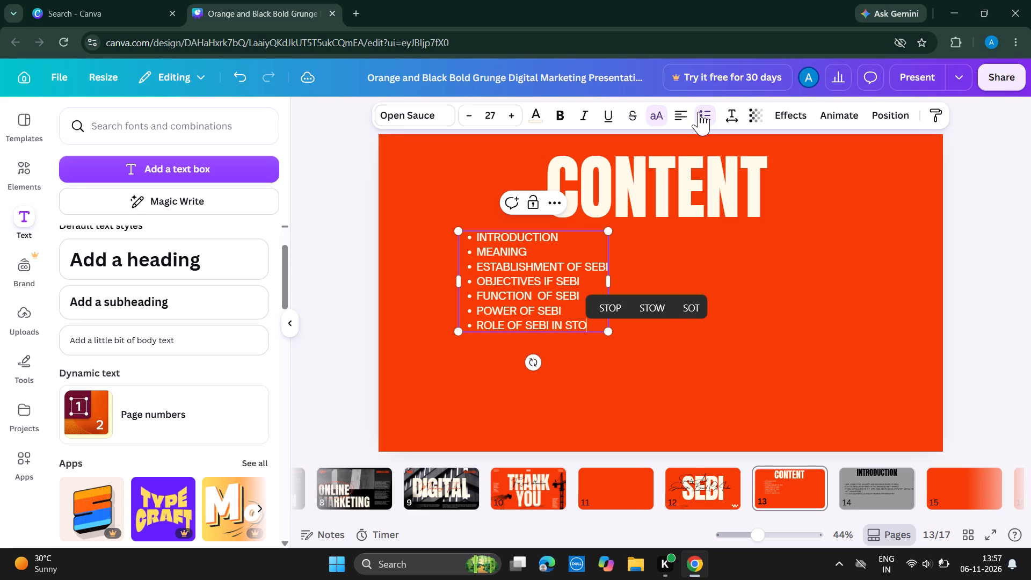
{"action": "type", "text": "ck"}
{"action": "key", "text": "space"}
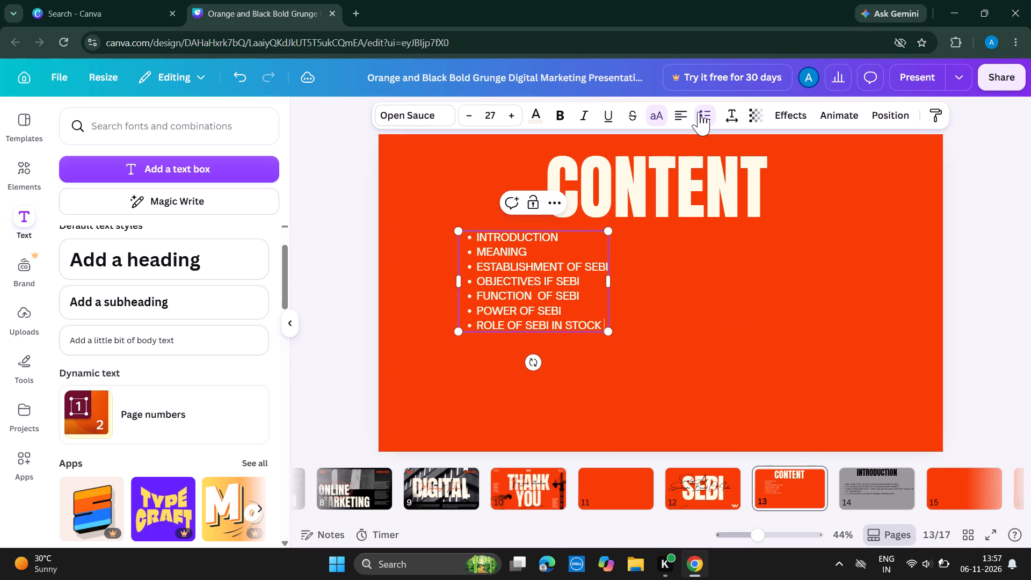
{"action": "type", "text": "market"}
{"action": "key", "text": "Return"}
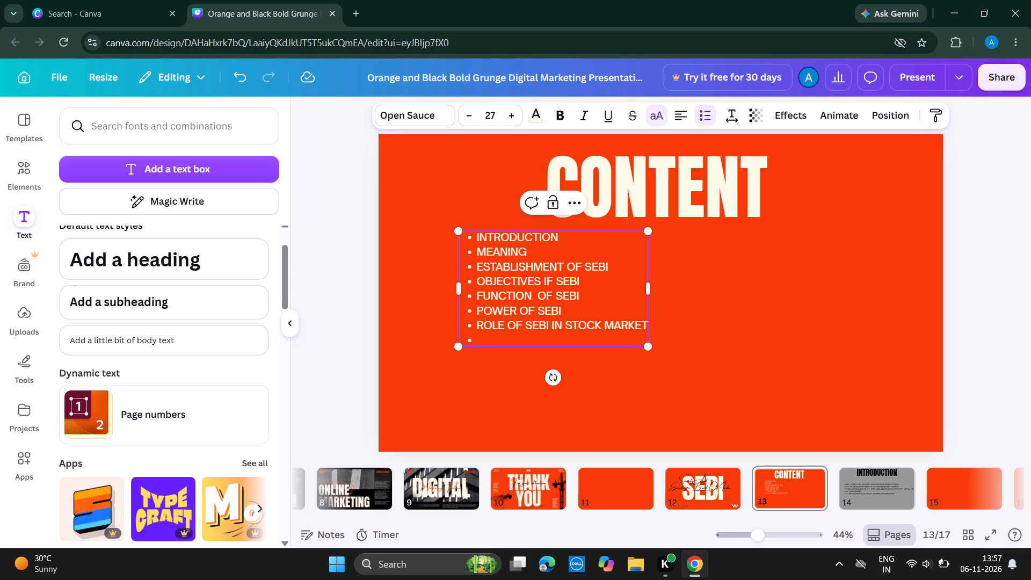
Add the eighth bullet, IMPORTANCE OF SEBI, to the CONTENT list.
{"action": "type", "text": "importance"}
{"action": "key", "text": "space"}
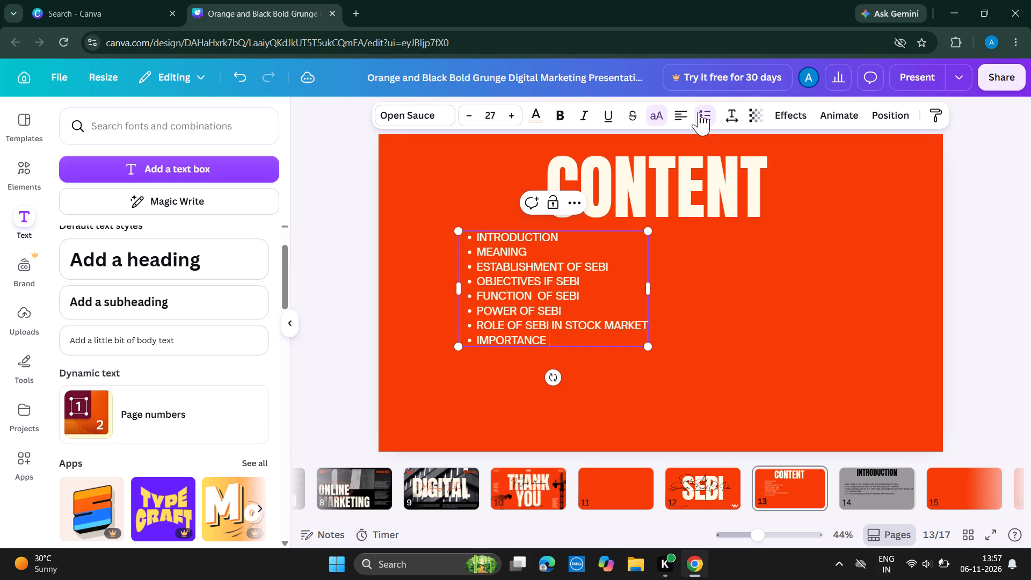
{"action": "key", "text": "o"}
{"action": "type", "text": "f sebi"}
{"action": "key", "text": "Return"}
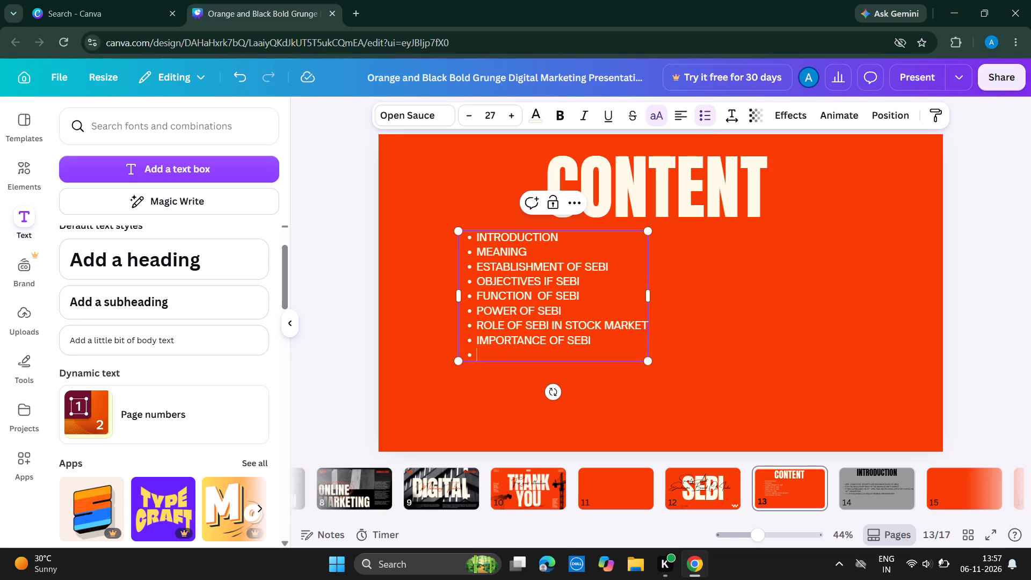
Add the ninth bullet, CHALLENGES FACED BY SEBI, to the CONTENT list.
{"action": "key", "text": "c"}
{"action": "type", "text": "hallen"}
{"action": "type", "text": "ges"}
{"action": "key", "text": "space"}
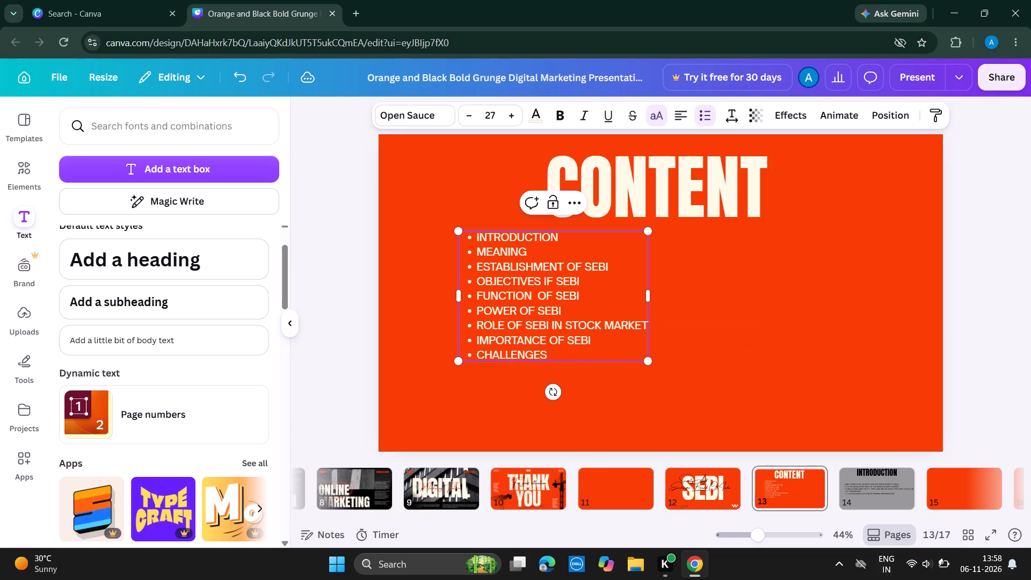
{"action": "type", "text": "faced"}
{"action": "key", "text": "space"}
{"action": "type", "text": "by sec"}
{"action": "key", "text": "BackSpace"}
{"action": "type", "text": "bi"}
{"action": "key", "text": "Return"}
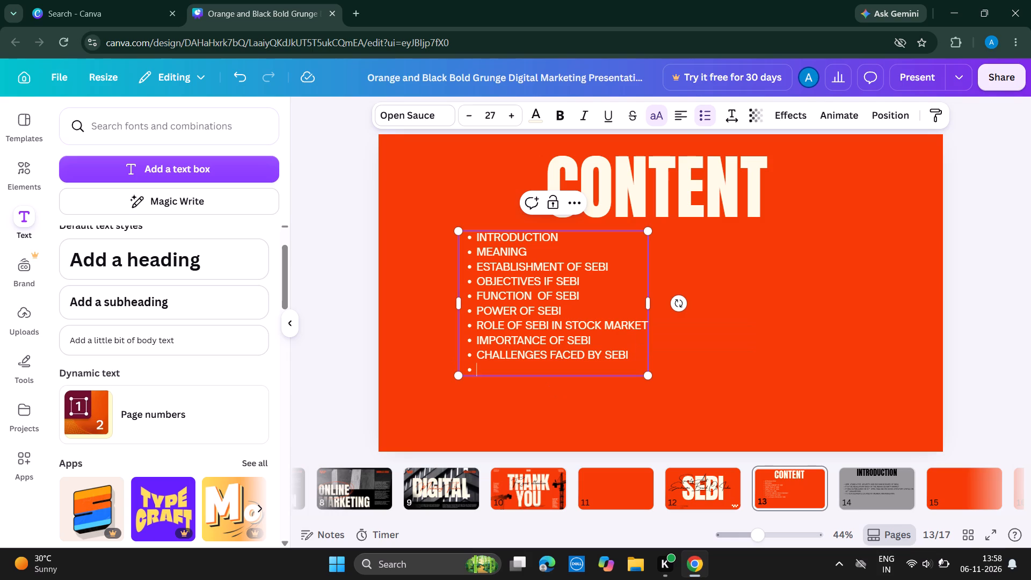
Finish the CONTENT list with the last bullet, CONCLUSION, and leave text editing.
{"action": "type", "text": "con"}
{"action": "type", "text": "clusi"}
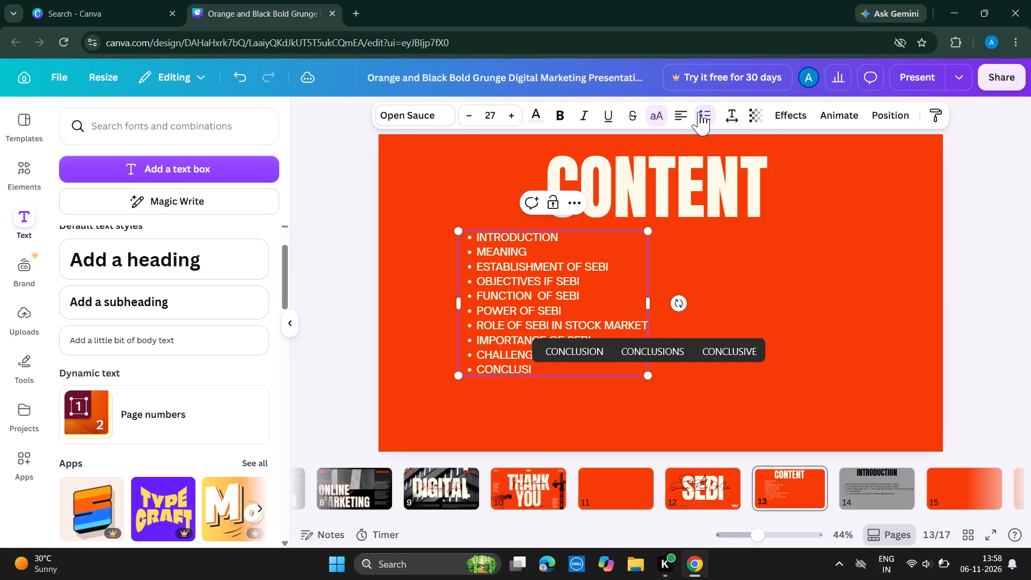
{"action": "type", "text": "on"}
{"action": "key", "text": "space"}
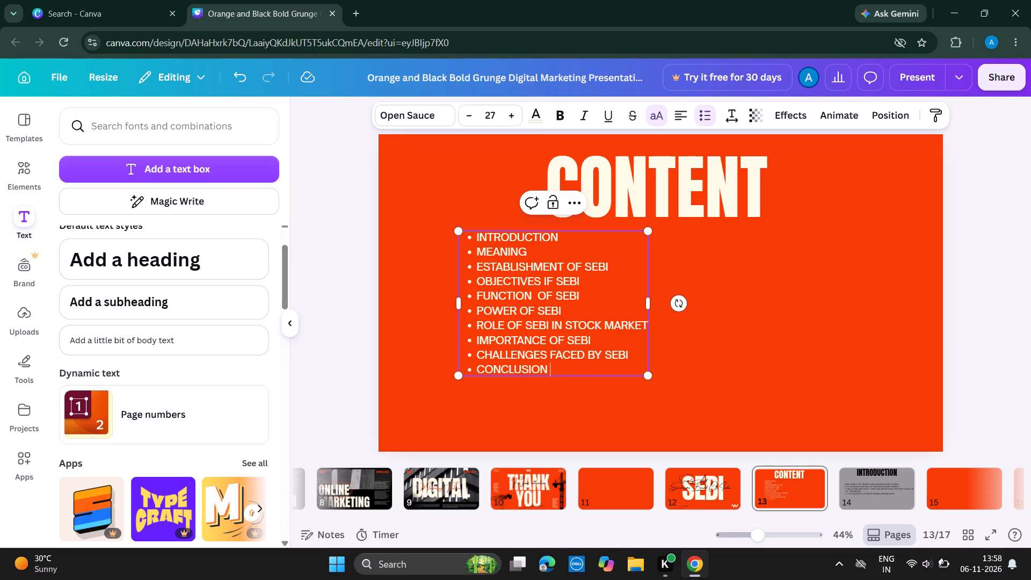
{"action": "left_click", "coordinate": [812, 250]}
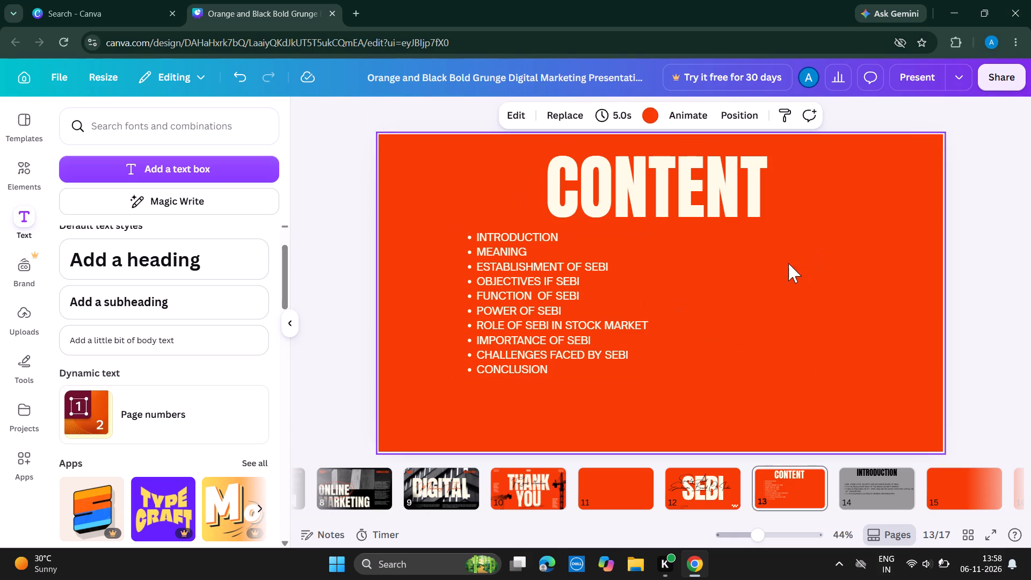
Move the bulleted list slightly down to leave more space below the CONTENT heading.
{"action": "left_click_drag", "start_coordinate": [515, 260], "coordinate": [514, 279]}
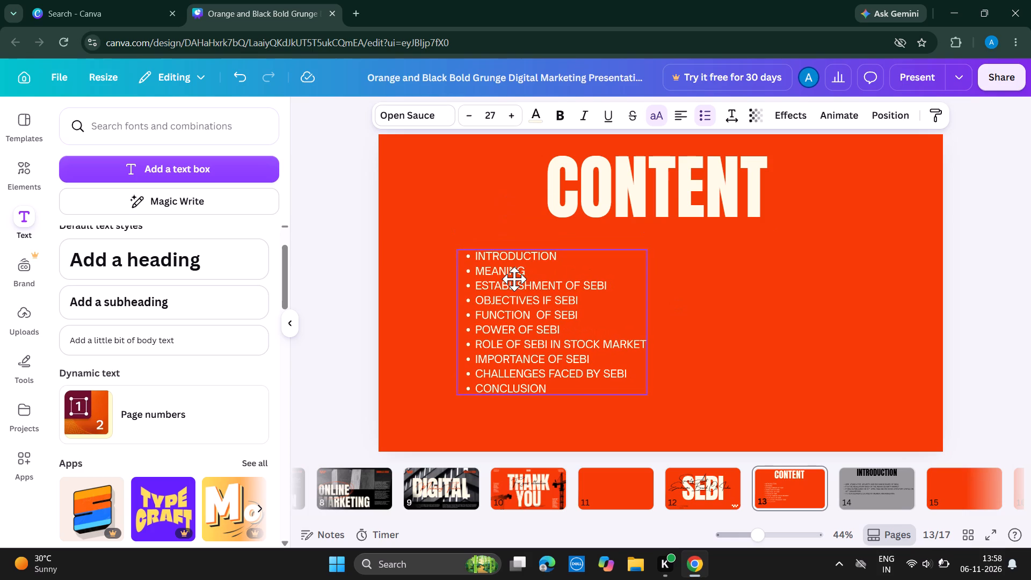
Nudge the bulleted list on the CONTENT slide slightly up and to the left.
{"action": "left_click_drag", "start_coordinate": [514, 279], "coordinate": [512, 276]}
Search the fonts and text combinations for "stock market".
{"action": "left_click", "coordinate": [175, 116]}
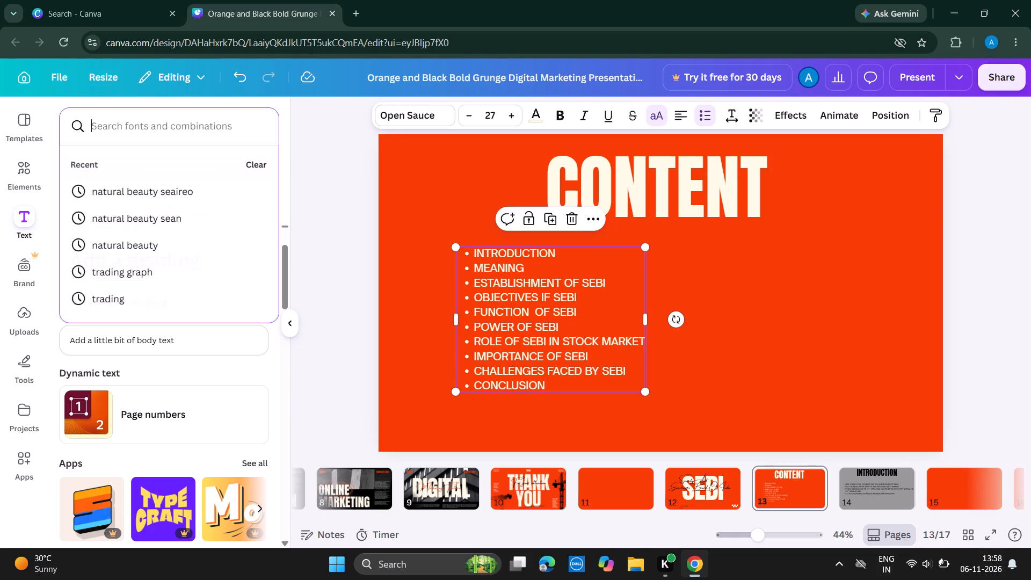
{"action": "type", "text": "stock"}
{"action": "key", "text": "space"}
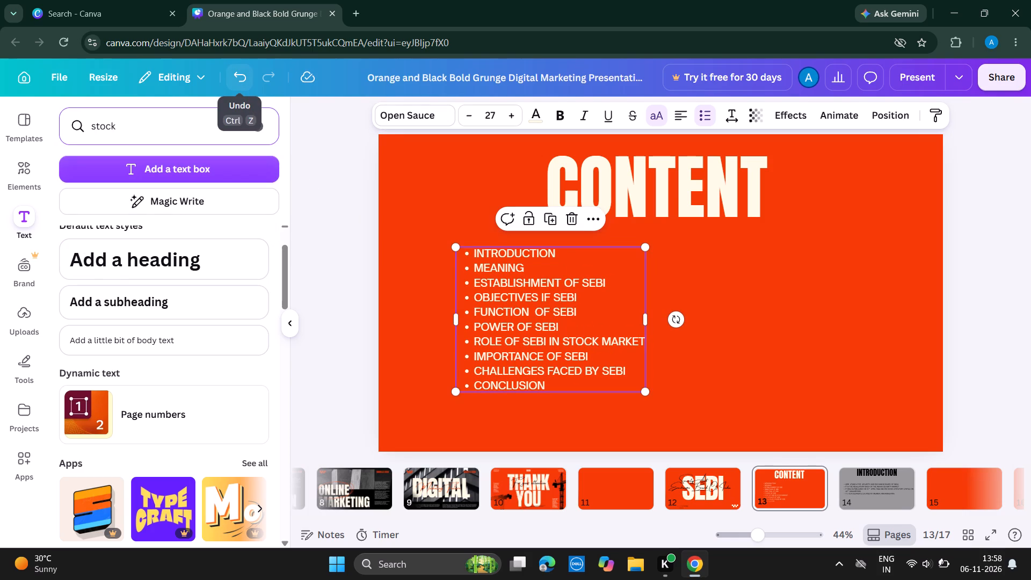
{"action": "type", "text": "mae"}
{"action": "key", "text": "BackSpace"}
{"action": "key", "text": "r"}
{"action": "type", "text": "ket"}
{"action": "key", "text": "space"}
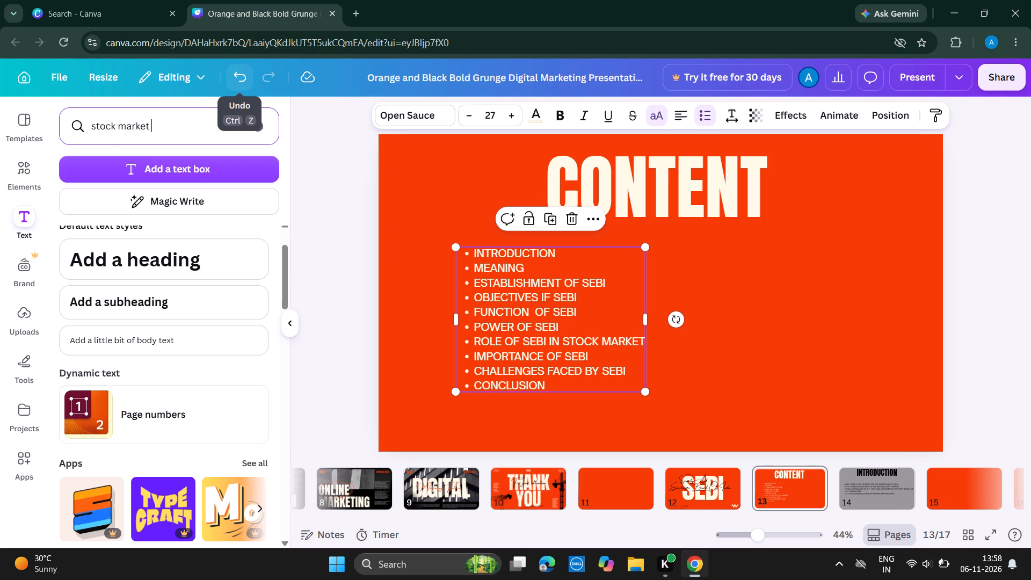
{"action": "key", "text": "Return"}
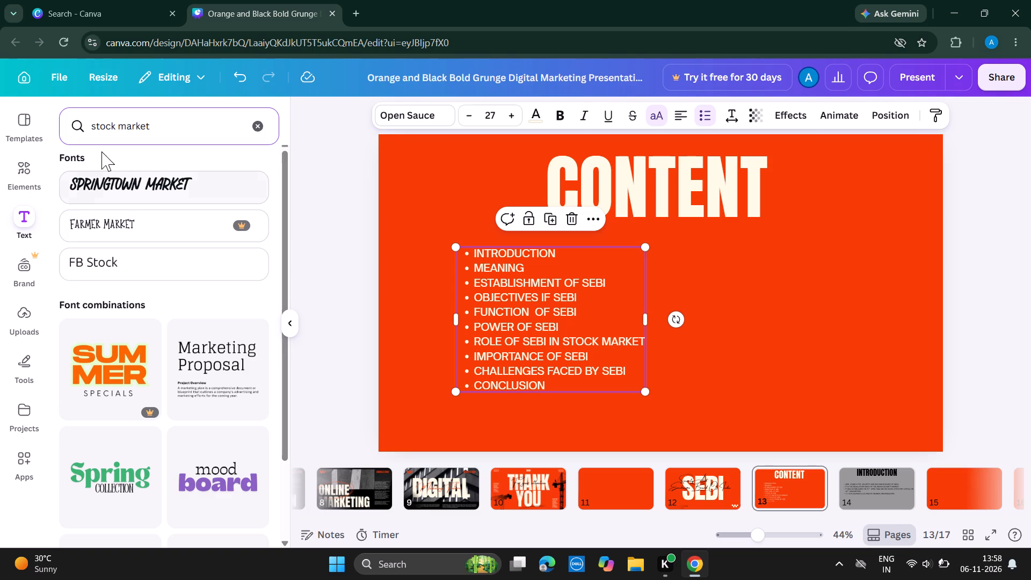
Search the photo elements for "stock market".
{"action": "left_click", "coordinate": [42, 170]}
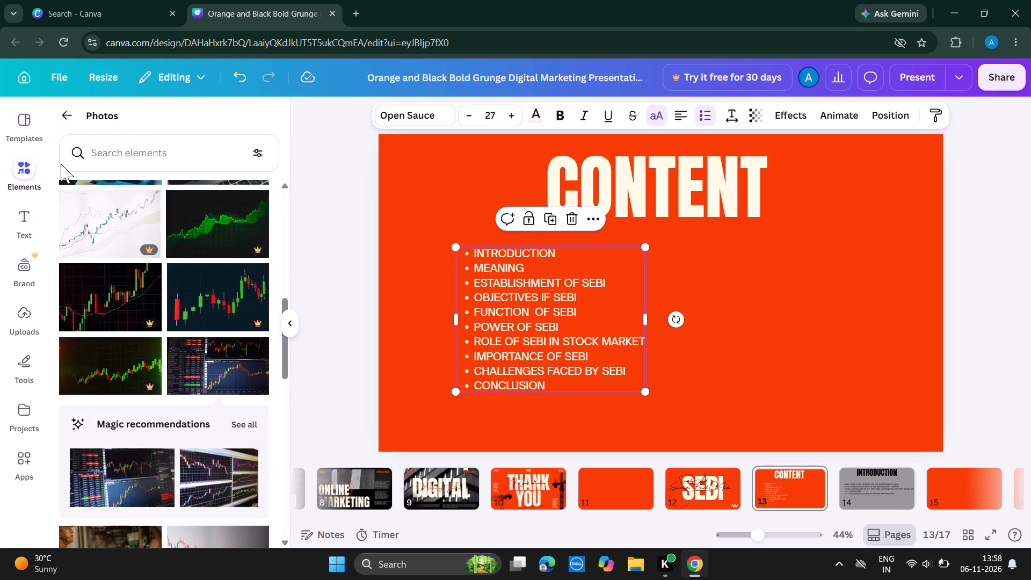
{"action": "left_click", "coordinate": [121, 142]}
{"action": "type", "text": "sy"}
{"action": "key", "text": "BackSpace"}
{"action": "type", "text": "to"}
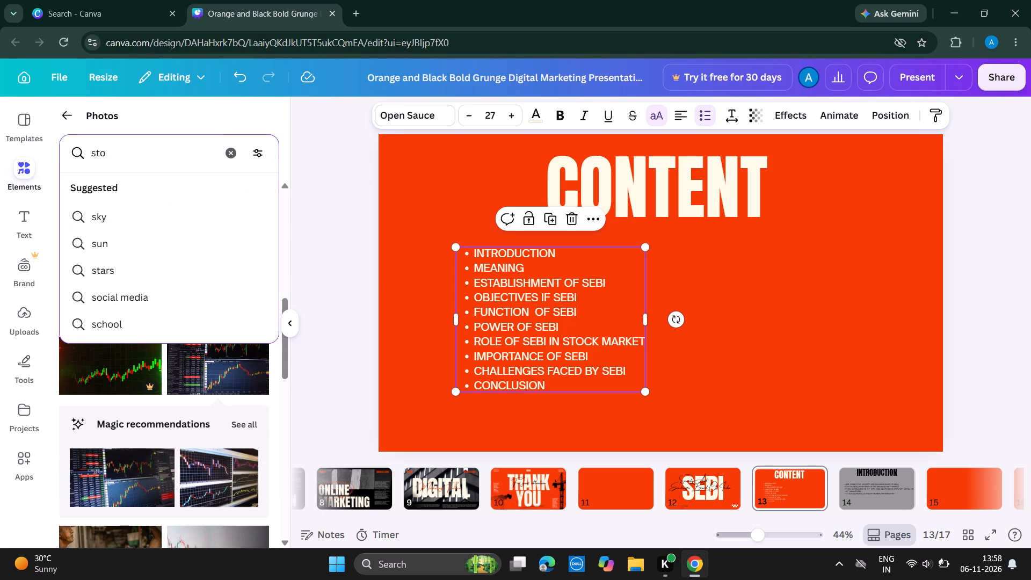
{"action": "type", "text": "ck"}
{"action": "key", "text": "space"}
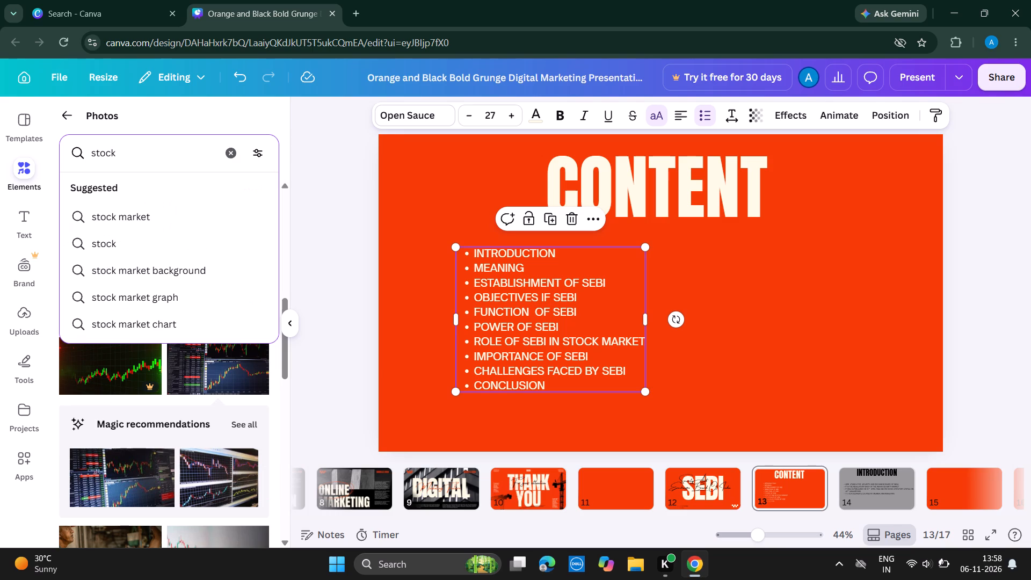
{"action": "type", "text": "market"}
{"action": "key", "text": "Return"}
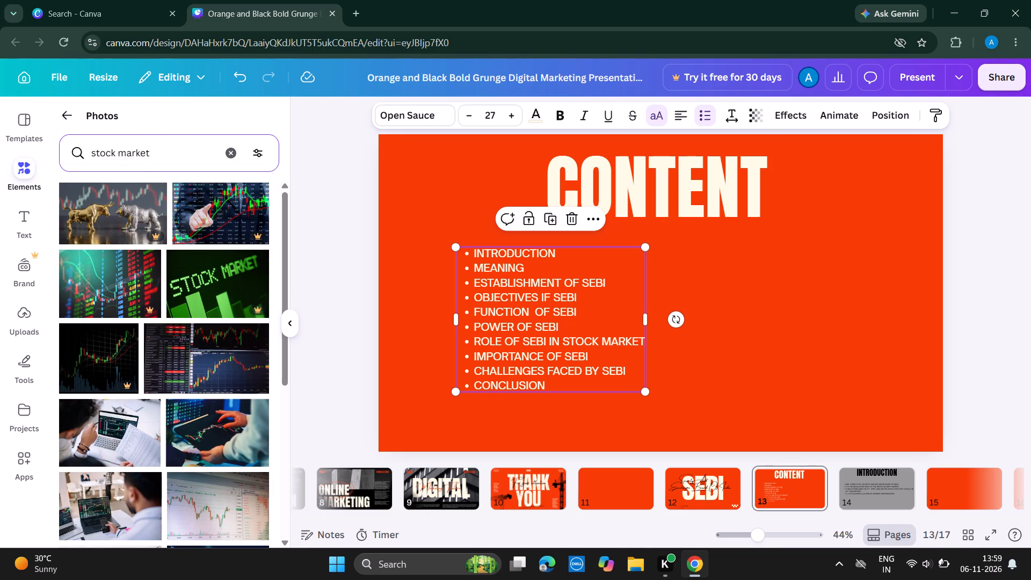
Extend the photo search to "stock market bulding" and look through the pictures for a suitable building photo.
{"action": "key", "text": "space"}
{"action": "type", "text": "bul"}
{"action": "type", "text": "din"}
{"action": "key", "text": "g"}
{"action": "key", "text": "Return"}
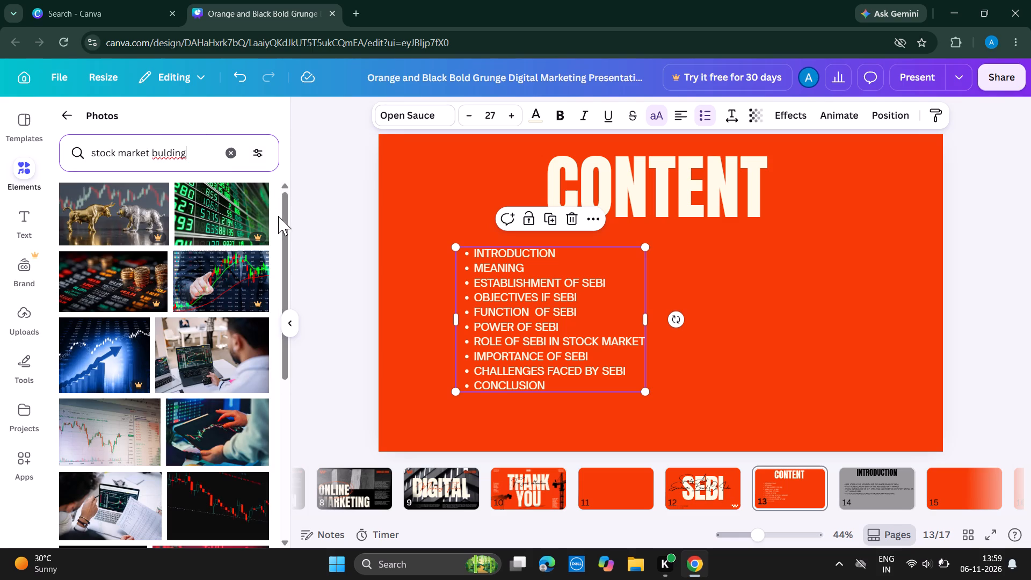
{"action": "left_click_drag", "start_coordinate": [285, 216], "coordinate": [282, 389]}
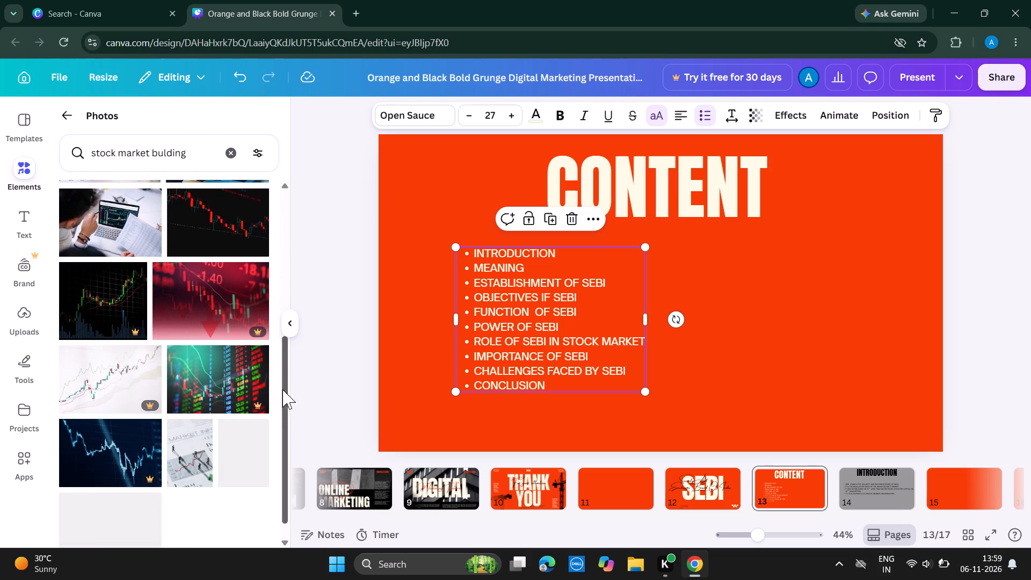
{"action": "left_click_drag", "start_coordinate": [282, 389], "coordinate": [285, 476]}
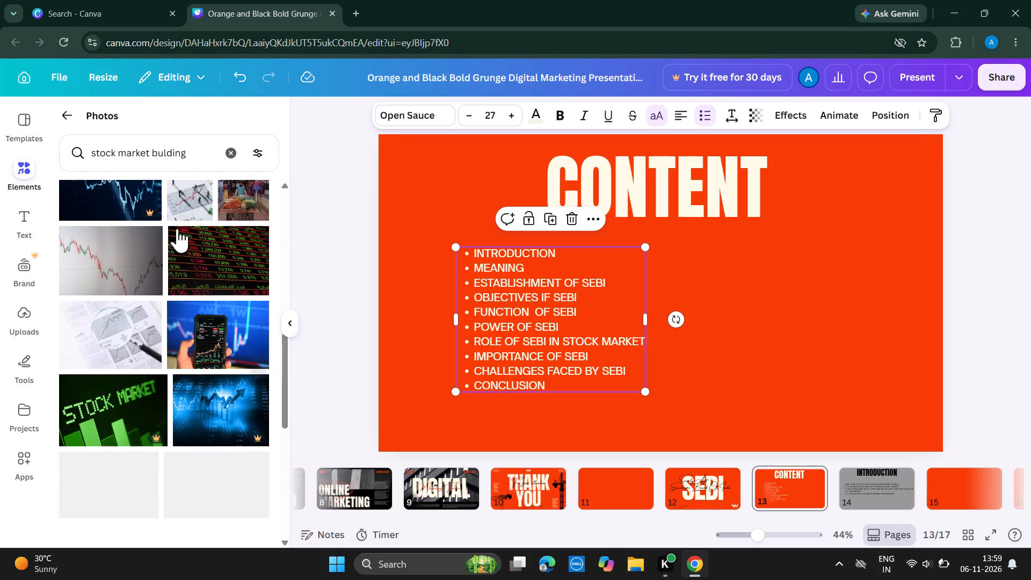
Refine the photo search to "stock market head quater bulding" and look through the pictures for a headquarters building.
{"action": "left_click", "coordinate": [156, 152]}
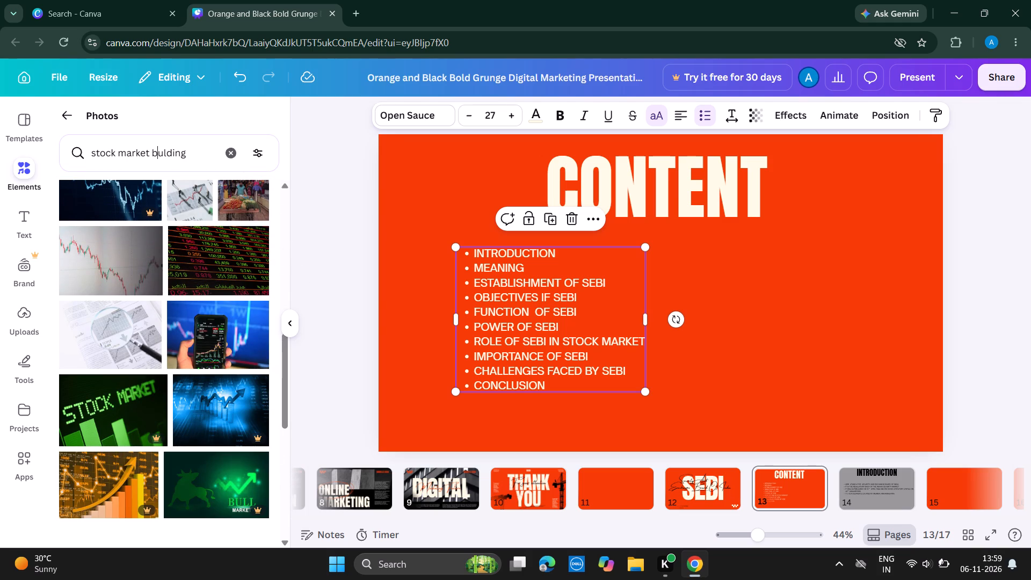
{"action": "left_click", "coordinate": [148, 152]}
{"action": "key", "text": "space"}
{"action": "type", "text": "head"}
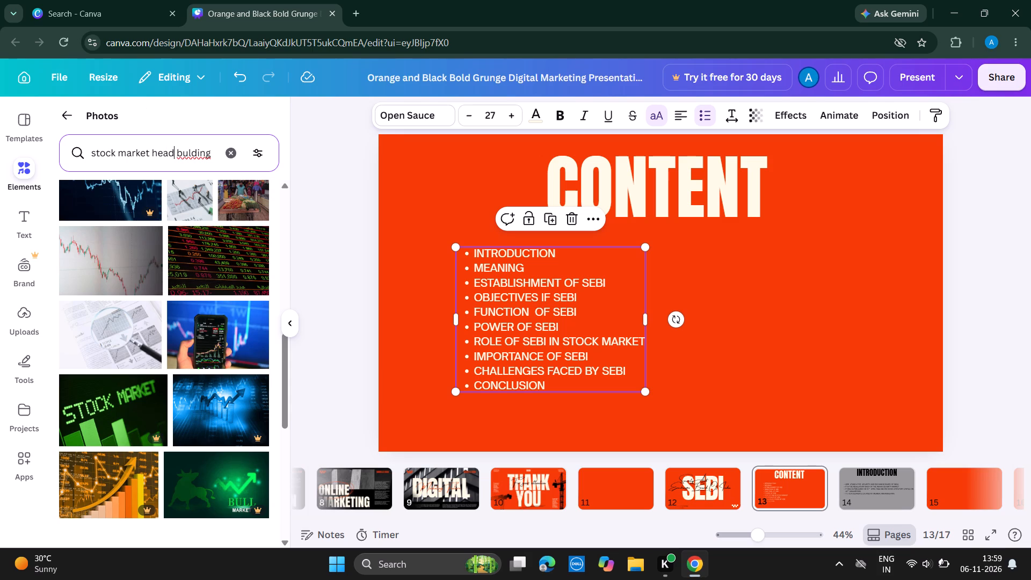
{"action": "key", "text": "space"}
{"action": "type", "text": "quater"}
{"action": "key", "text": "Return"}
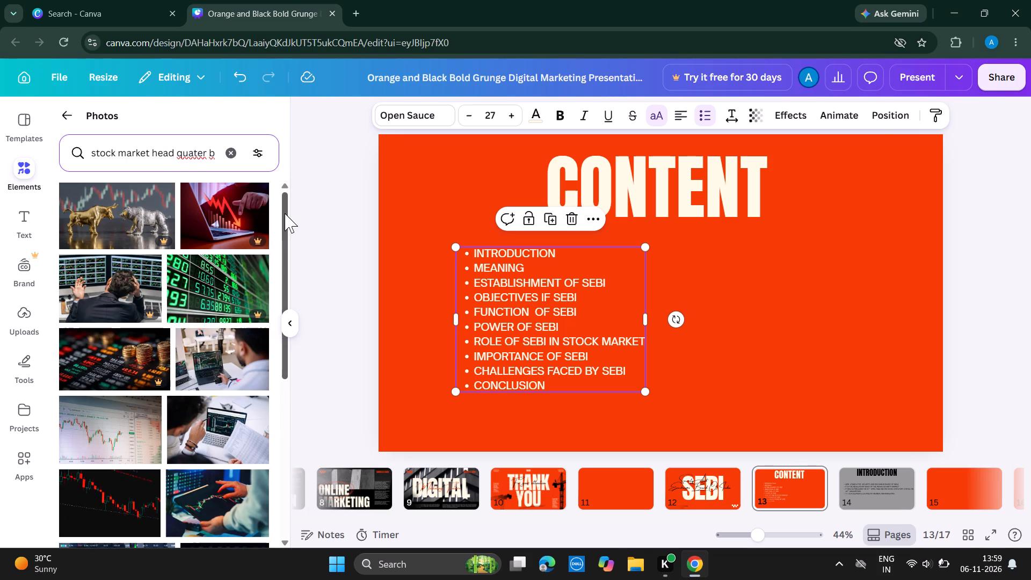
{"action": "left_click_drag", "start_coordinate": [285, 216], "coordinate": [287, 417]}
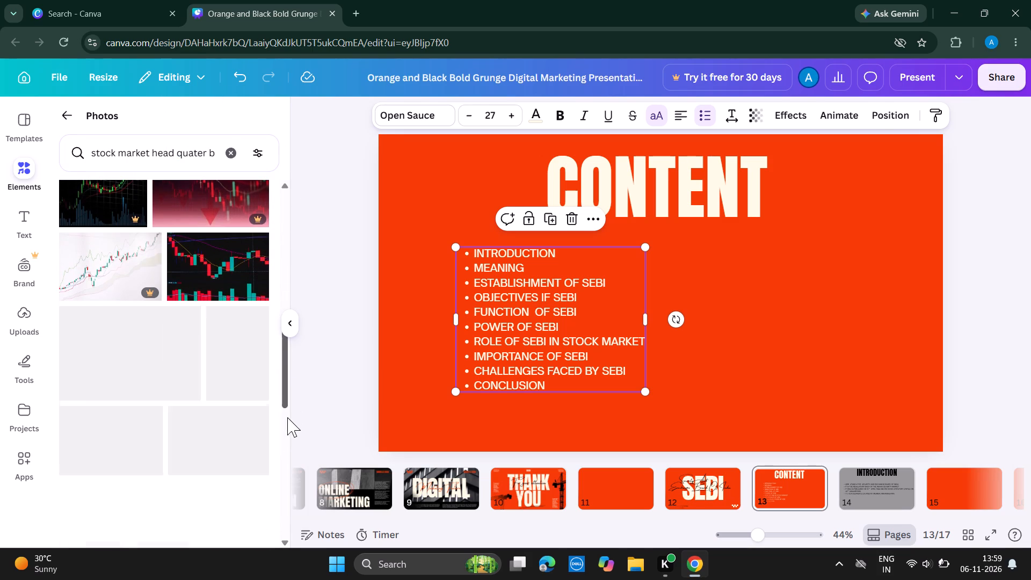
{"action": "left_click_drag", "start_coordinate": [287, 417], "coordinate": [284, 421]}
{"action": "left_click_drag", "start_coordinate": [284, 364], "coordinate": [283, 388]}
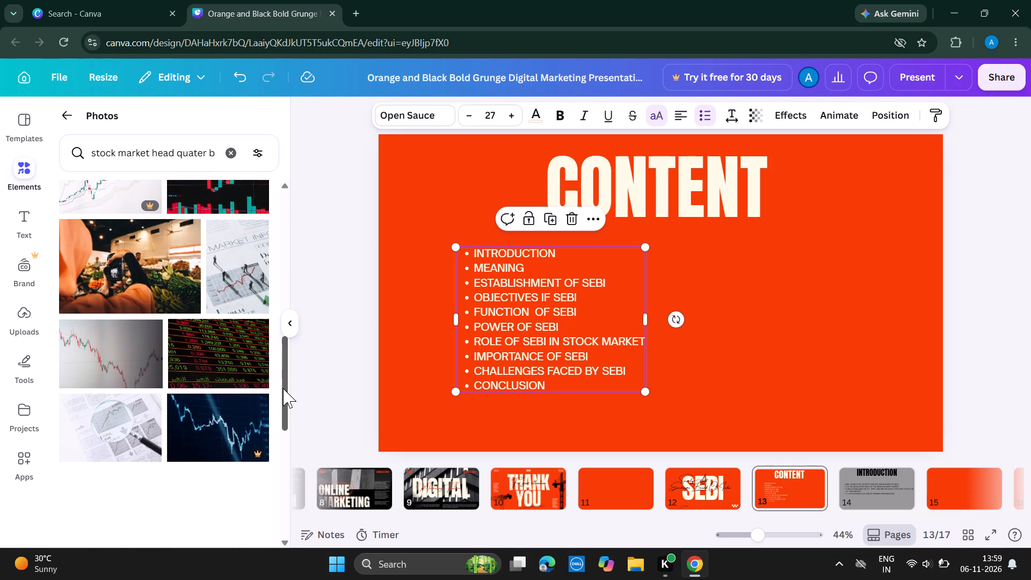
{"action": "left_click_drag", "start_coordinate": [283, 388], "coordinate": [284, 420]}
{"action": "left_click_drag", "start_coordinate": [286, 396], "coordinate": [289, 437]}
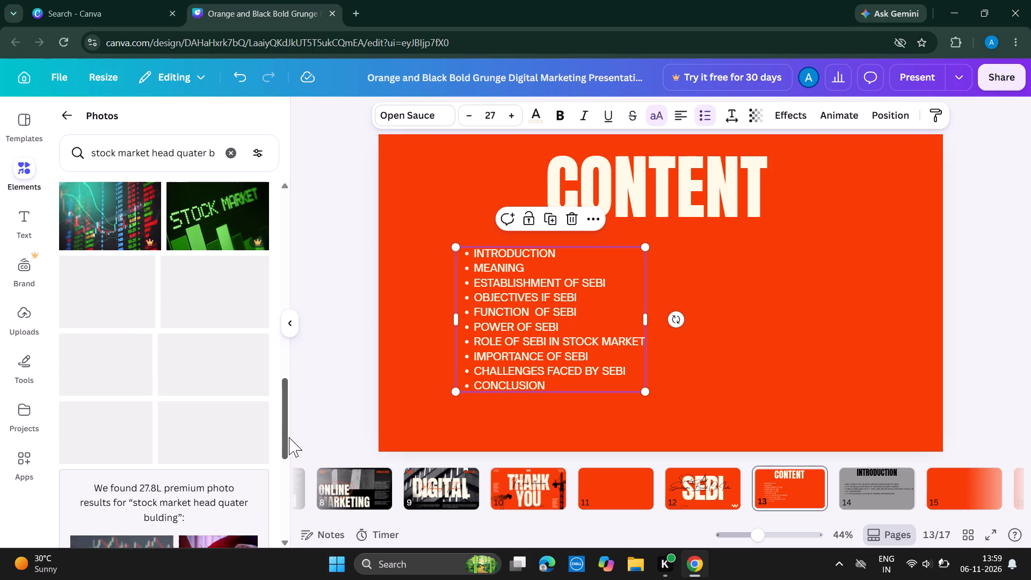
{"action": "left_click_drag", "start_coordinate": [289, 437], "coordinate": [288, 437]}
{"action": "left_click_drag", "start_coordinate": [281, 414], "coordinate": [284, 432]}
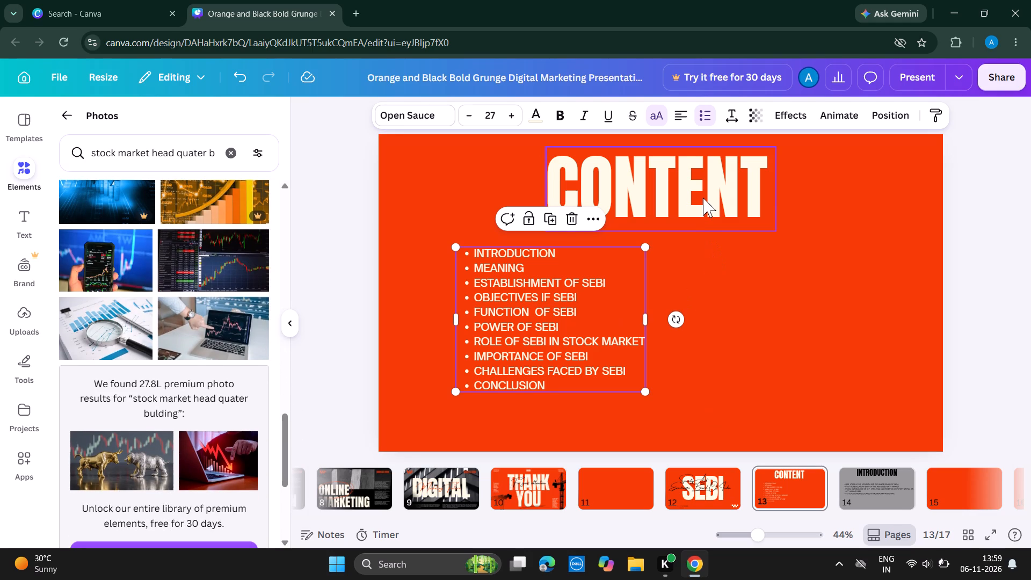
Copy the CONTENT heading from page 13 and paste it onto the blank orange page 15.
{"action": "left_click", "coordinate": [877, 485]}
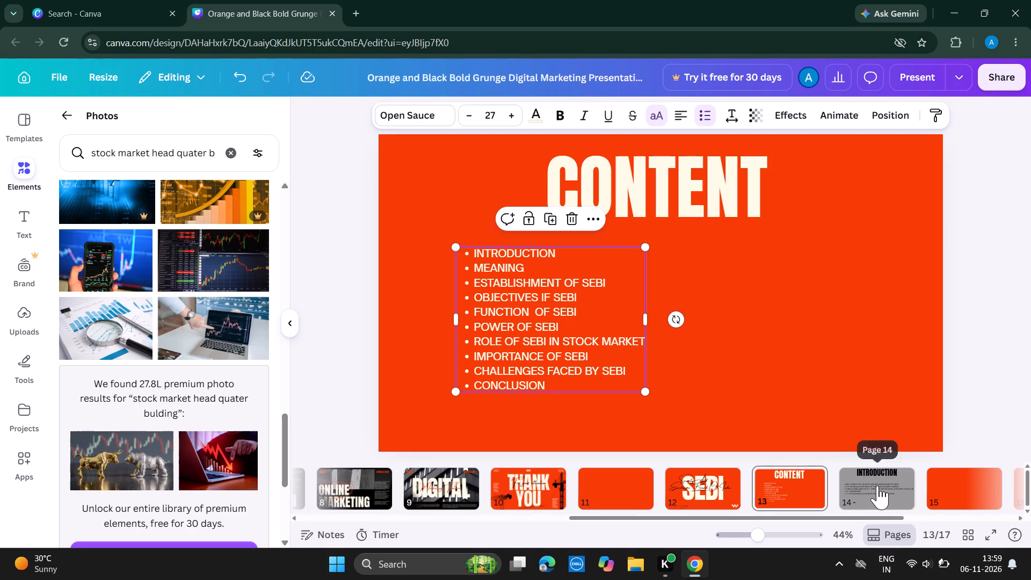
{"action": "left_click", "coordinate": [783, 486]}
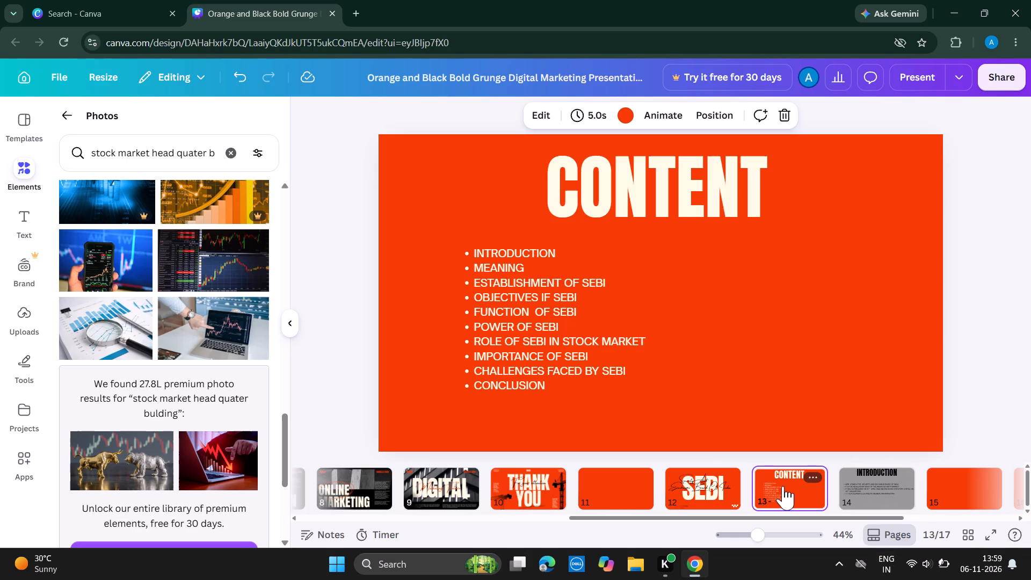
{"action": "left_click", "coordinate": [962, 477]}
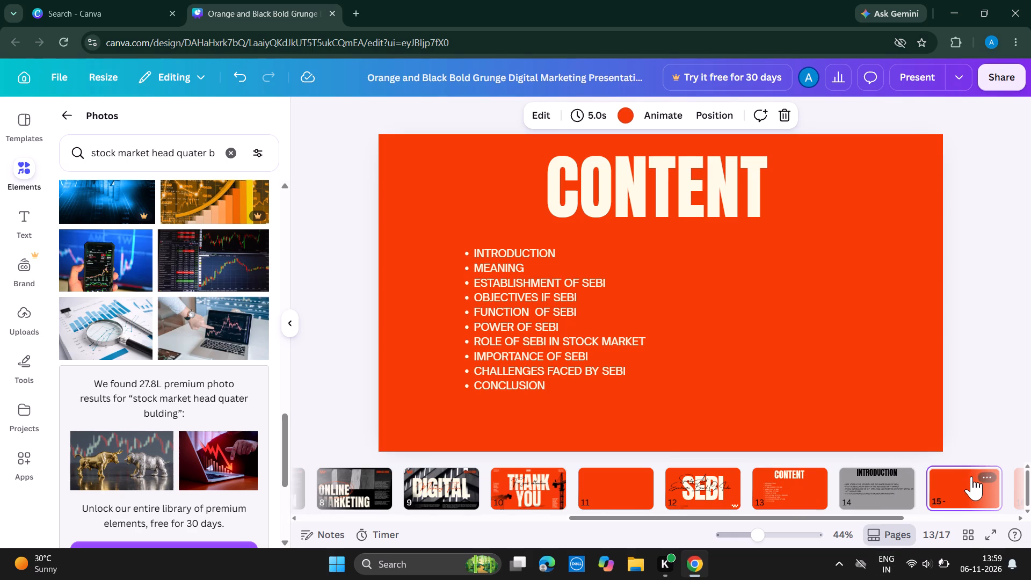
{"action": "left_click", "coordinate": [763, 483]}
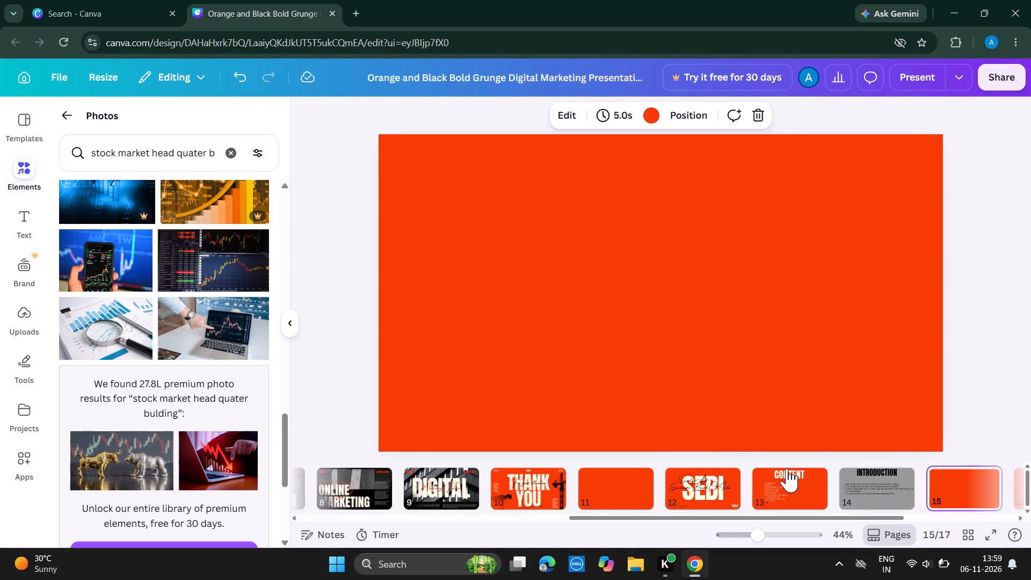
{"action": "left_click", "coordinate": [804, 476]}
{"action": "left_click", "coordinate": [654, 192]}
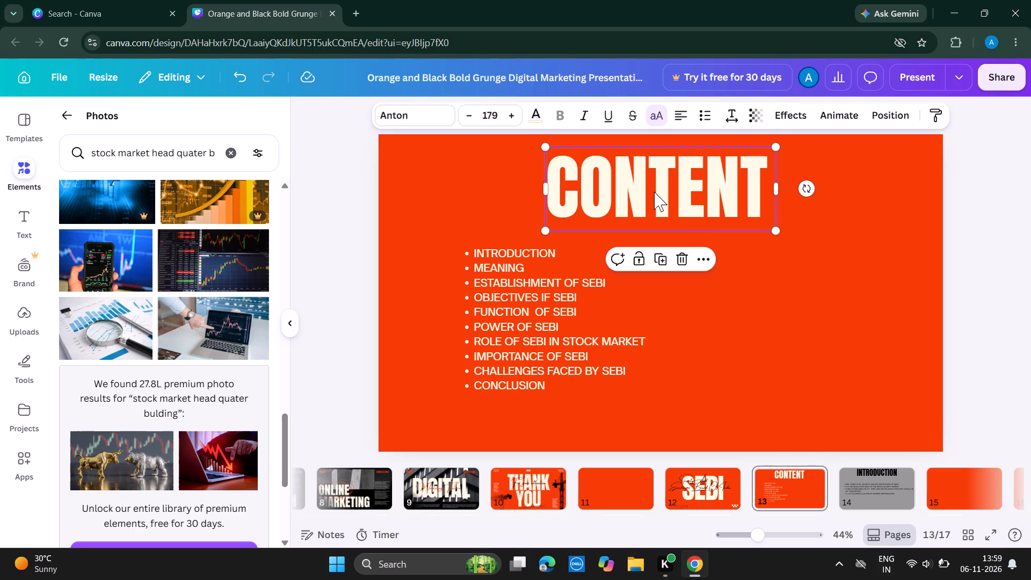
{"action": "key", "text": "ctrl+c"}
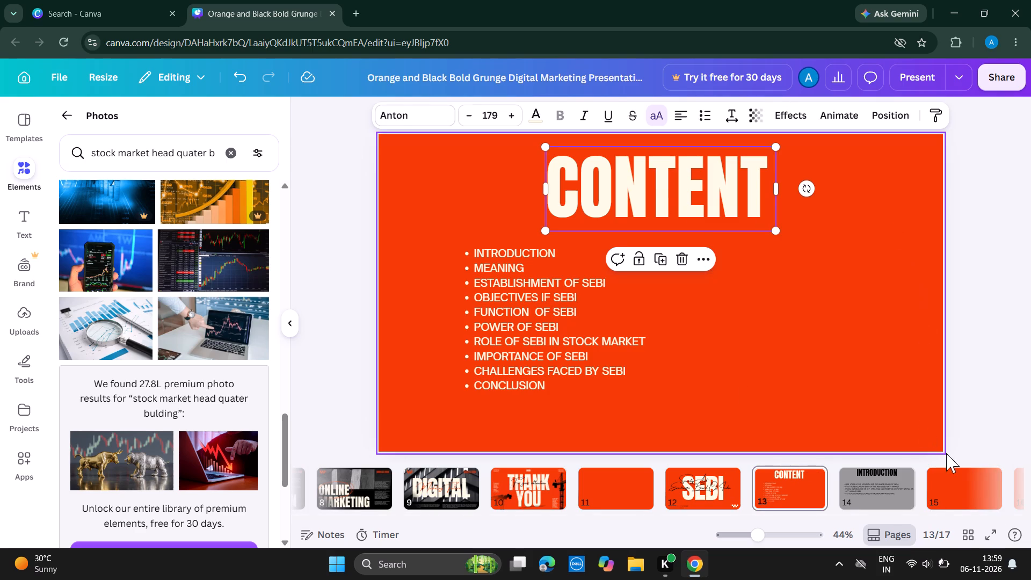
{"action": "left_click", "coordinate": [977, 486]}
{"action": "left_click", "coordinate": [635, 177]}
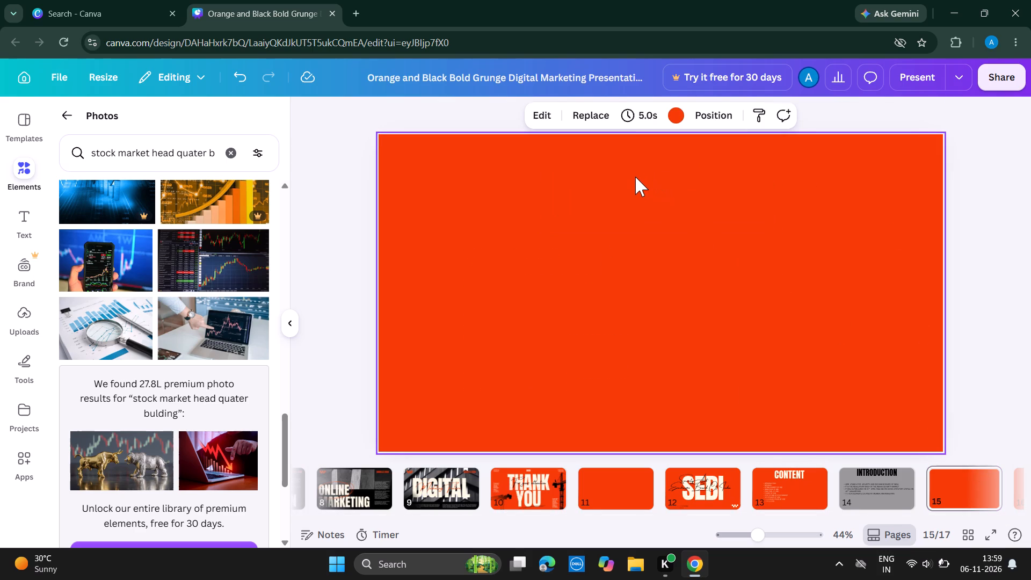
{"action": "key", "text": "ctrl+v"}
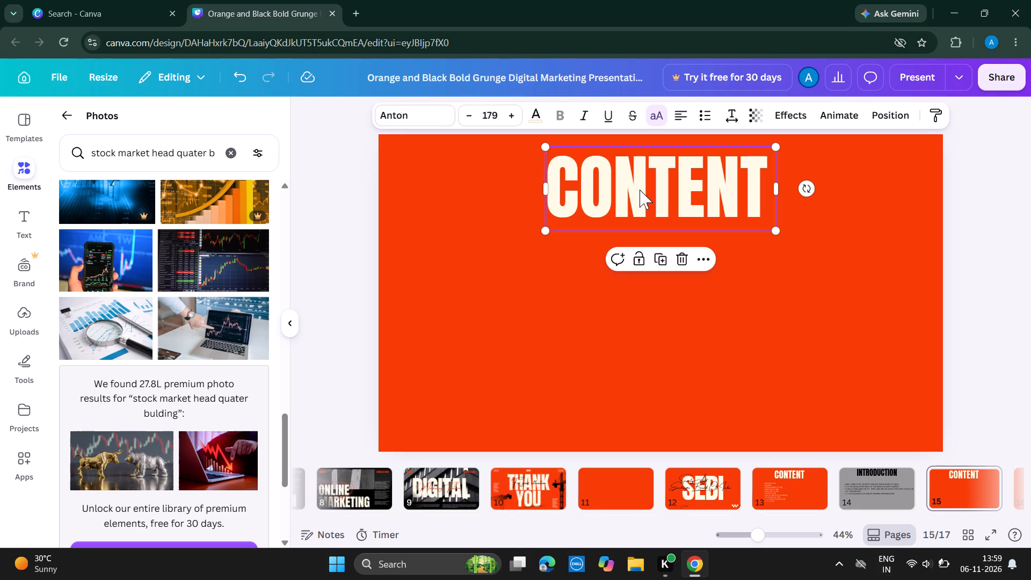
Replace the text of the pasted heading on page 15 with MEANING.
{"action": "left_click", "coordinate": [761, 180]}
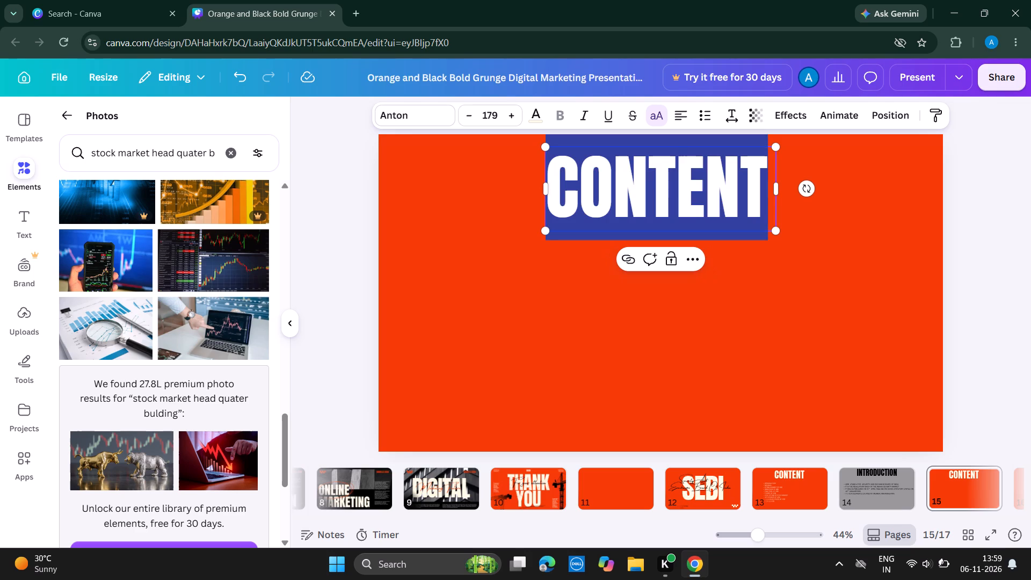
{"action": "key", "text": "BackSpace"}
{"action": "type", "text": "meanin"}
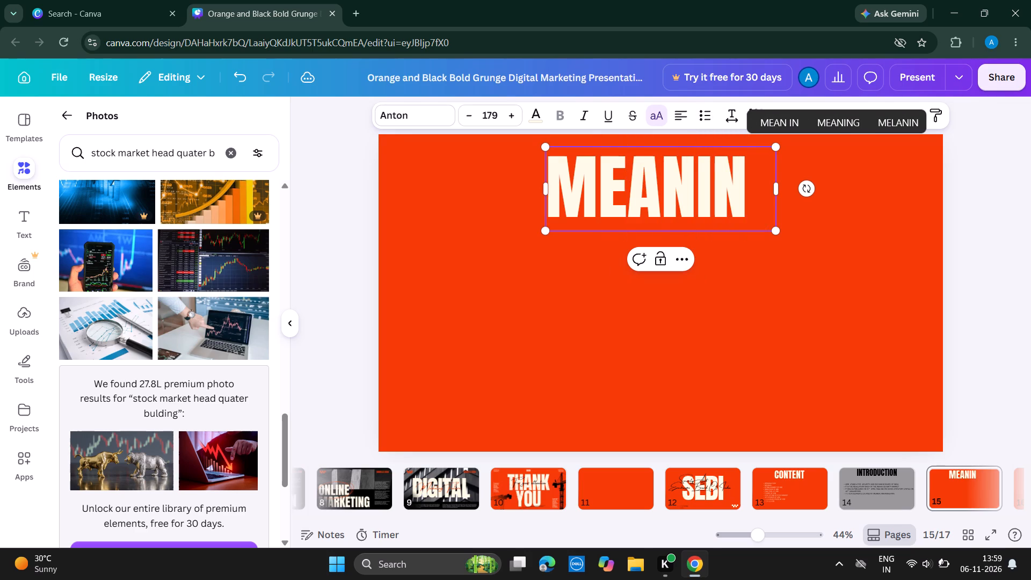
{"action": "key", "text": "g"}
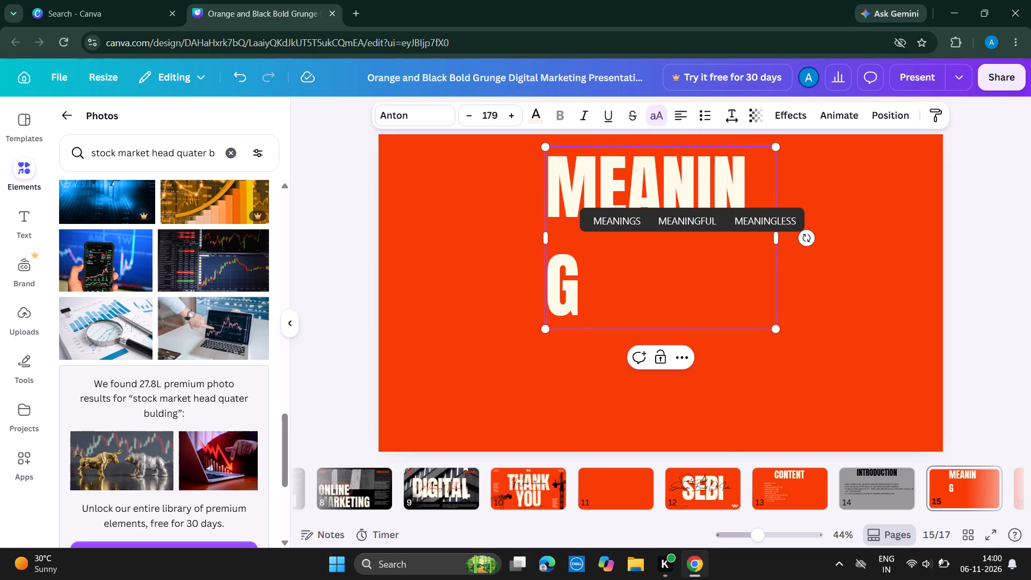
Widen the MEANING heading's text box so the word fits on one line, and deselect it.
{"action": "left_click", "coordinate": [771, 244]}
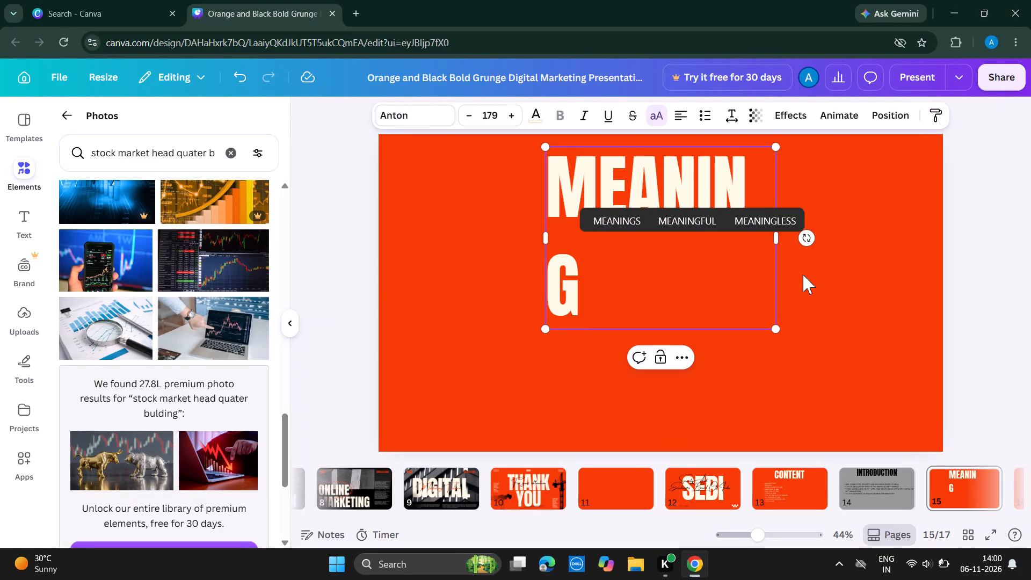
{"action": "left_click", "coordinate": [862, 264]}
{"action": "left_click", "coordinate": [694, 253]}
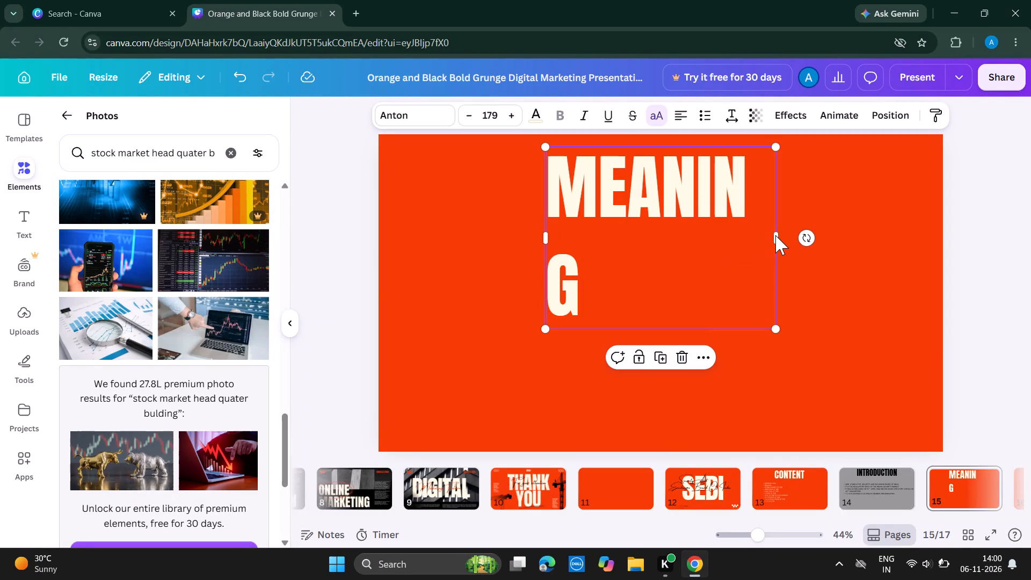
{"action": "left_click_drag", "start_coordinate": [776, 235], "coordinate": [800, 235]}
{"action": "left_click_drag", "start_coordinate": [802, 194], "coordinate": [795, 194]}
{"action": "left_click", "coordinate": [1005, 186]}
Check the topic list on page 13, and paste the copied CONTENT heading onto the blank orange page 16.
{"action": "left_click", "coordinate": [809, 494]}
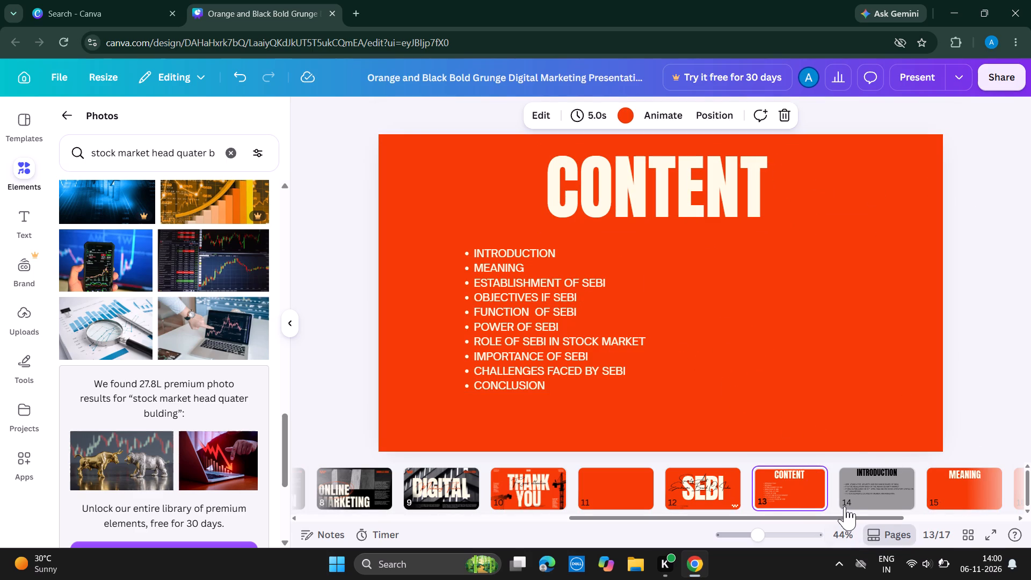
{"action": "left_click_drag", "start_coordinate": [845, 514], "coordinate": [868, 512]}
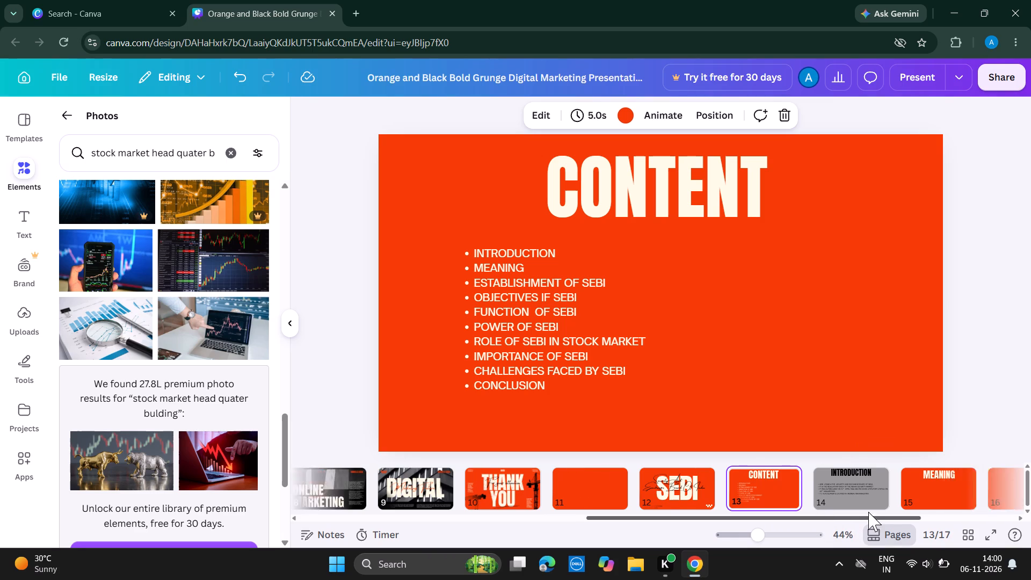
{"action": "left_click_drag", "start_coordinate": [868, 512], "coordinate": [923, 503]}
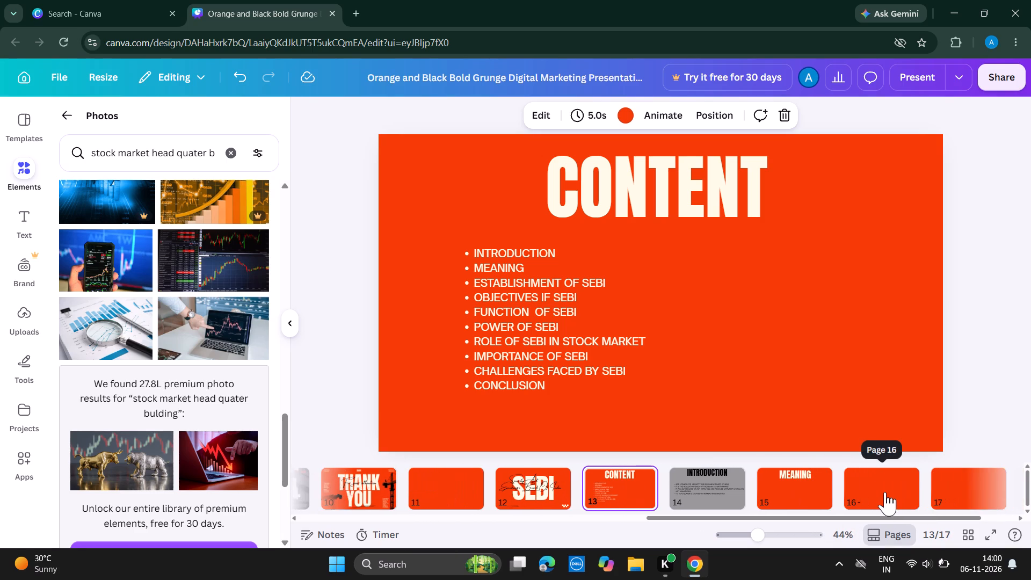
{"action": "left_click", "coordinate": [885, 492]}
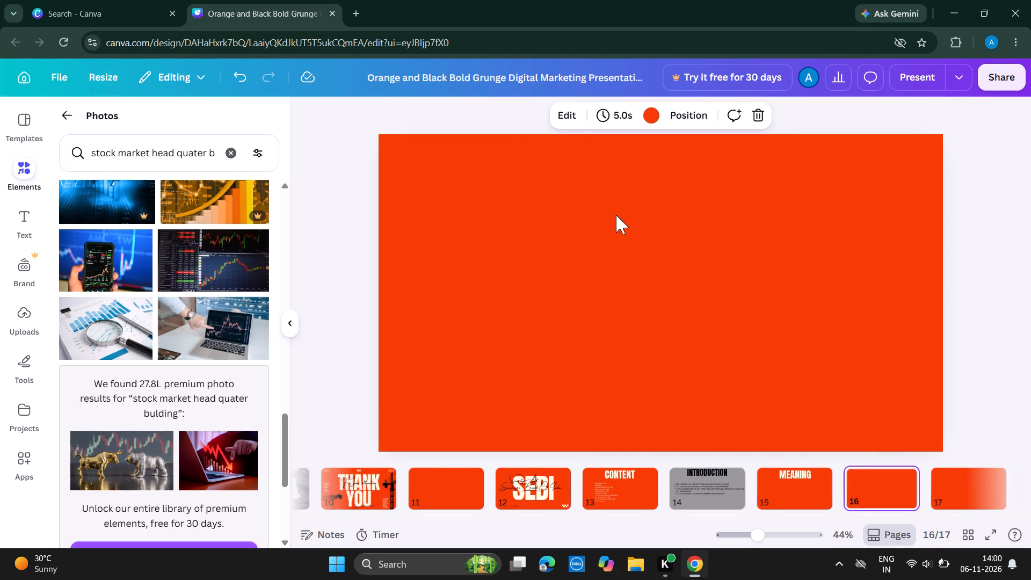
{"action": "left_click", "coordinate": [606, 178]}
{"action": "key", "text": "ctrl+v"}
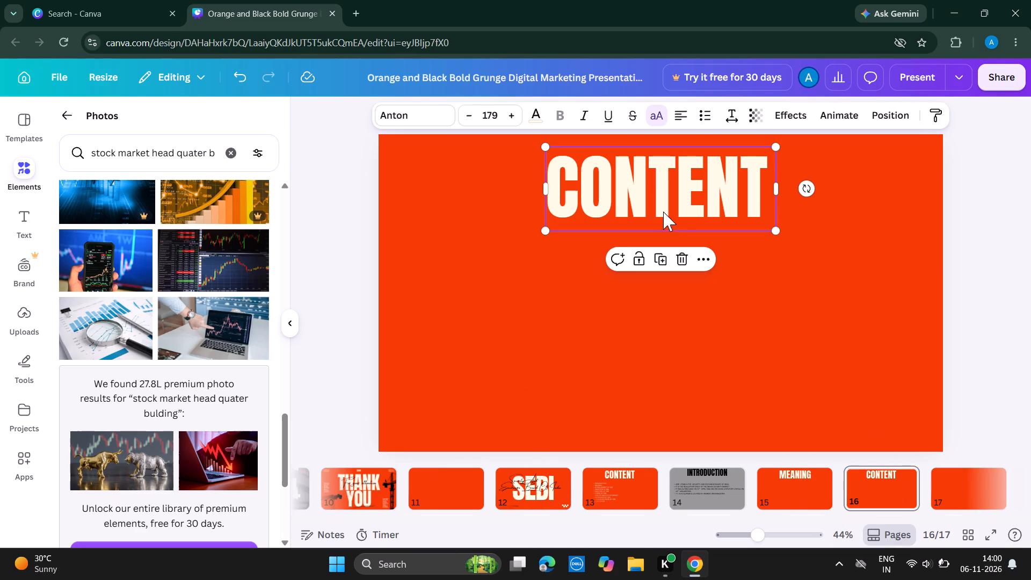
Replace the text of the pasted heading on page 16 with ESTABLISHMENT OF SEBI.
{"action": "left_click", "coordinate": [767, 184]}
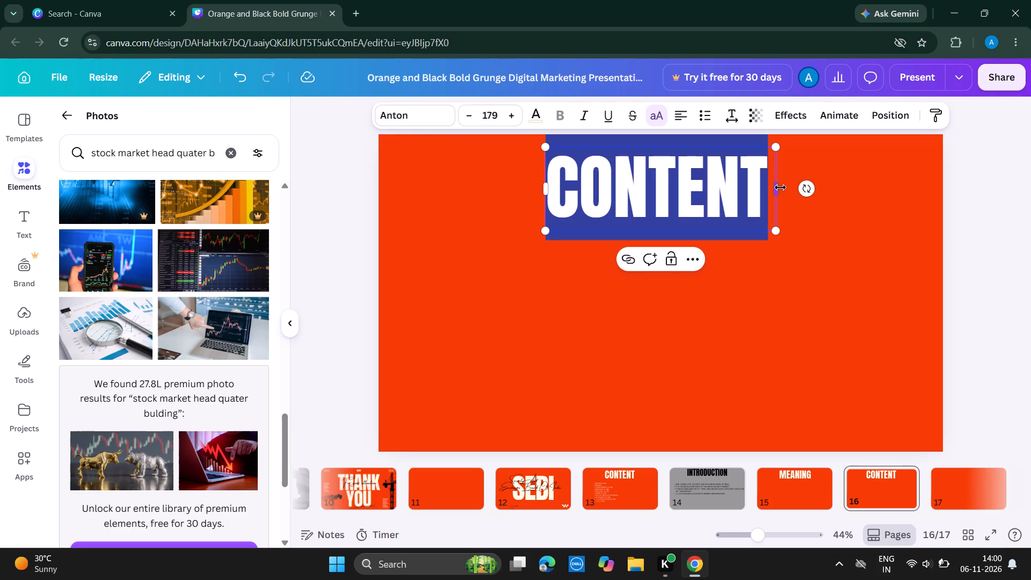
{"action": "key", "text": "BackSpace"}
{"action": "type", "text": "establish"}
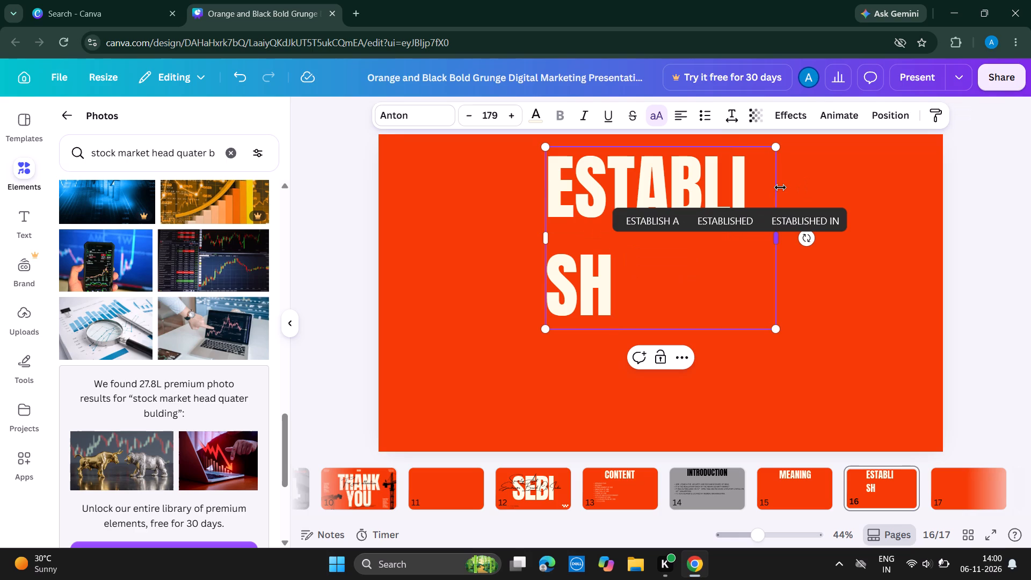
{"action": "type", "text": "ment of bebi"}
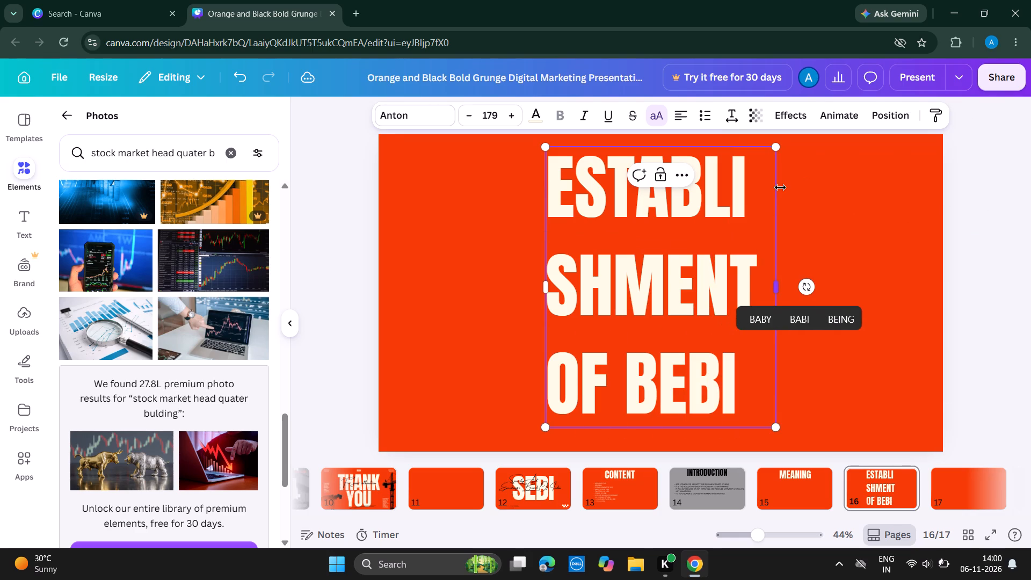
{"action": "left_click_drag", "start_coordinate": [651, 379], "coordinate": [656, 375]}
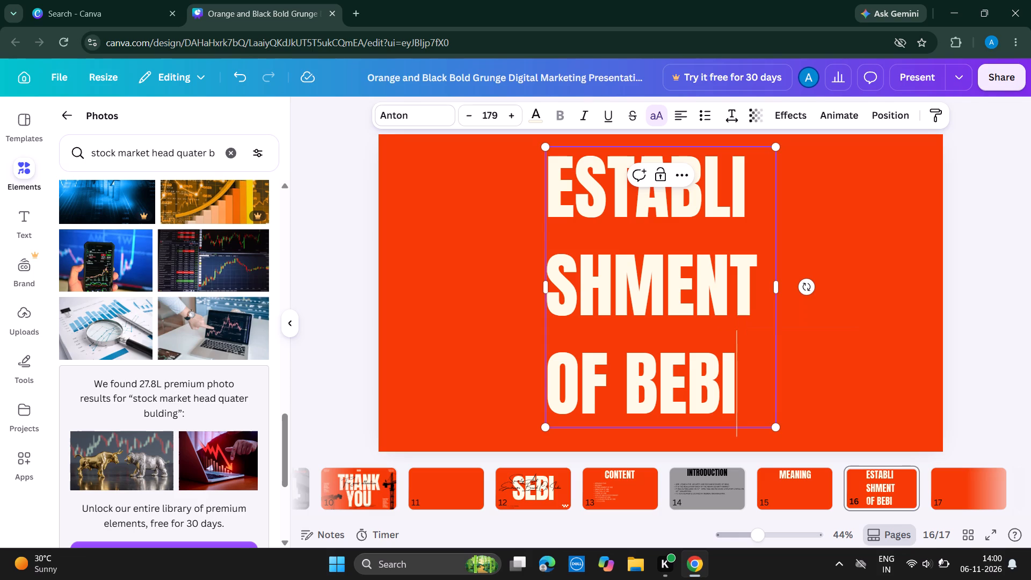
{"action": "key", "text": "BackSpace"}
{"action": "key", "text": "s"}
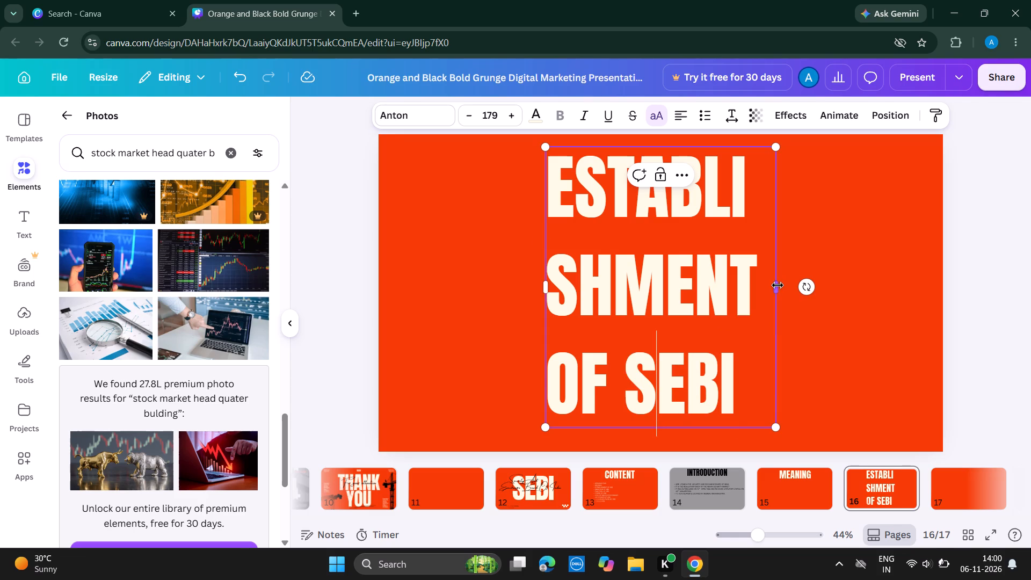
Widen the page 16 heading's text box across most of the page and reduce its font size to 155.
{"action": "left_click_drag", "start_coordinate": [778, 285], "coordinate": [912, 190]}
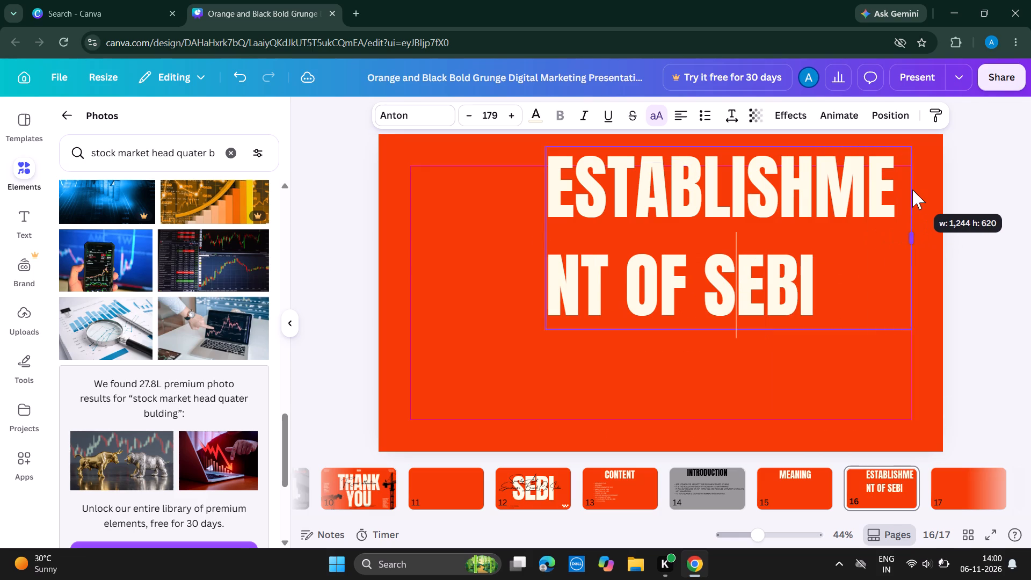
{"action": "left_click_drag", "start_coordinate": [912, 190], "coordinate": [912, 189]}
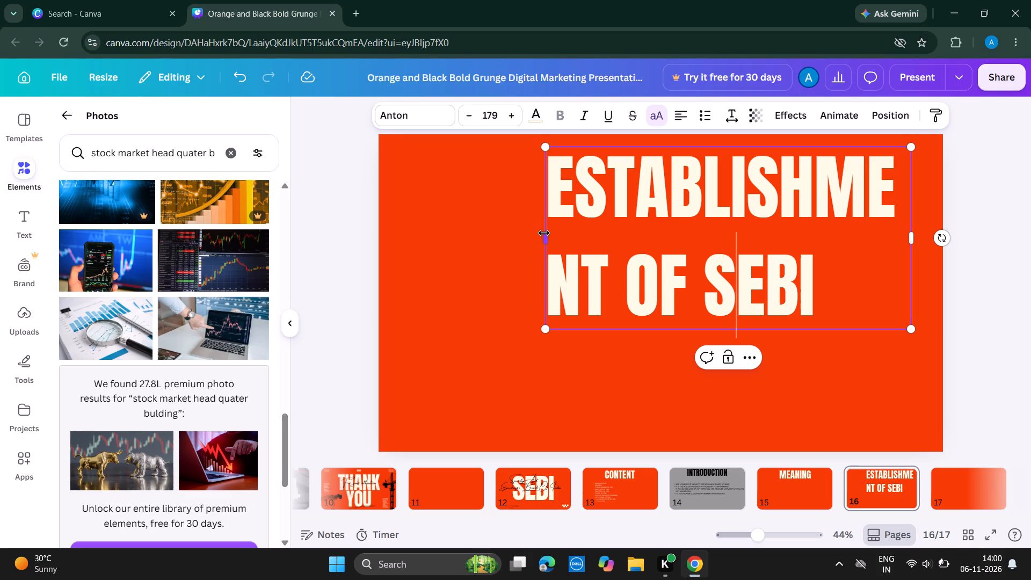
{"action": "left_click_drag", "start_coordinate": [544, 233], "coordinate": [406, 225]}
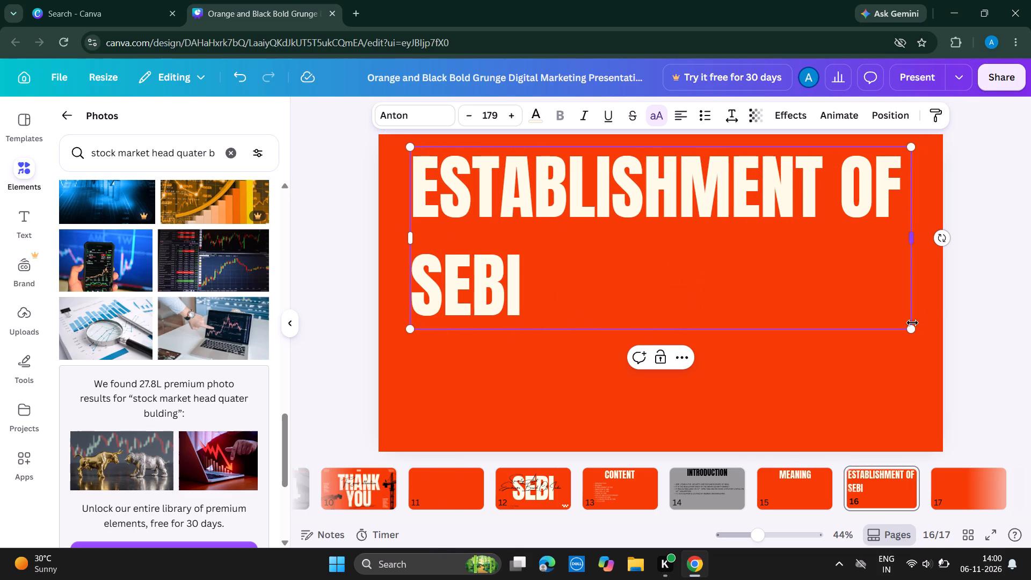
{"action": "left_click_drag", "start_coordinate": [912, 241], "coordinate": [922, 238]}
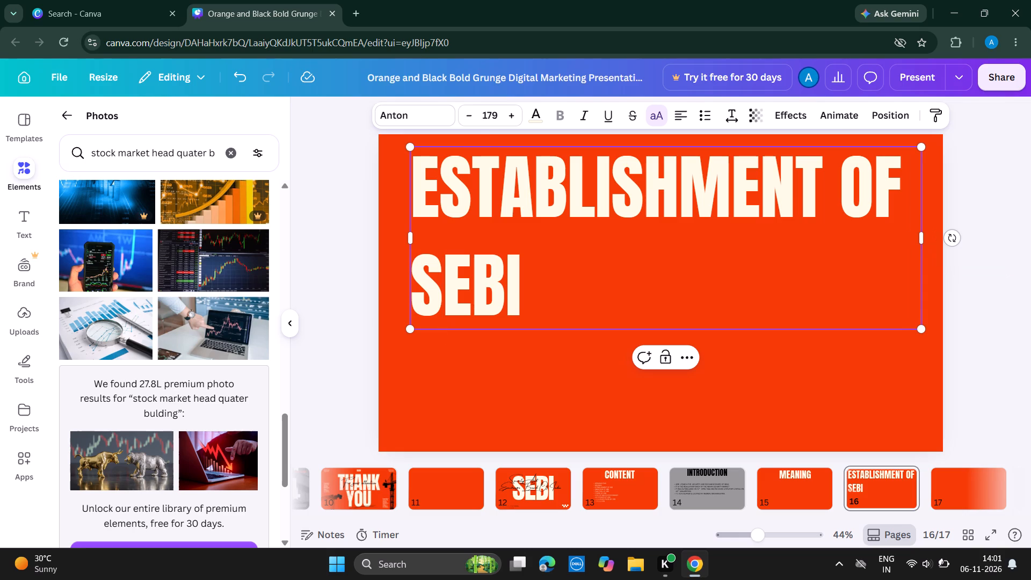
{"action": "triple_click", "coordinate": [473, 119]}
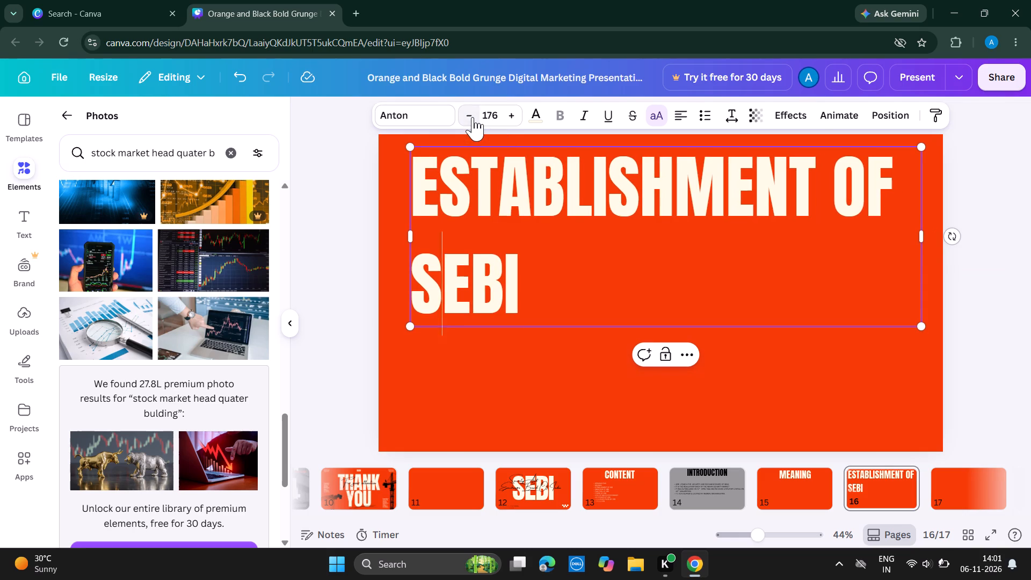
{"action": "double_click", "coordinate": [473, 117]}
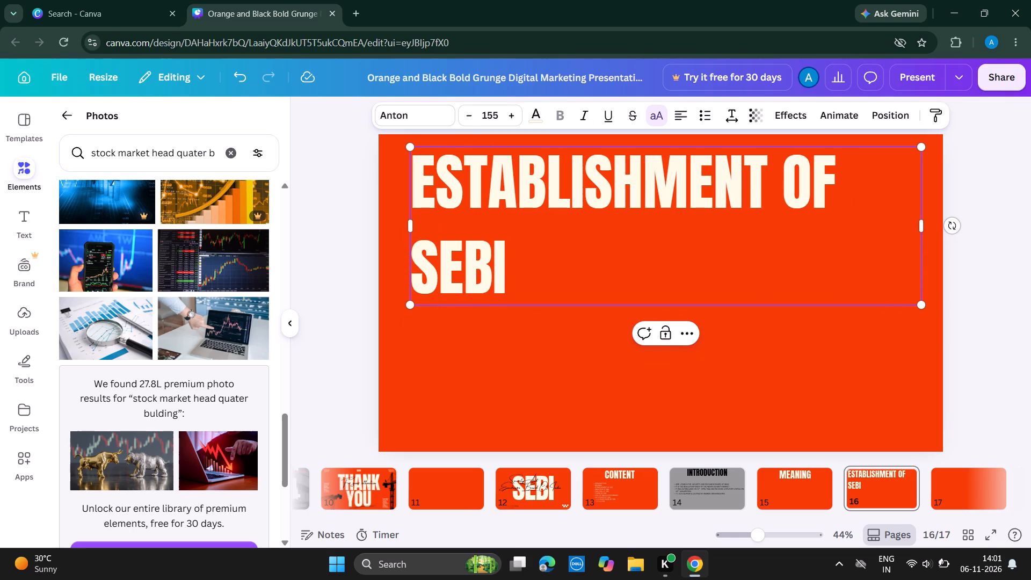
Extend the heading's text box closer to both page edges so ESTABLISHMENT OF SEBI fits on one line, and deselect it.
{"action": "left_click", "coordinate": [845, 181]}
{"action": "left_click_drag", "start_coordinate": [405, 224], "coordinate": [391, 224]}
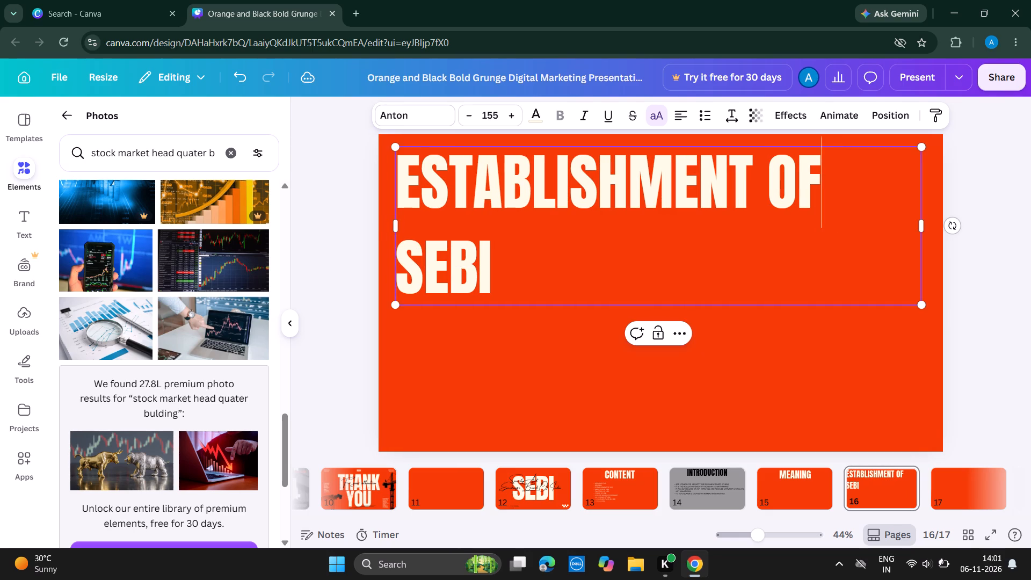
{"action": "left_click", "coordinate": [398, 264]}
{"action": "key", "text": "BackSpace"}
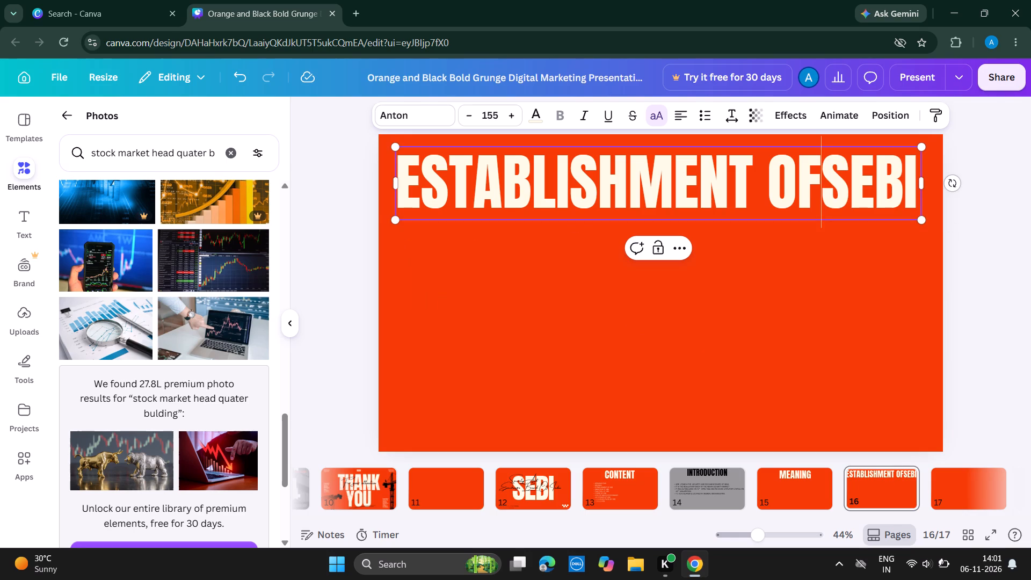
{"action": "key", "text": "space"}
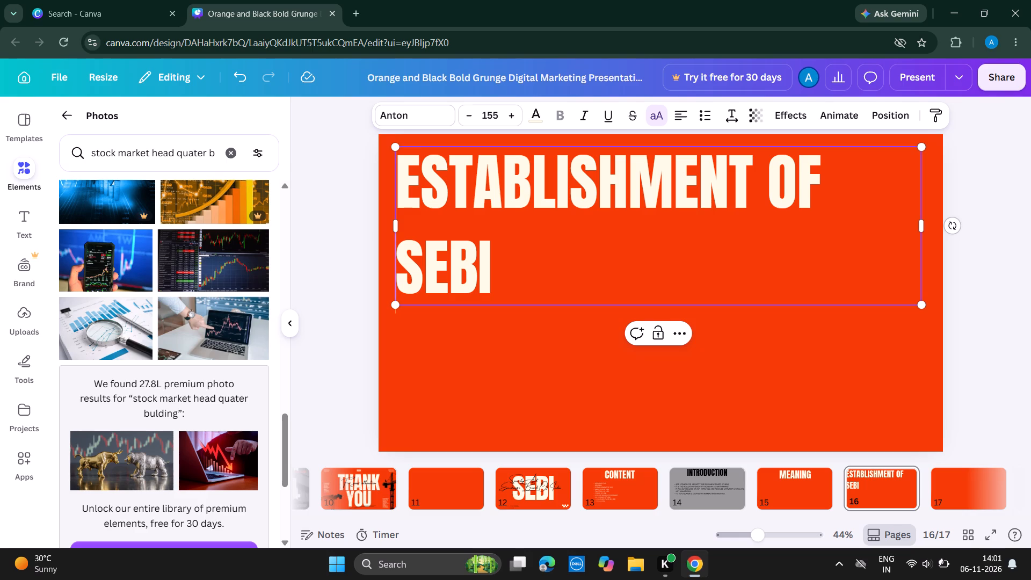
{"action": "left_click_drag", "start_coordinate": [924, 222], "coordinate": [937, 217]}
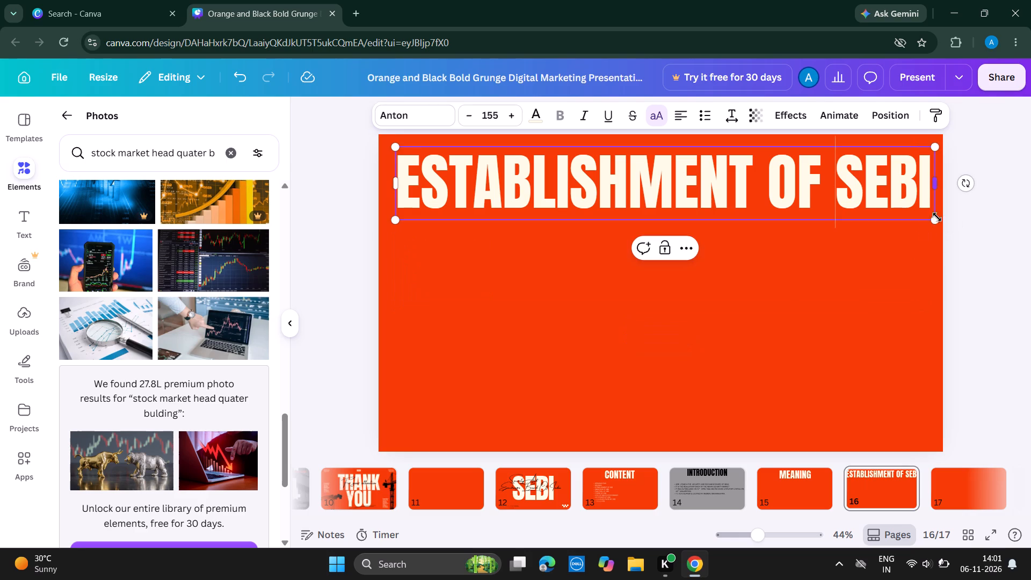
{"action": "left_click", "coordinate": [786, 293]}
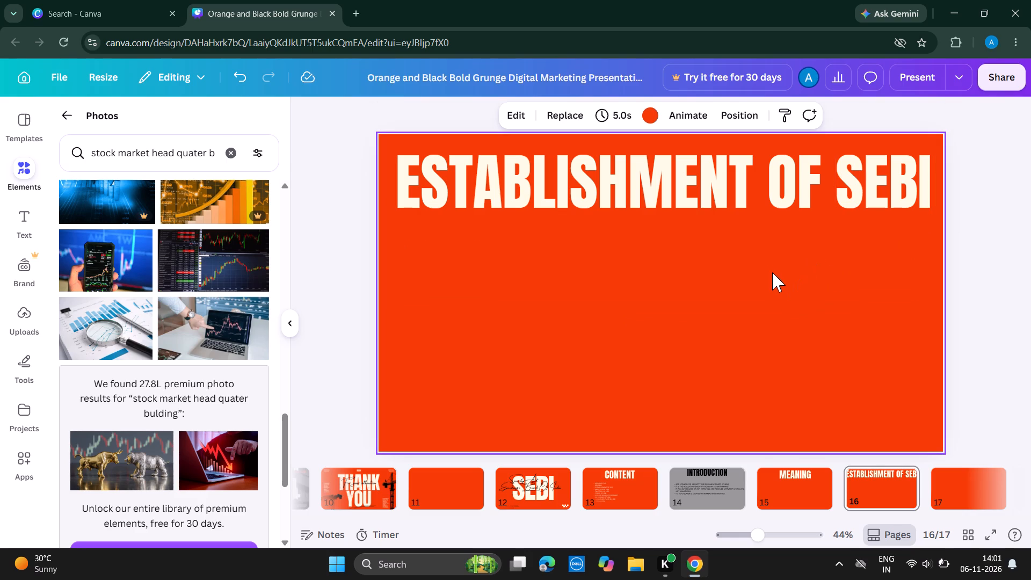
{"action": "left_click", "coordinate": [689, 333]}
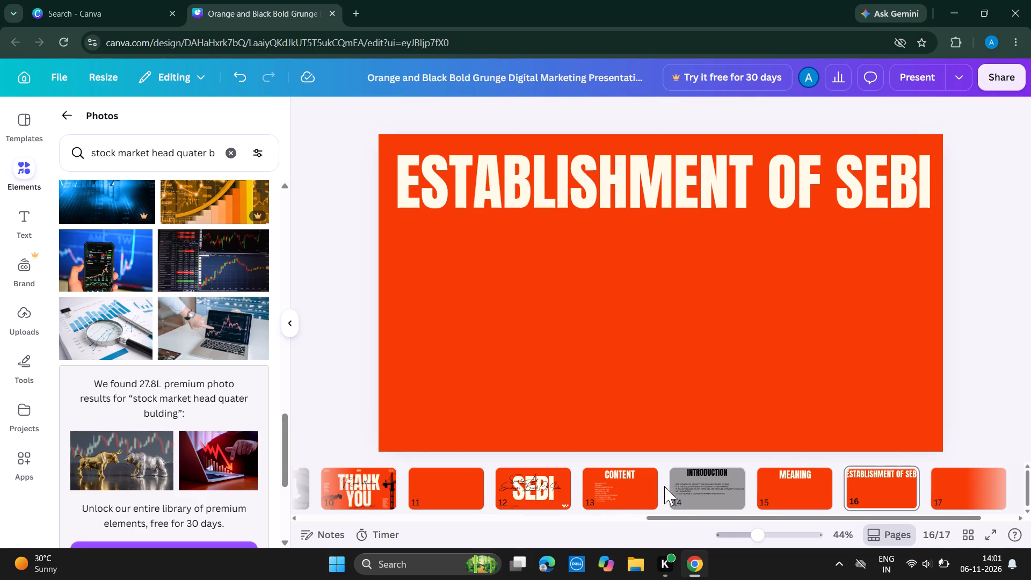
Check the next topic in the page 13 list, and paste the copied CONTENT heading onto the blank page 17.
{"action": "left_click", "coordinate": [634, 473]}
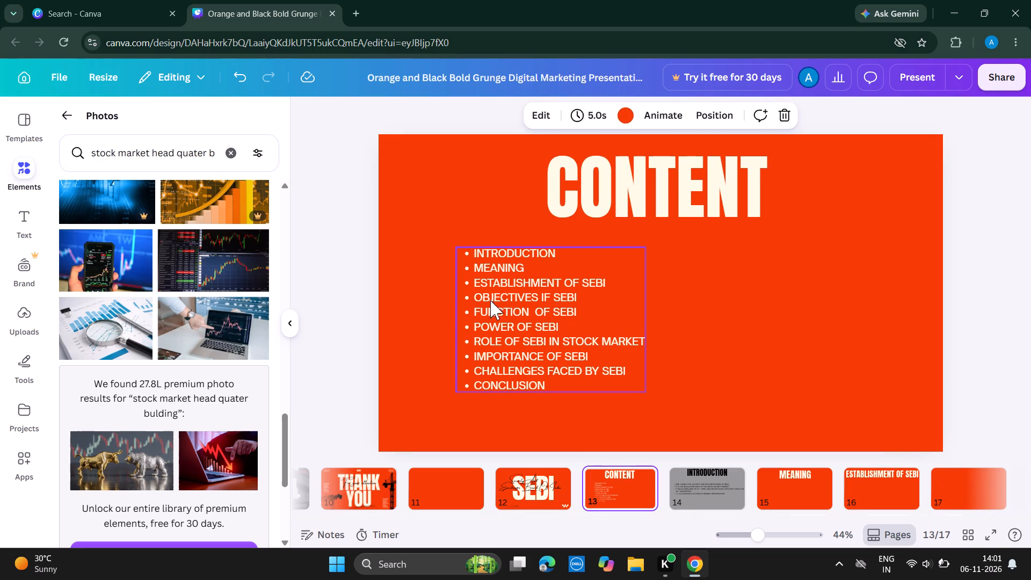
{"action": "left_click", "coordinate": [952, 481]}
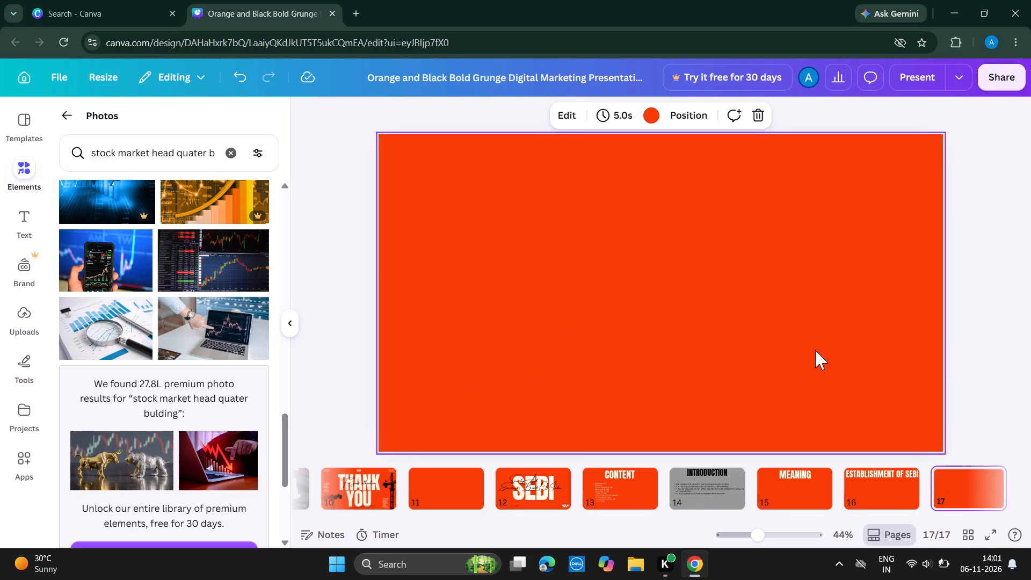
{"action": "left_click", "coordinate": [617, 156]}
{"action": "key", "text": "ctrl+v"}
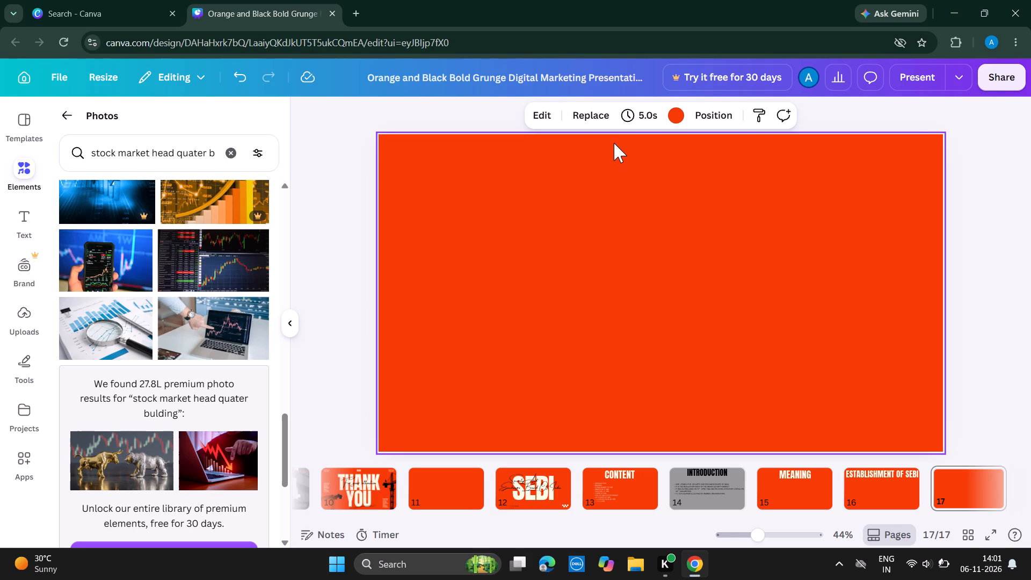
{"action": "key", "text": "BackSpace"}
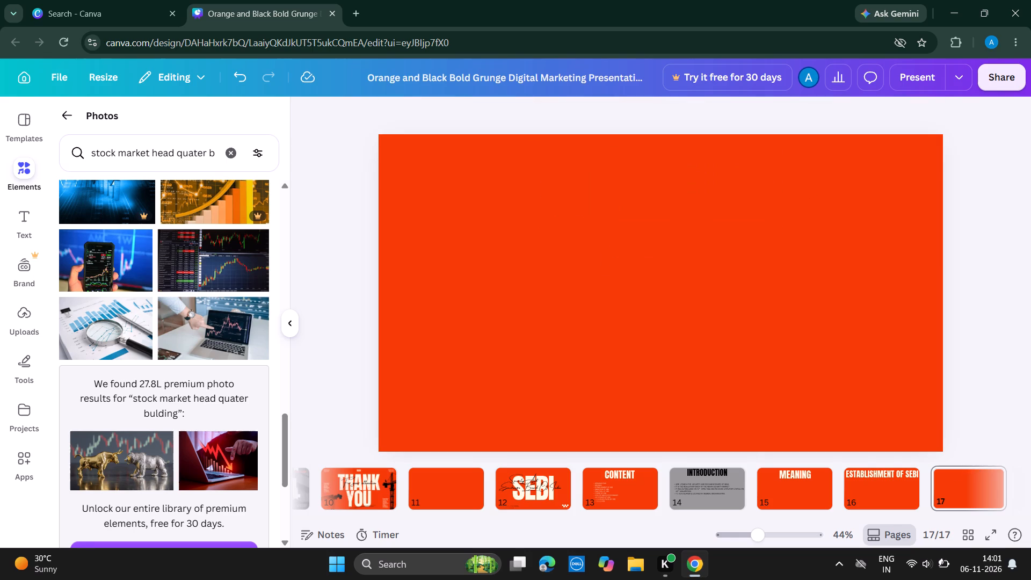
{"action": "key", "text": "ctrl+v"}
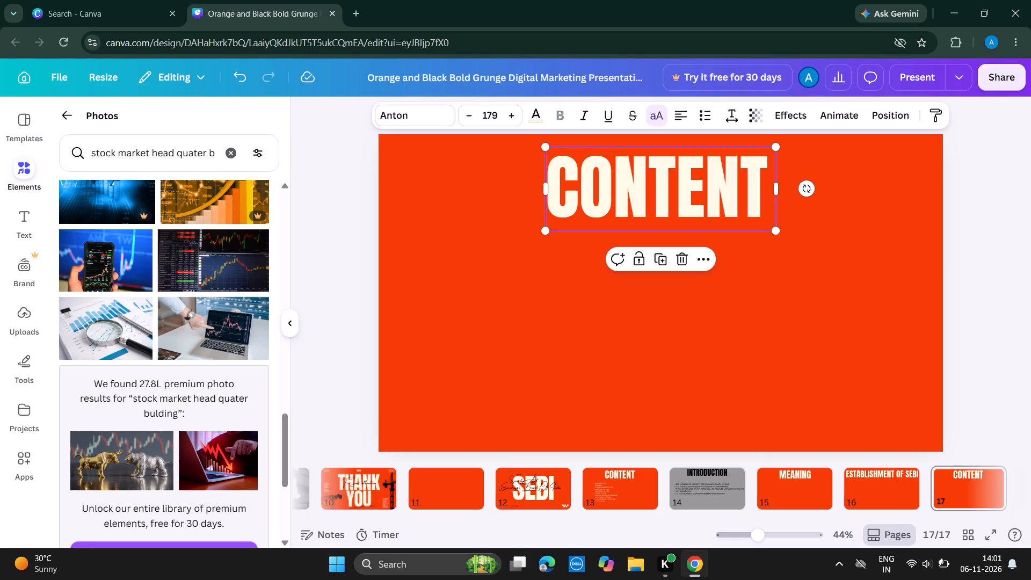
Replace the text of the pasted heading on page 17 with OBJECTIVE OF SEBI.
{"action": "left_click", "coordinate": [766, 185]}
{"action": "key", "text": "BackSpace"}
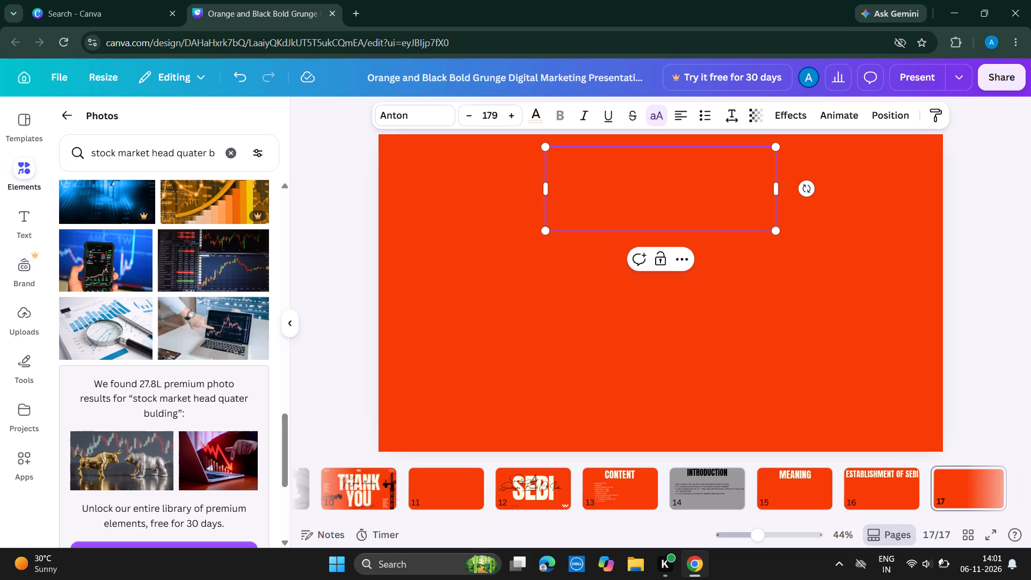
{"action": "type", "text": "ob"}
{"action": "type", "text": "jeci"}
{"action": "key", "text": "BackSpace"}
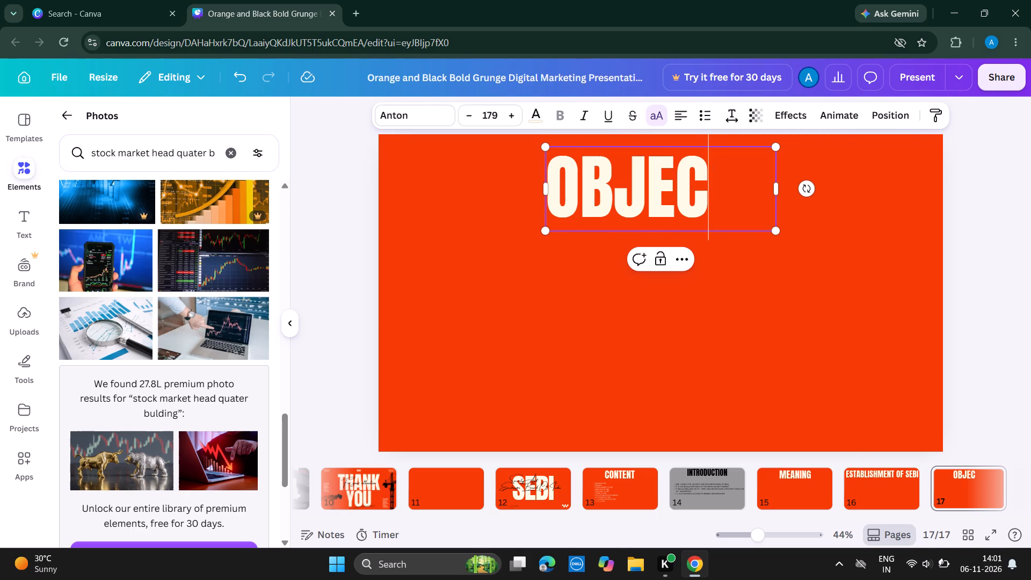
{"action": "type", "text": "tive of"}
{"action": "key", "text": "space"}
{"action": "type", "text": "sebi"}
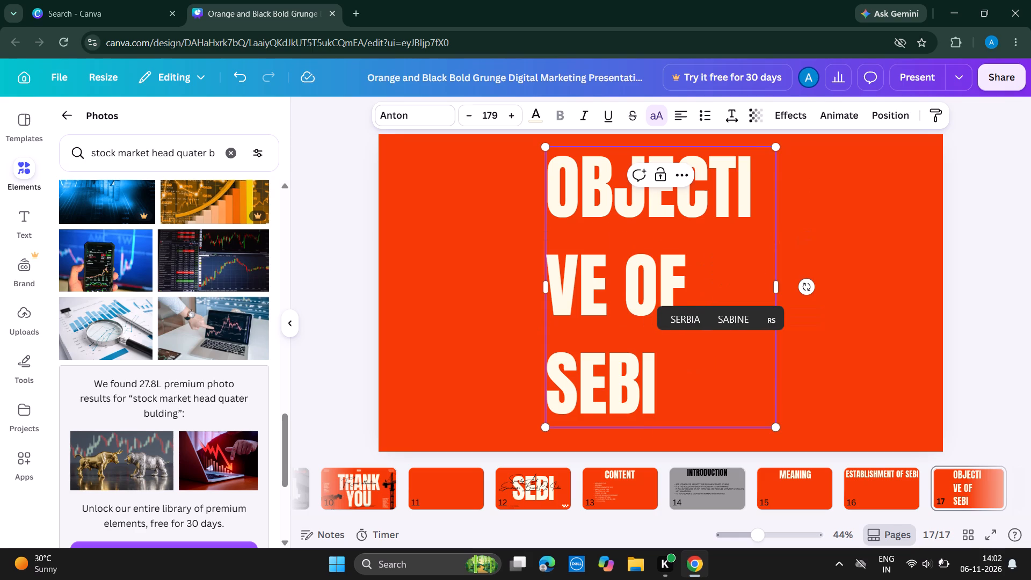
Widen the page 17 heading's text box so OBJECTIVE OF SEBI fits on one line, and centre it near the page's top edge.
{"action": "left_click_drag", "start_coordinate": [542, 284], "coordinate": [532, 285]}
{"action": "left_click_drag", "start_coordinate": [532, 285], "coordinate": [392, 269]}
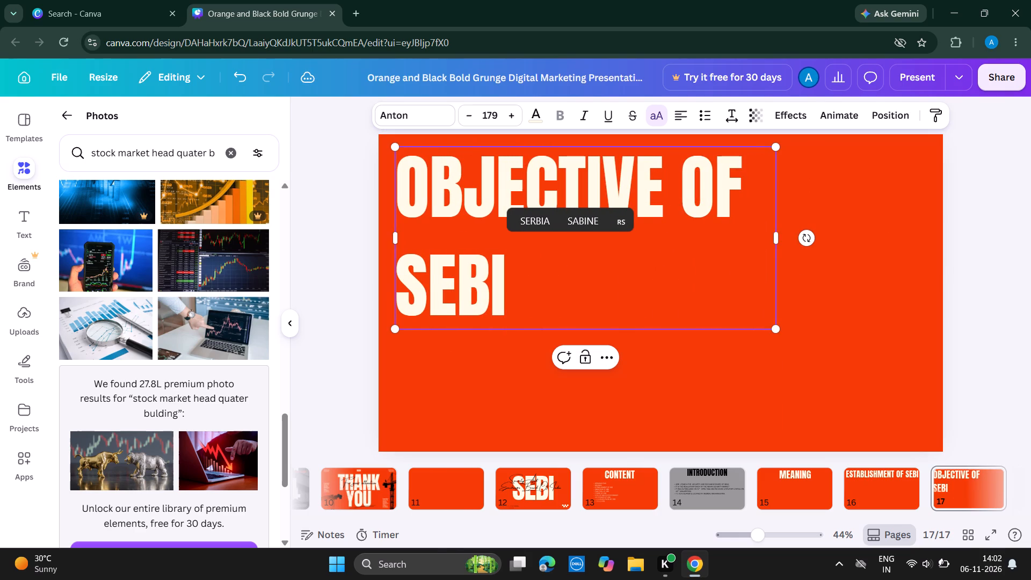
{"action": "left_click_drag", "start_coordinate": [775, 236], "coordinate": [839, 225]}
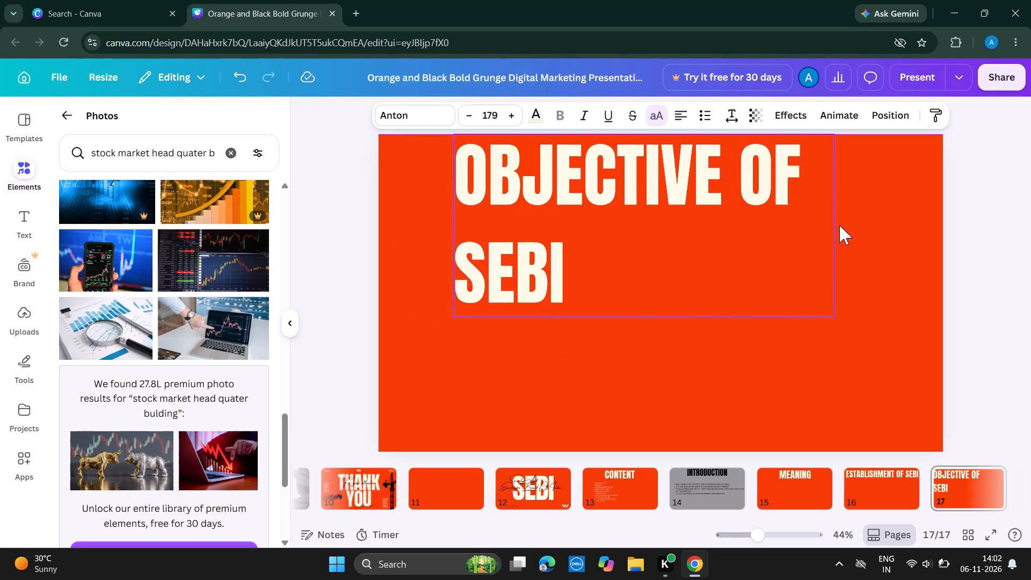
{"action": "left_click_drag", "start_coordinate": [839, 225], "coordinate": [839, 224]}
{"action": "left_click_drag", "start_coordinate": [456, 226], "coordinate": [458, 226]}
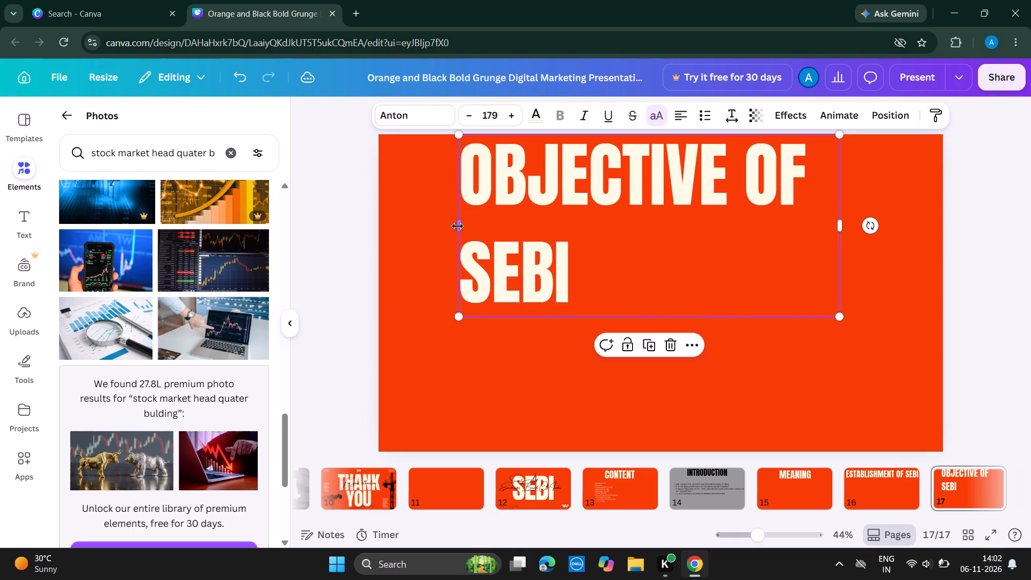
{"action": "left_click_drag", "start_coordinate": [458, 226], "coordinate": [391, 226]}
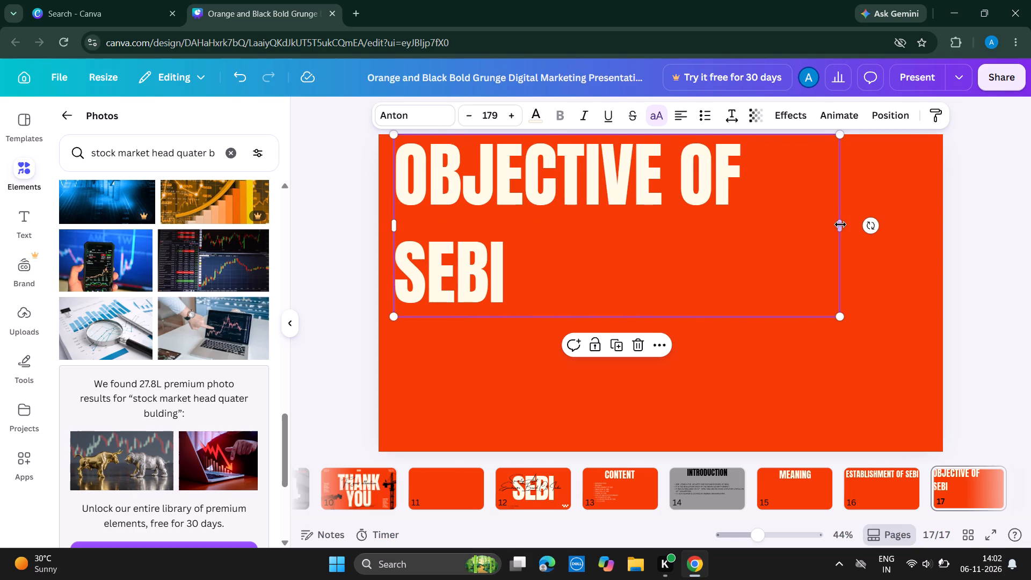
{"action": "left_click_drag", "start_coordinate": [840, 224], "coordinate": [902, 219]}
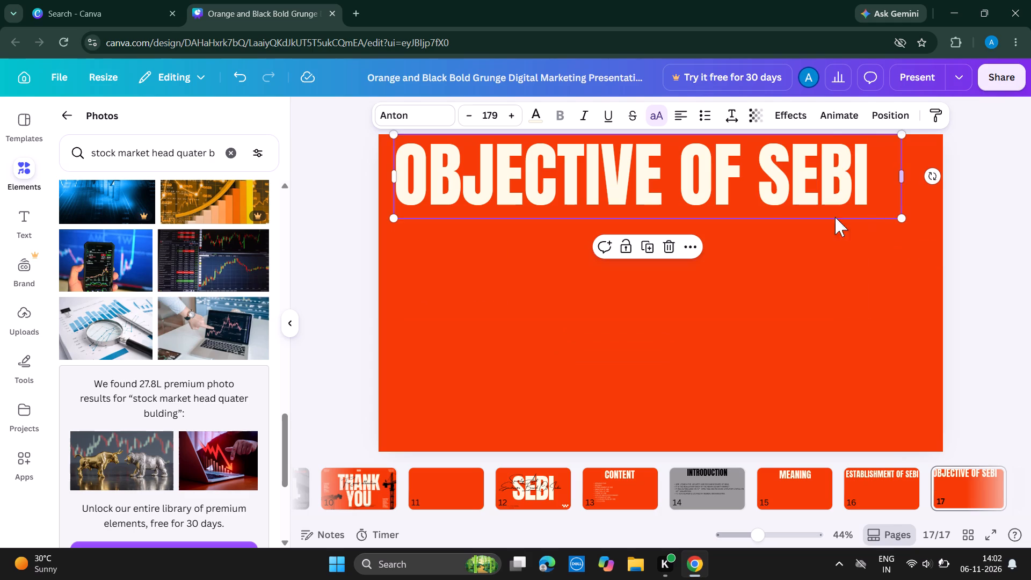
{"action": "left_click_drag", "start_coordinate": [681, 195], "coordinate": [708, 202]}
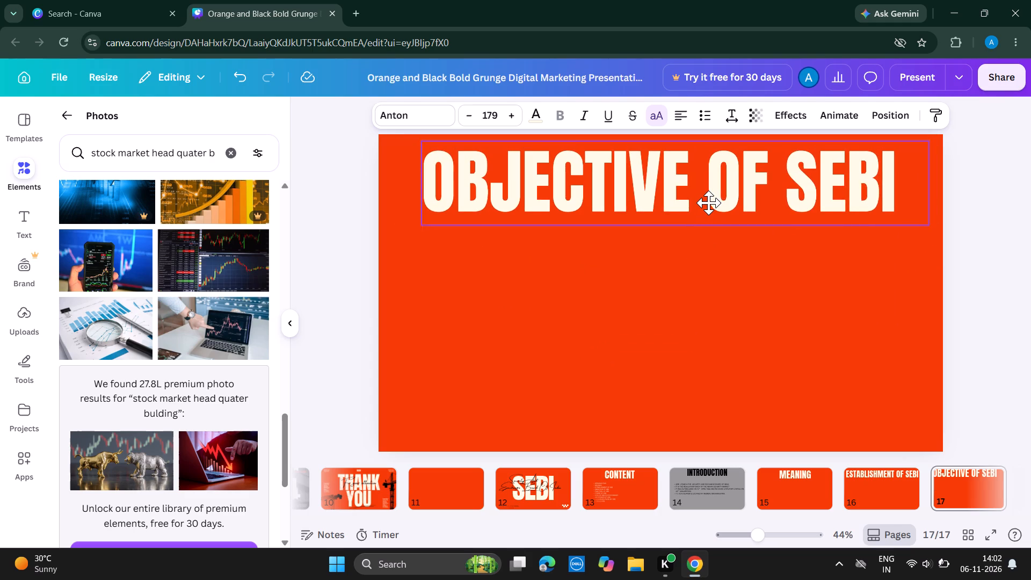
{"action": "left_click_drag", "start_coordinate": [708, 202], "coordinate": [705, 200]}
{"action": "left_click", "coordinate": [713, 263]}
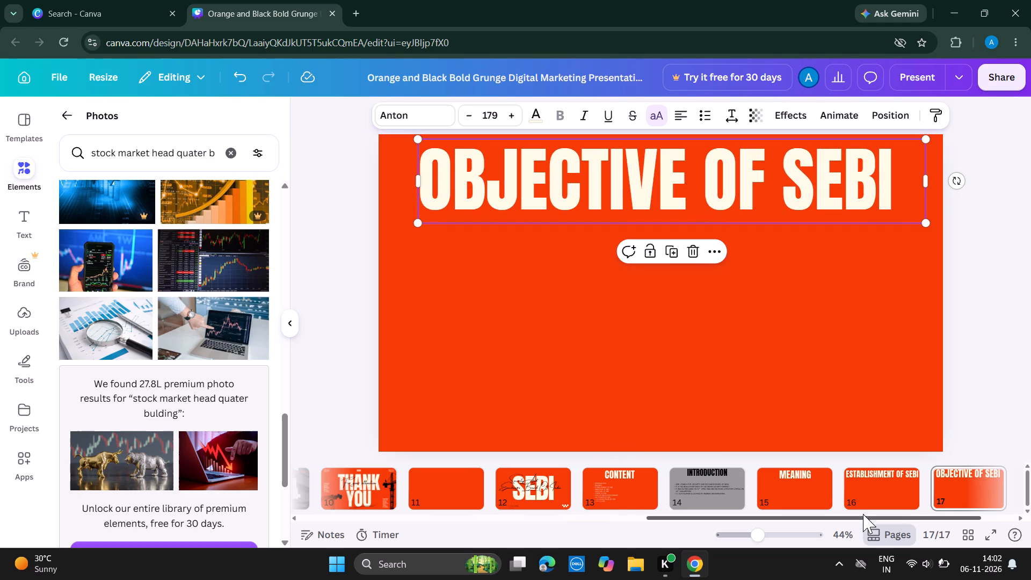
Delete the blank orange page 11 between the THANK YOU and SEBI title pages.
{"action": "left_click_drag", "start_coordinate": [863, 515], "coordinate": [915, 509]}
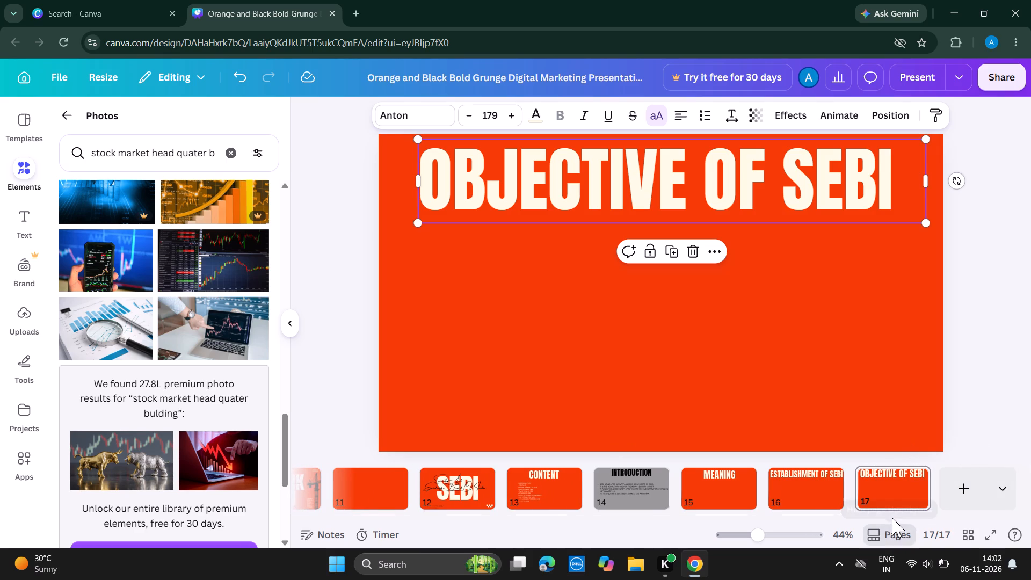
{"action": "left_click_drag", "start_coordinate": [892, 518], "coordinate": [746, 516]}
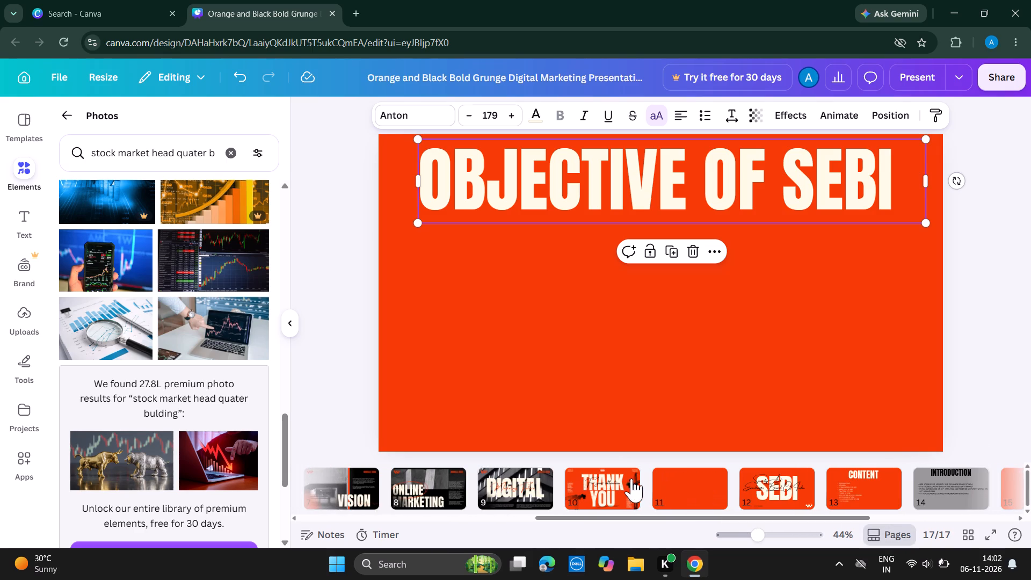
{"action": "left_click", "coordinate": [696, 490]}
{"action": "left_click", "coordinate": [698, 490]}
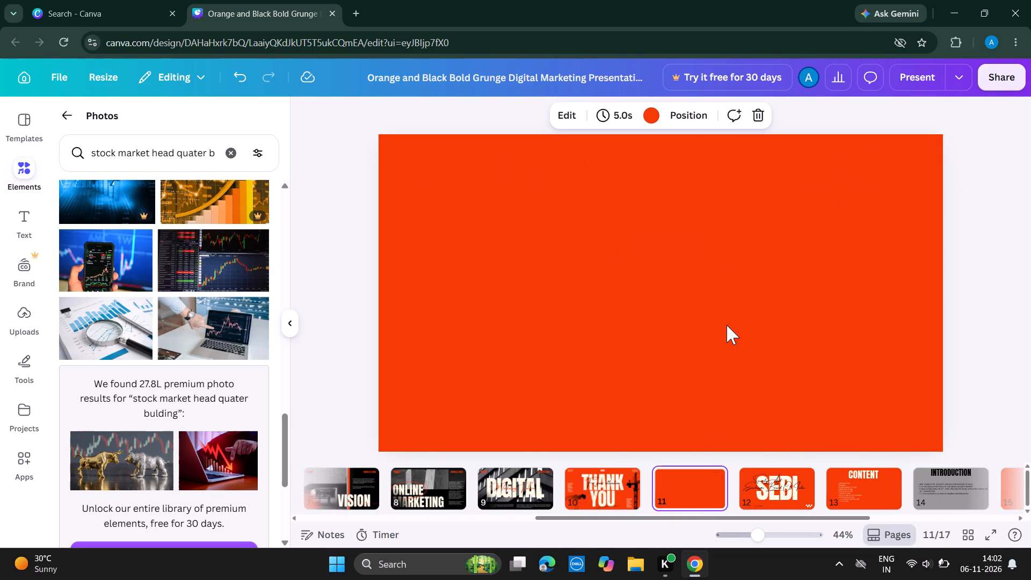
{"action": "left_click", "coordinate": [759, 122]}
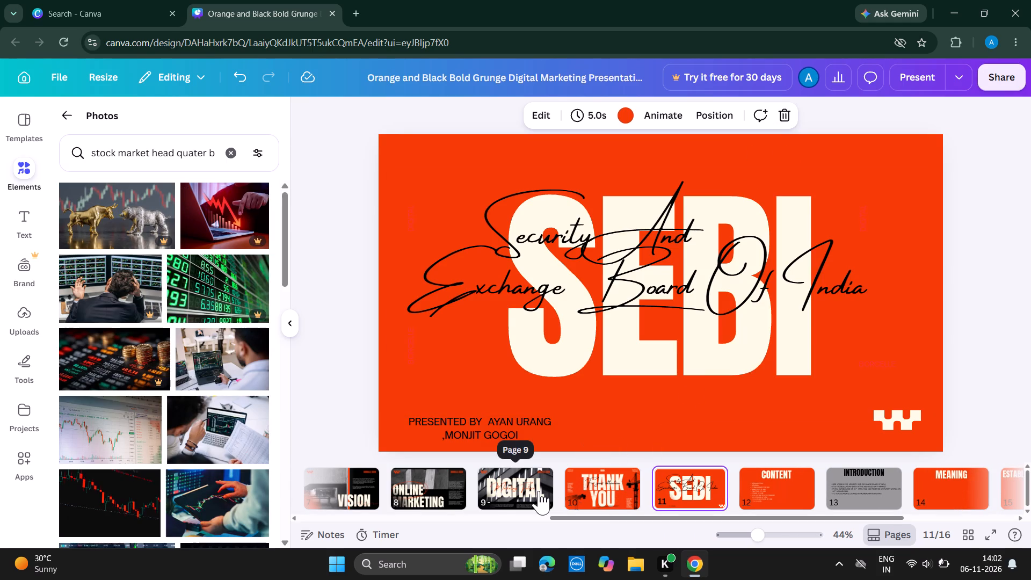
Add a blank page 17 at the end of the presentation and paste the copied CONTENT heading onto it.
{"action": "left_click", "coordinate": [536, 491]}
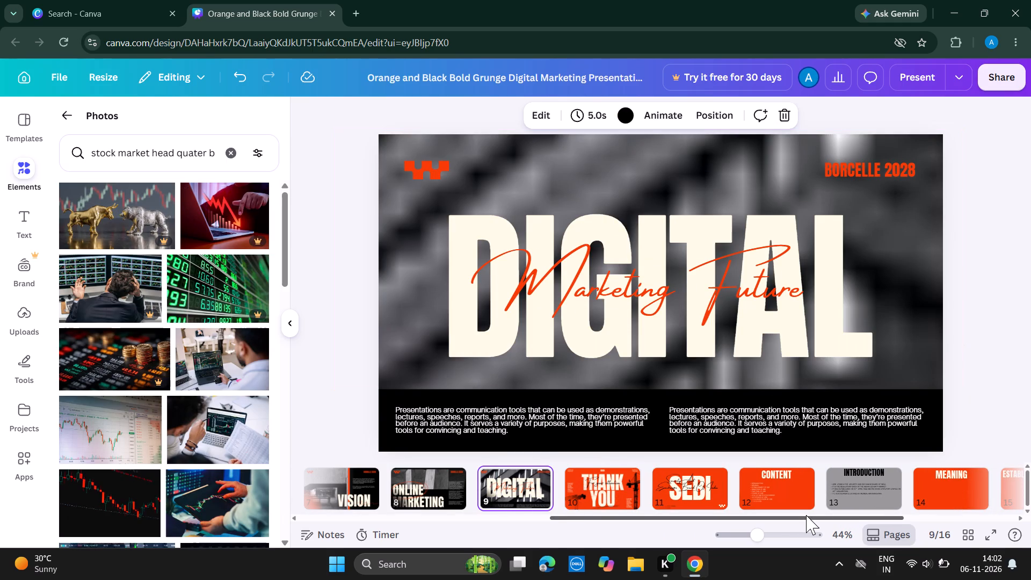
{"action": "left_click_drag", "start_coordinate": [806, 515], "coordinate": [947, 505]}
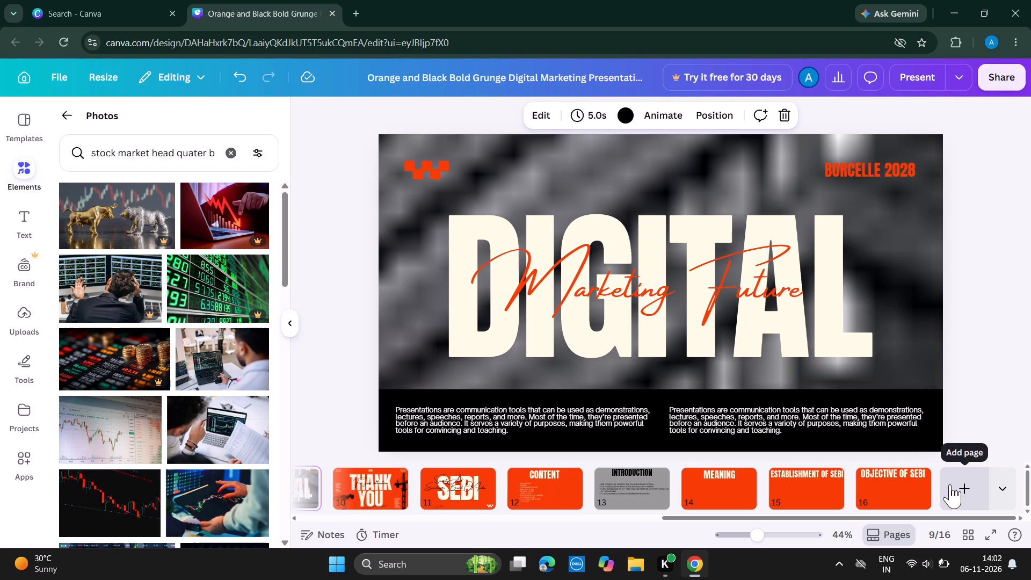
{"action": "left_click", "coordinate": [951, 485]}
{"action": "left_click", "coordinate": [681, 212]}
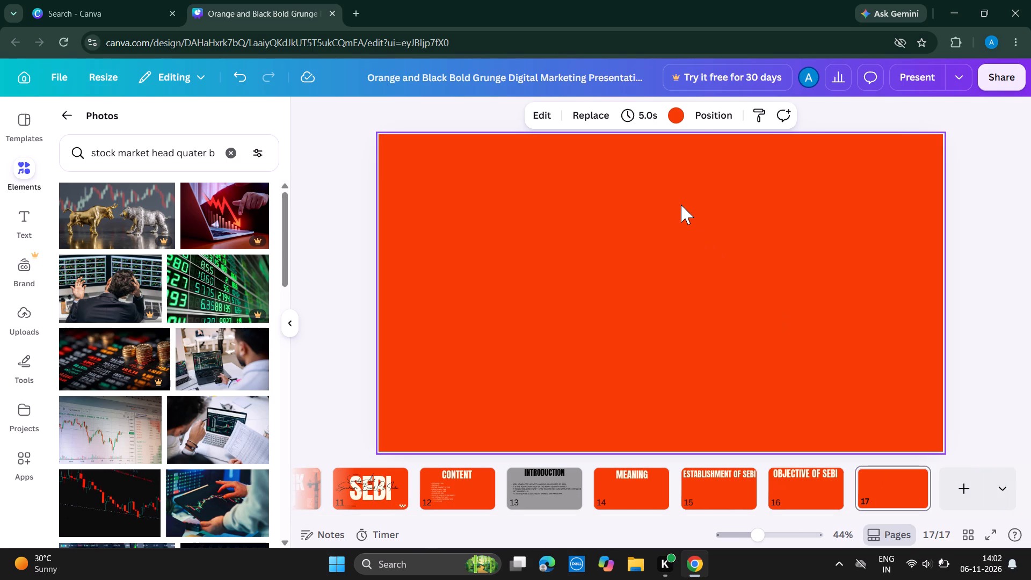
{"action": "key", "text": "ctrl+v"}
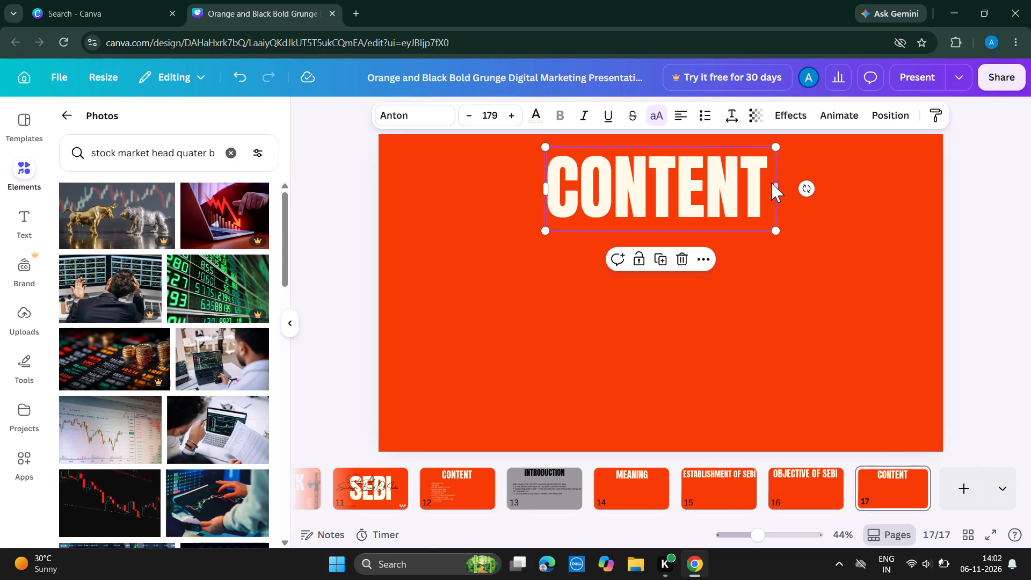
Replace the text of the pasted heading on page 17 with FUNCTION OF SEBI.
{"action": "left_click", "coordinate": [765, 183]}
{"action": "key", "text": "BackSpace"}
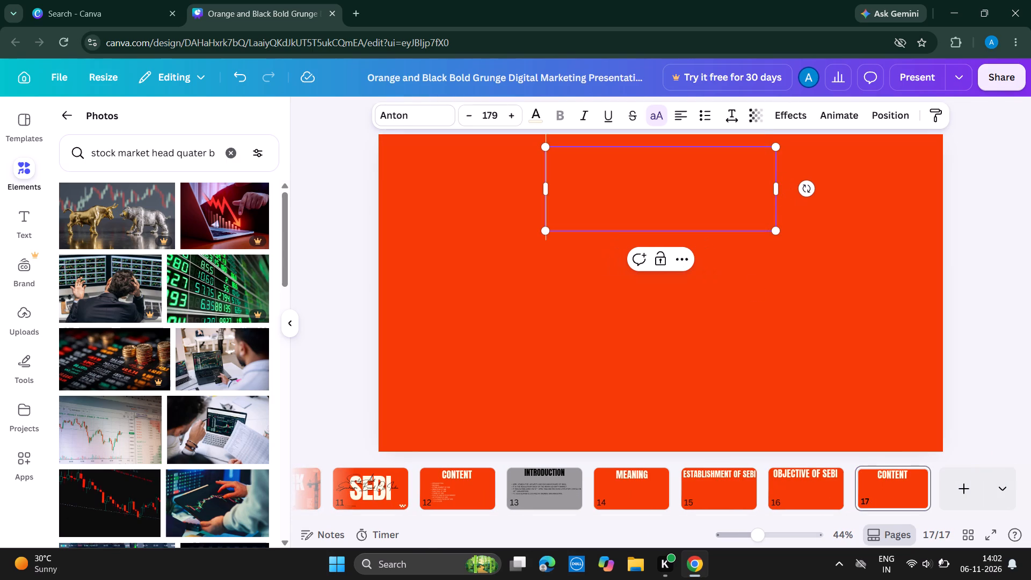
{"action": "type", "text": "function"}
{"action": "key", "text": "space"}
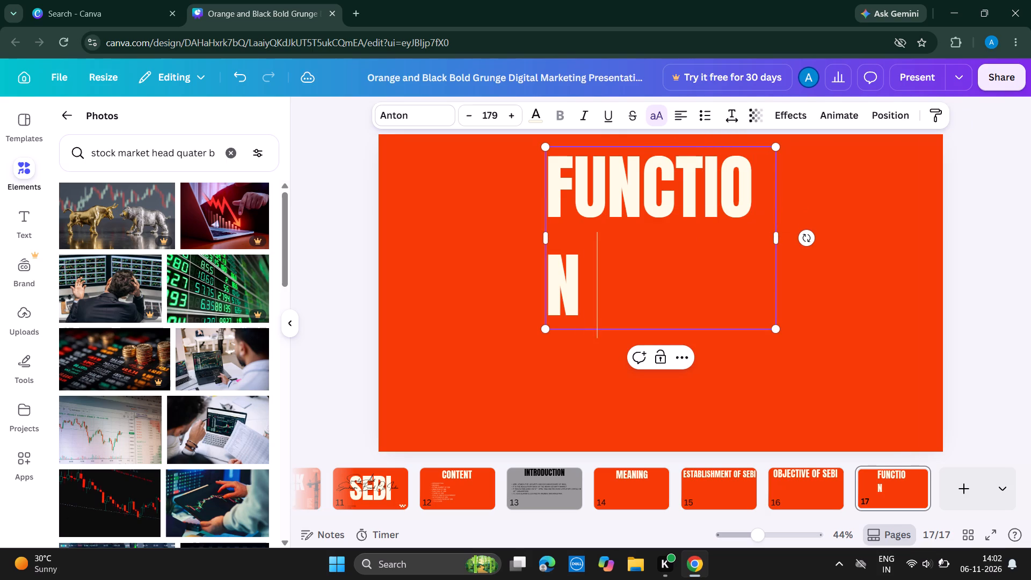
{"action": "type", "text": "of"}
{"action": "key", "text": "space"}
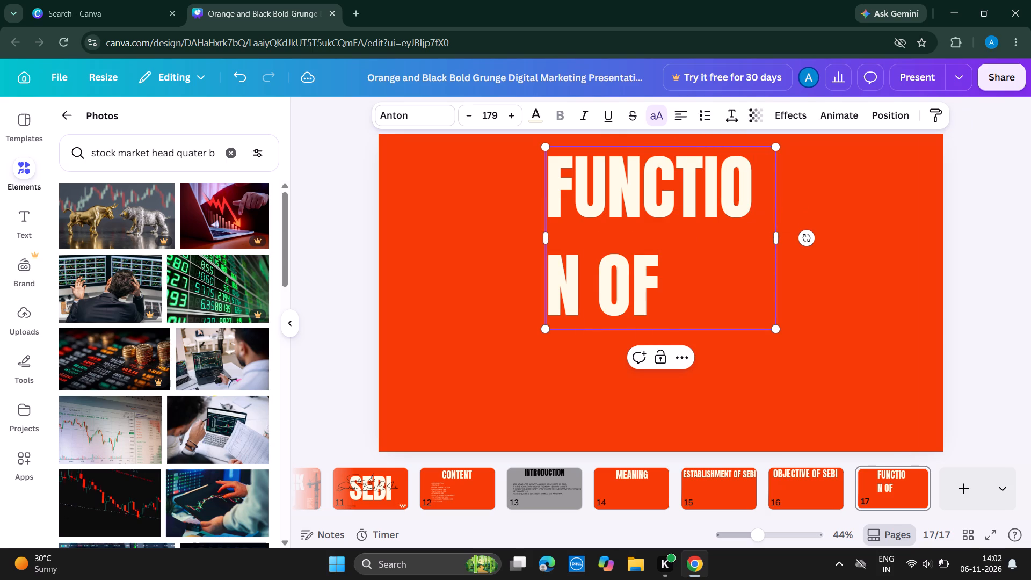
{"action": "type", "text": "sebi"}
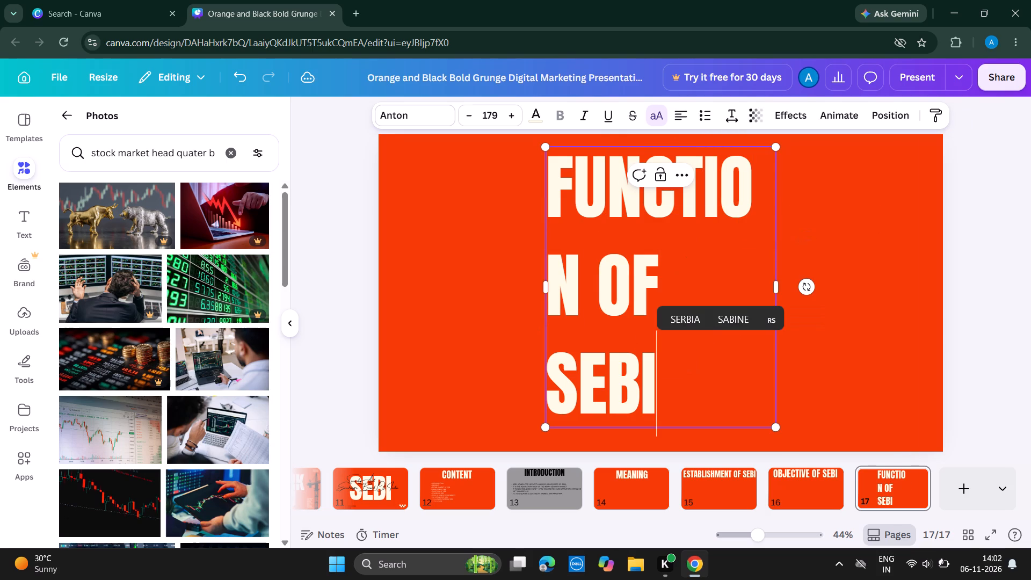
Widen the page 17 heading's text box so FUNCTION OF SEBI fits on one line, trimming the excess width after the text.
{"action": "left_click_drag", "start_coordinate": [779, 287], "coordinate": [837, 281]}
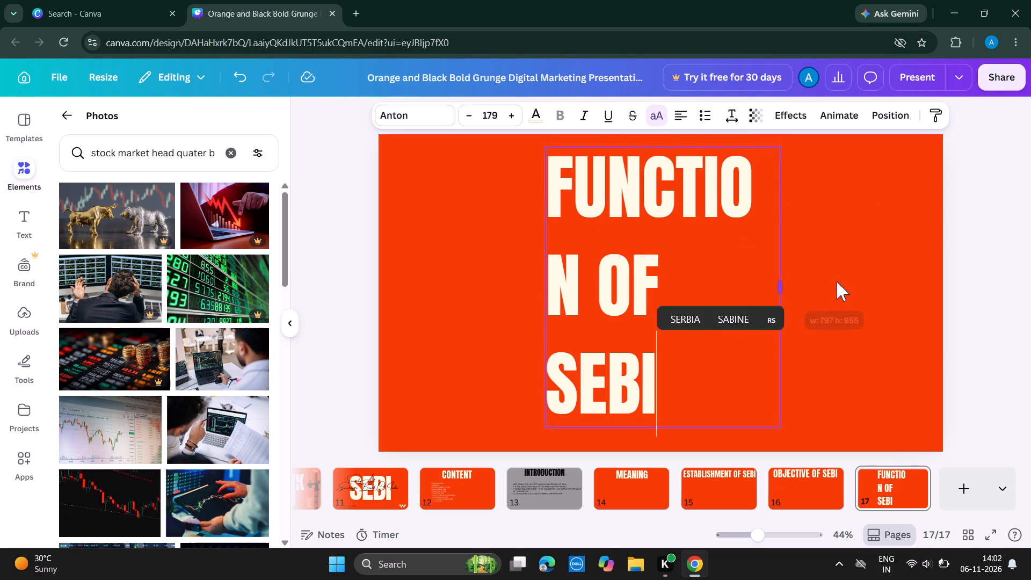
{"action": "left_click_drag", "start_coordinate": [837, 281], "coordinate": [930, 243]}
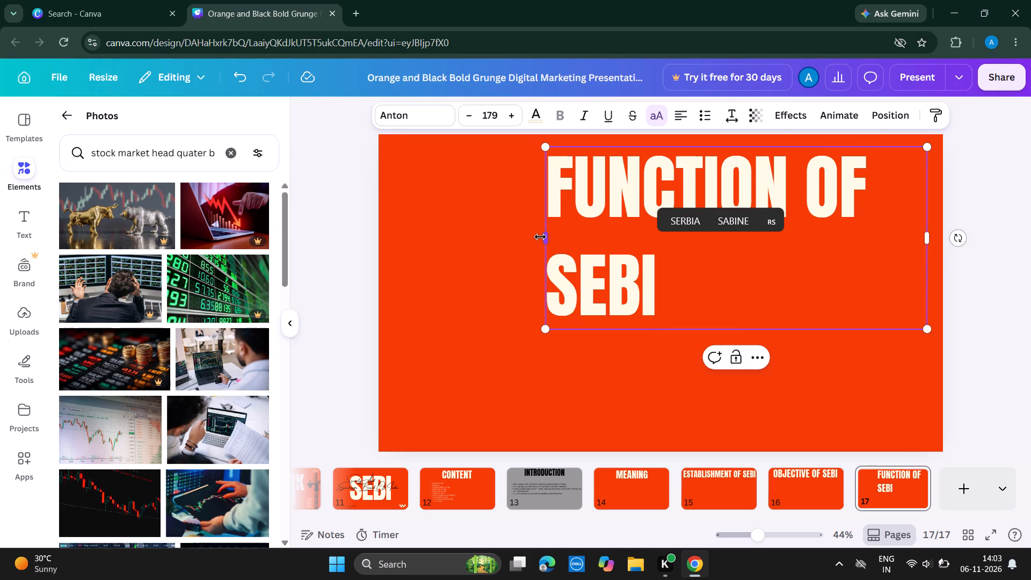
{"action": "left_click_drag", "start_coordinate": [543, 237], "coordinate": [419, 245]}
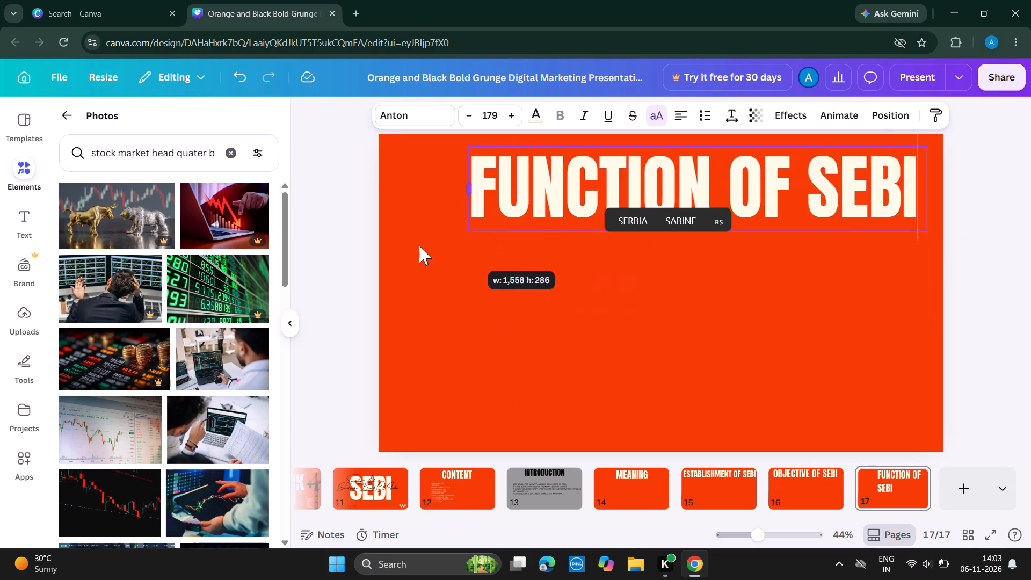
{"action": "left_click_drag", "start_coordinate": [419, 245], "coordinate": [393, 243]}
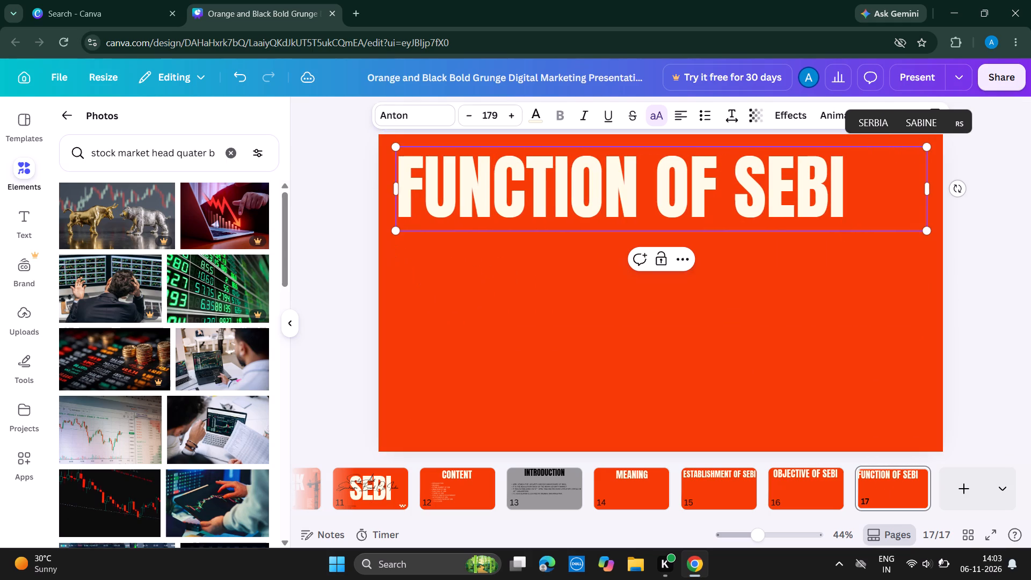
{"action": "left_click_drag", "start_coordinate": [928, 186], "coordinate": [891, 187]}
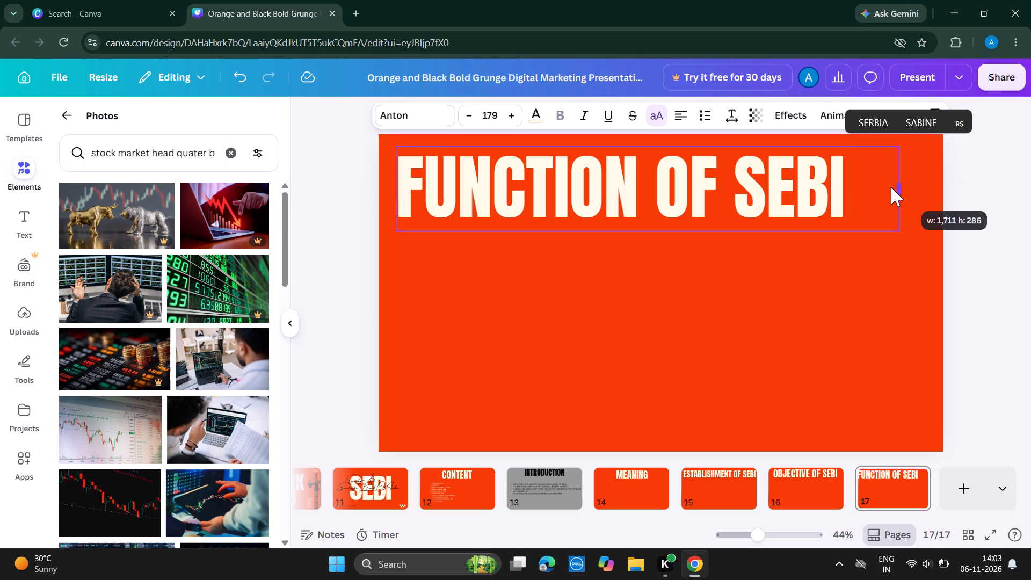
{"action": "left_click_drag", "start_coordinate": [891, 187], "coordinate": [863, 188]}
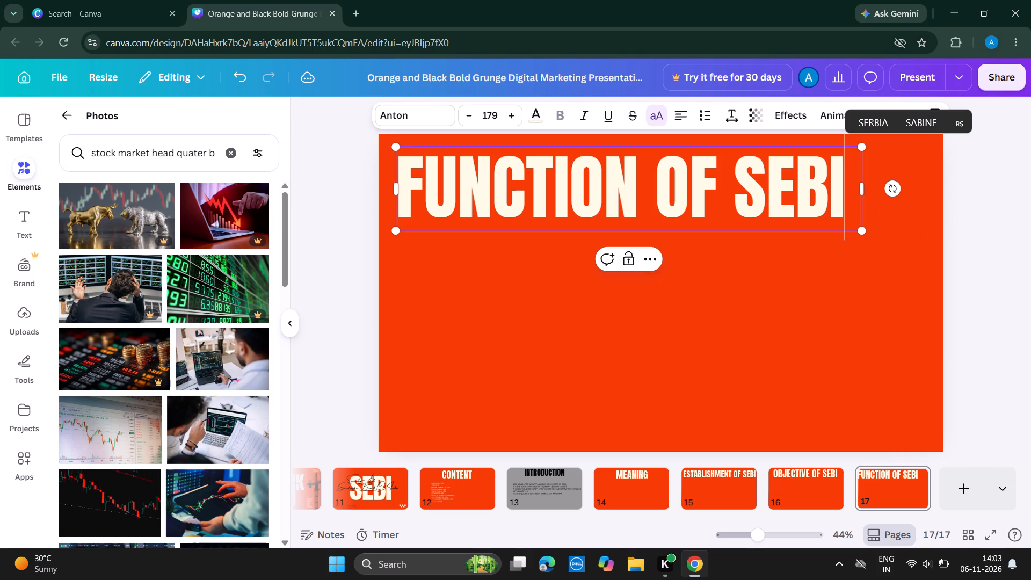
Move the FUNCTION OF SEBI heading to the horizontal centre of page 17, close to its top edge, and deselect it.
{"action": "left_click_drag", "start_coordinate": [645, 206], "coordinate": [645, 193]}
{"action": "left_click", "coordinate": [713, 278]}
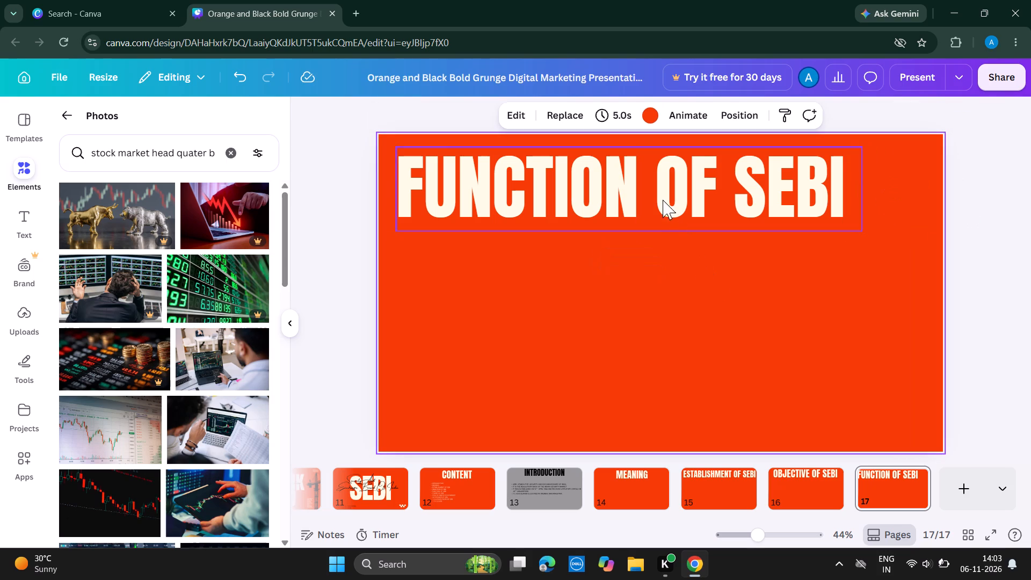
{"action": "left_click_drag", "start_coordinate": [657, 193], "coordinate": [694, 193]}
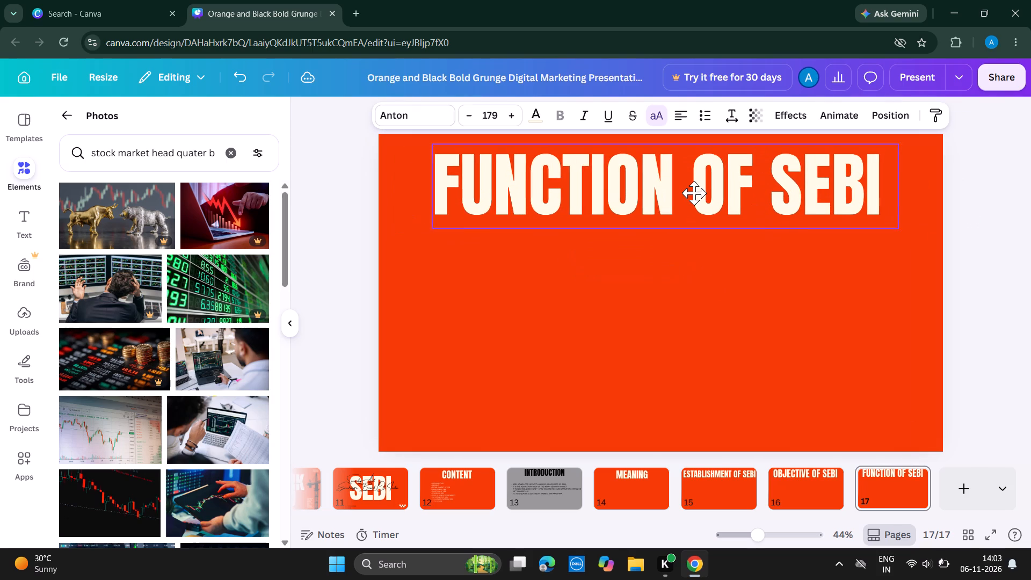
{"action": "left_click_drag", "start_coordinate": [694, 193], "coordinate": [689, 200]}
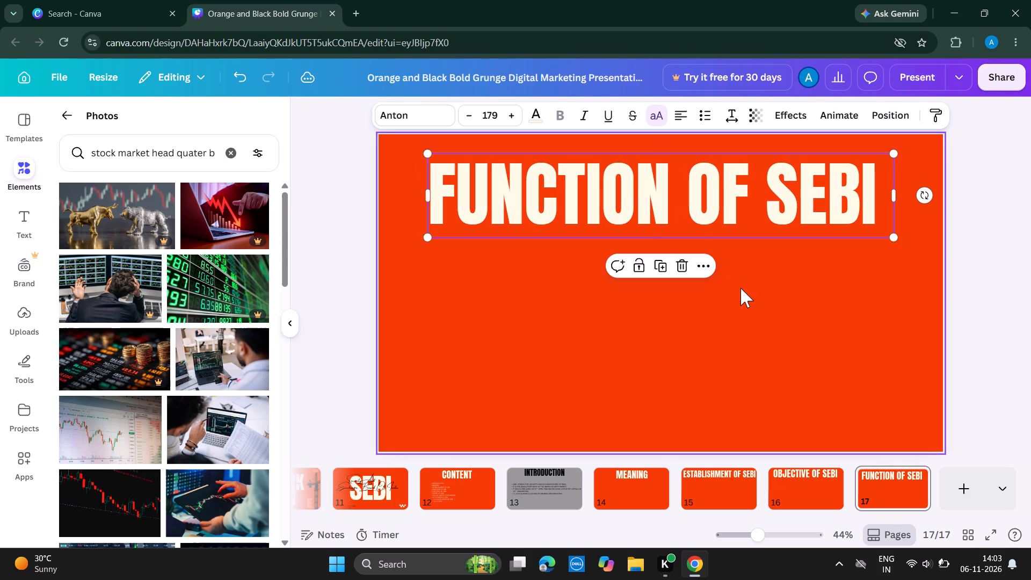
{"action": "left_click", "coordinate": [740, 288]}
{"action": "left_click_drag", "start_coordinate": [658, 199], "coordinate": [659, 182]}
{"action": "left_click", "coordinate": [855, 291]}
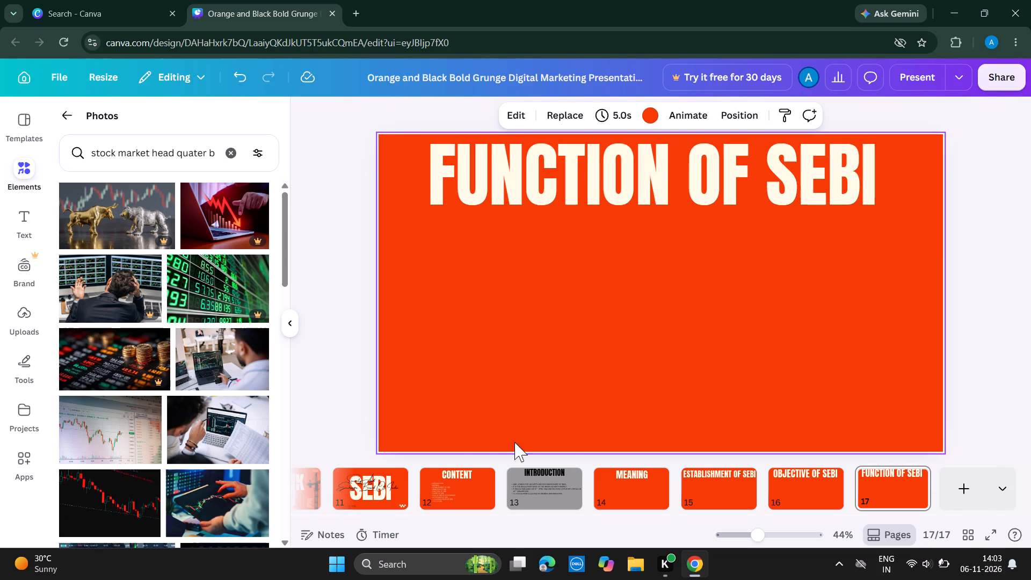
Check the next topic in the page 12 list, add a blank page 18 at the end, and paste the CONTENT heading there.
{"action": "left_click", "coordinate": [470, 502]}
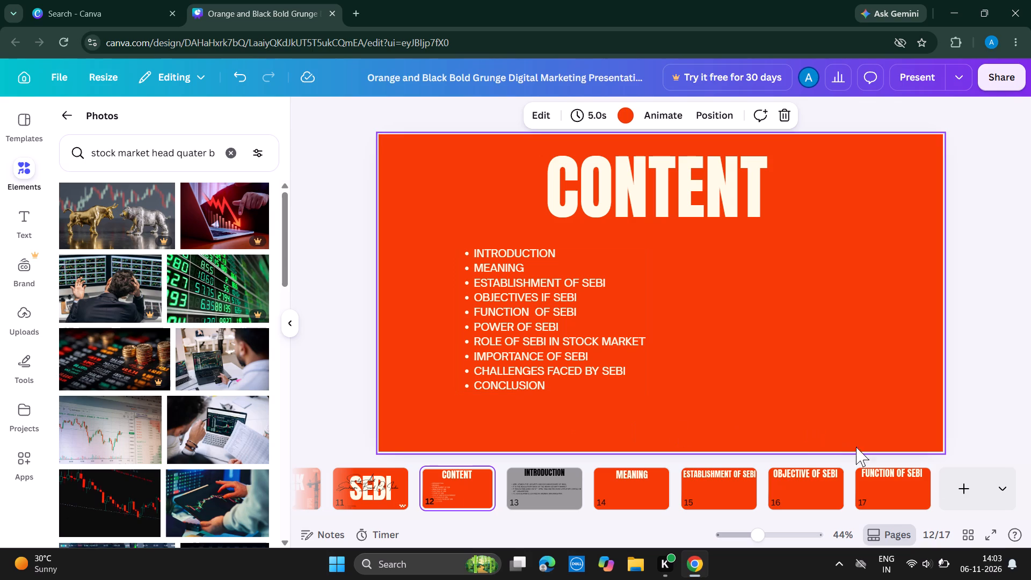
{"action": "left_click", "coordinate": [964, 489]}
{"action": "left_click", "coordinate": [690, 192]}
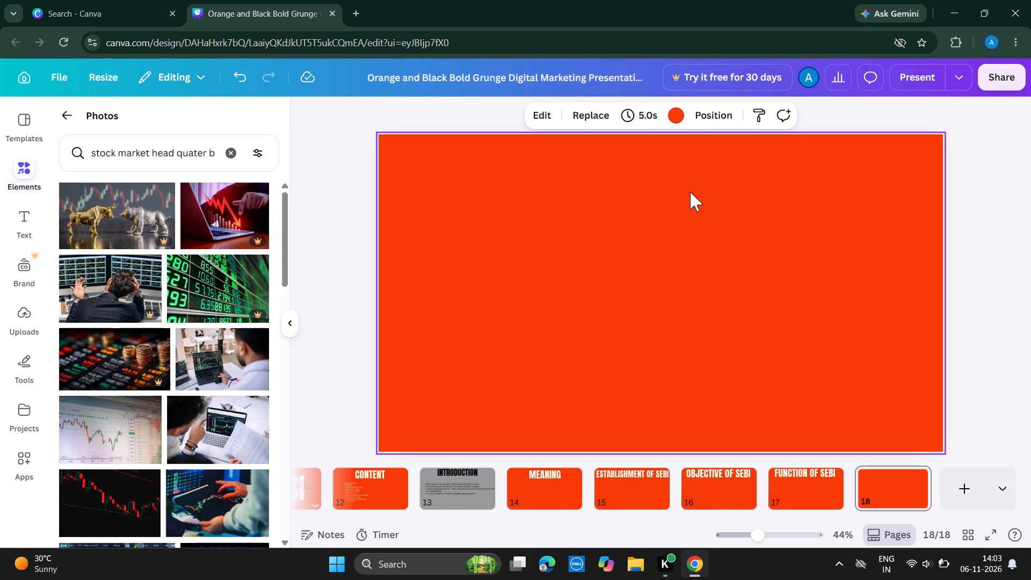
{"action": "key", "text": "ctrl+v"}
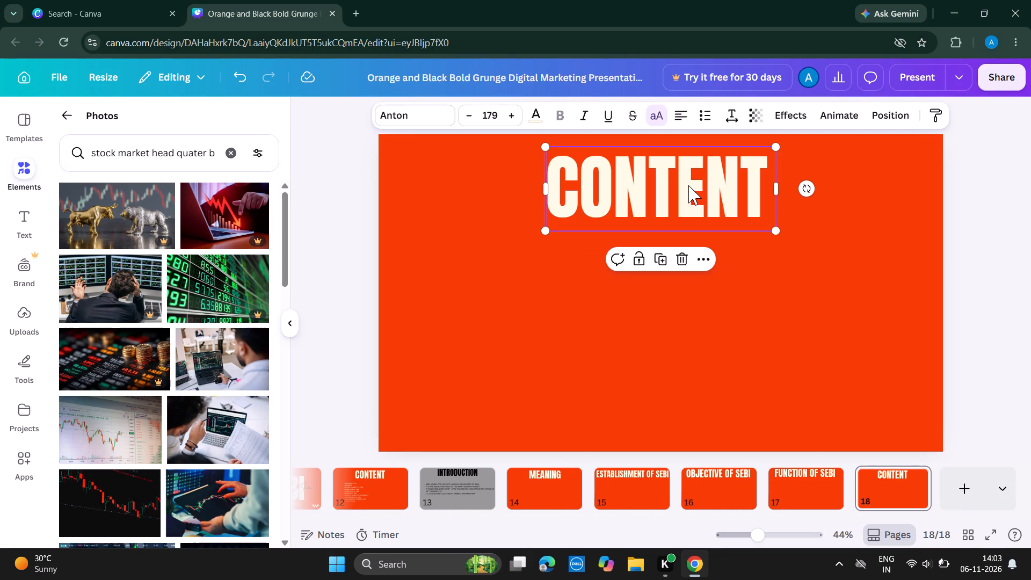
Replace the text of the pasted heading on page 18 with POWER OF SEBI.
{"action": "left_click", "coordinate": [711, 175]}
{"action": "key", "text": "BackSpace"}
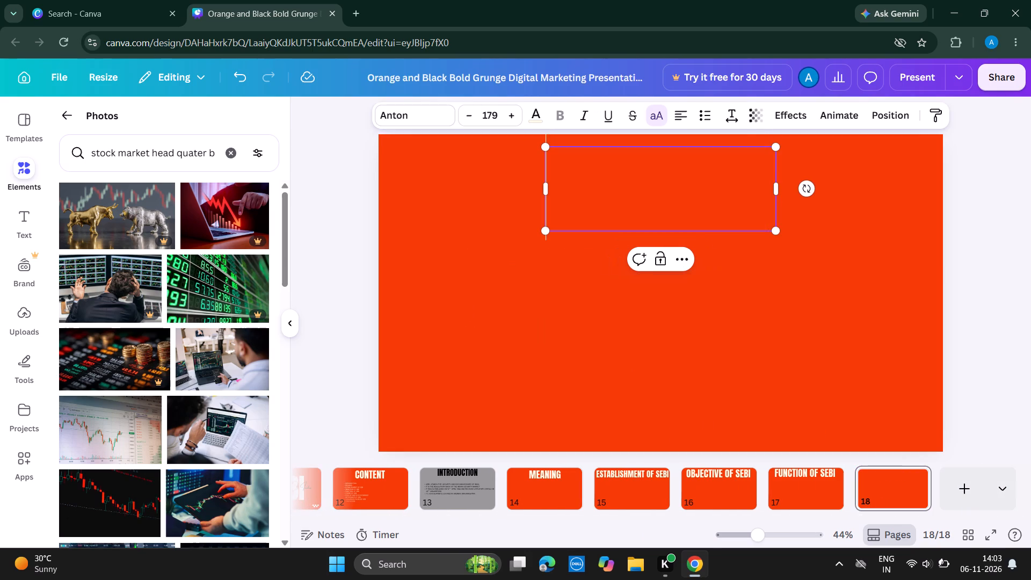
{"action": "type", "text": "power of sebi"}
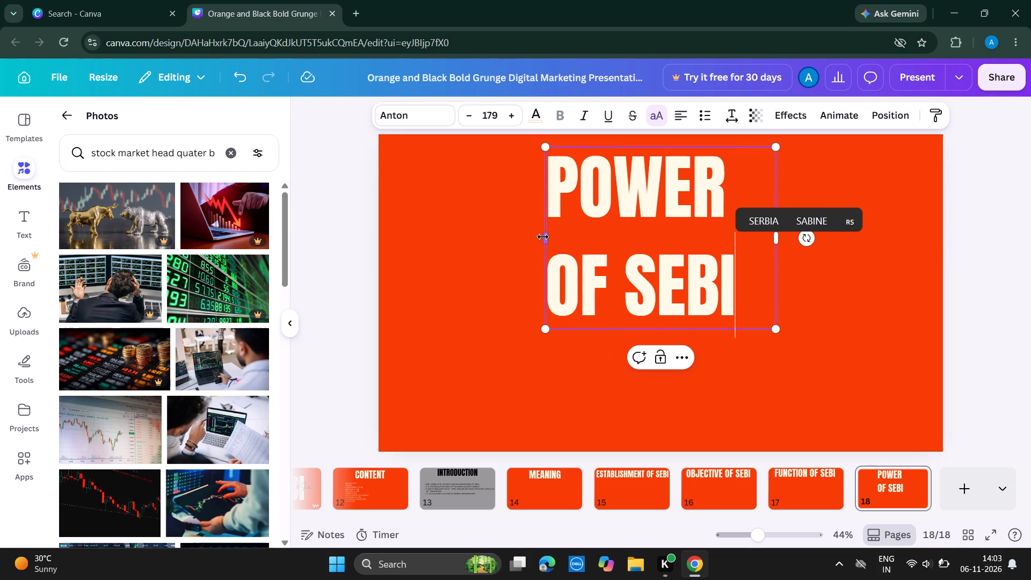
Widen the page 18 heading's text box so POWER OF SEBI fits on one line, trimming the excess width after the text.
{"action": "left_click_drag", "start_coordinate": [543, 237], "coordinate": [394, 214]}
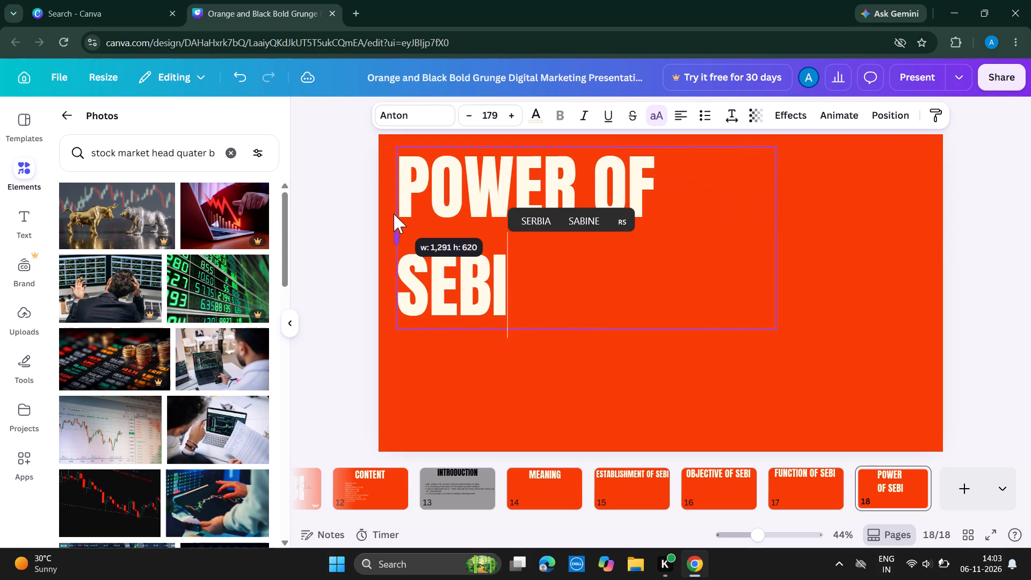
{"action": "left_click_drag", "start_coordinate": [394, 214], "coordinate": [394, 213]}
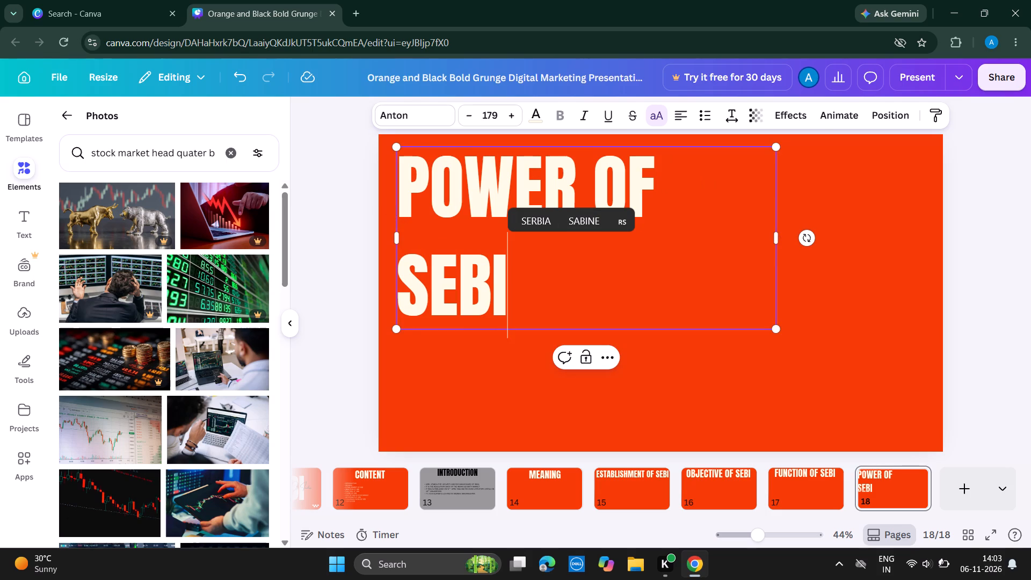
{"action": "left_click_drag", "start_coordinate": [778, 234], "coordinate": [824, 221]}
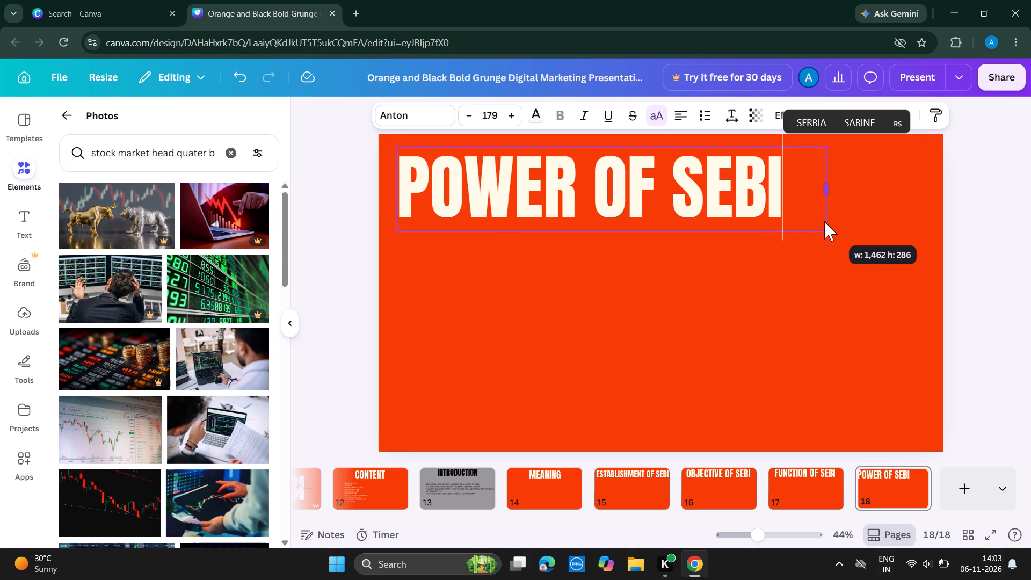
{"action": "left_click_drag", "start_coordinate": [824, 221], "coordinate": [815, 220]}
{"action": "left_click_drag", "start_coordinate": [816, 186], "coordinate": [805, 192]}
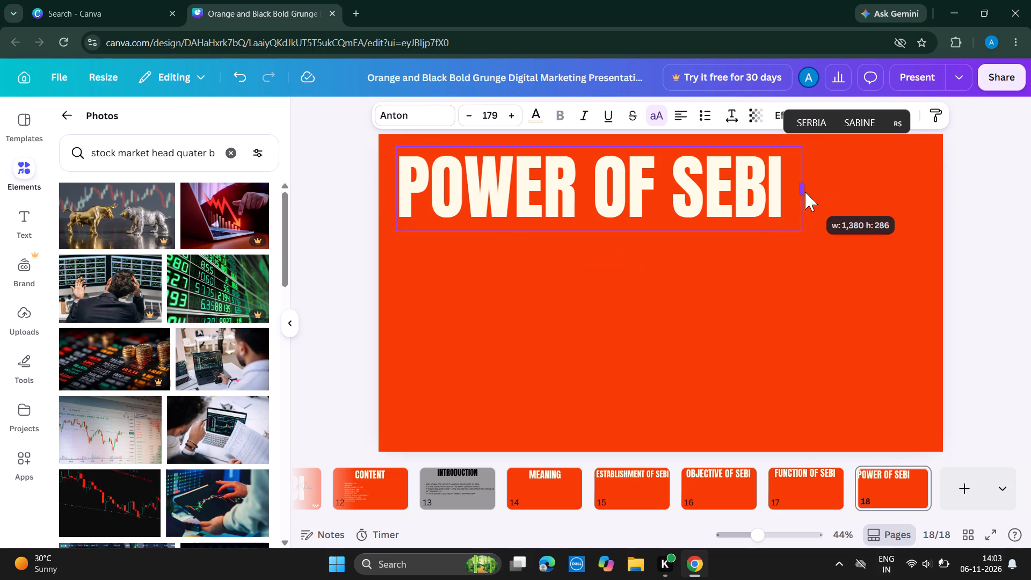
{"action": "left_click_drag", "start_coordinate": [805, 192], "coordinate": [800, 193]}
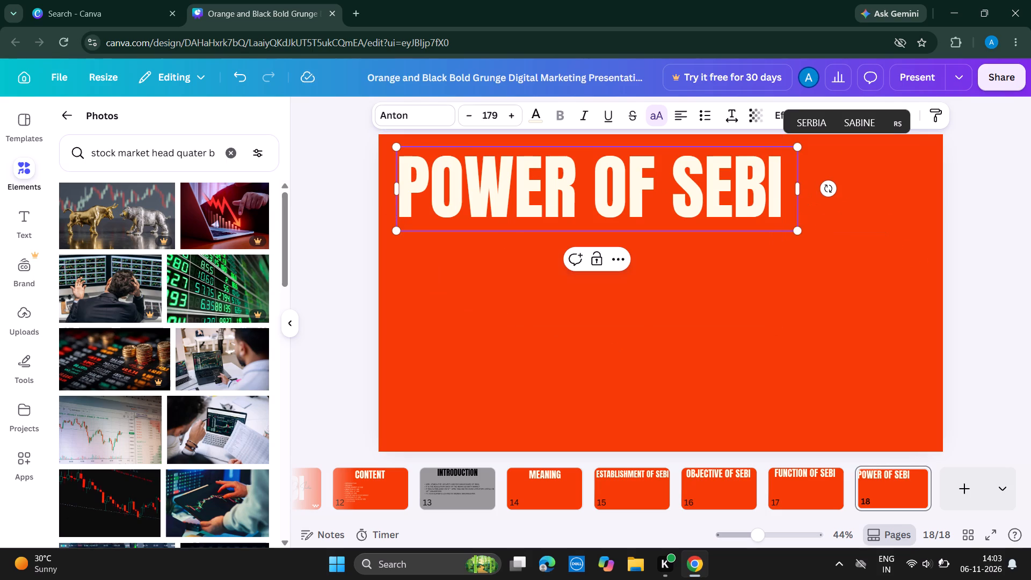
Move the POWER OF SEBI heading to the horizontal centre of page 18, close to its top edge, and deselect it.
{"action": "left_click_drag", "start_coordinate": [580, 196], "coordinate": [582, 188]}
{"action": "left_click", "coordinate": [665, 287]}
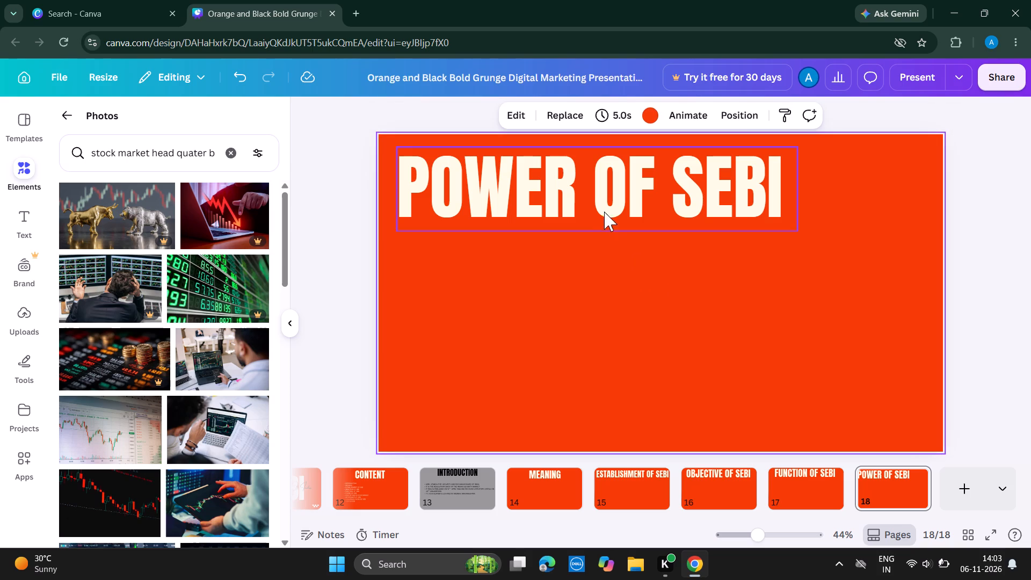
{"action": "left_click_drag", "start_coordinate": [596, 200], "coordinate": [677, 198]}
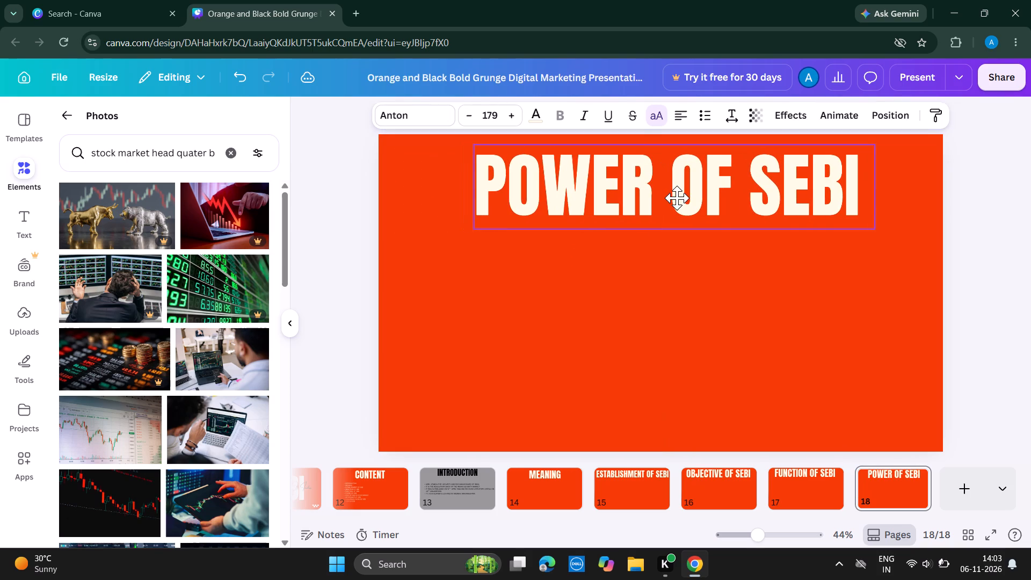
{"action": "left_click_drag", "start_coordinate": [677, 198], "coordinate": [664, 200]}
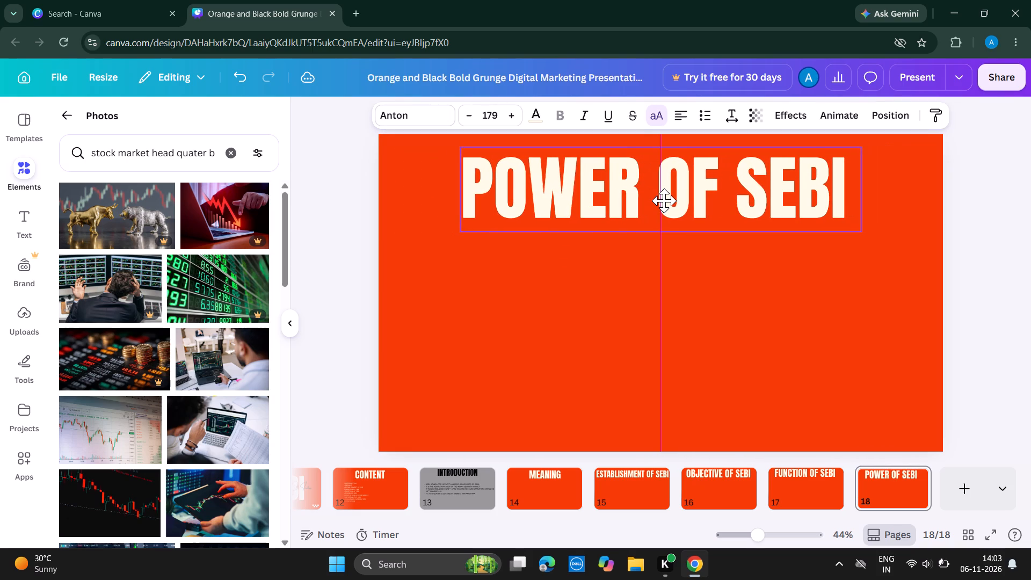
{"action": "left_click_drag", "start_coordinate": [664, 200], "coordinate": [664, 190]}
{"action": "left_click", "coordinate": [763, 285]}
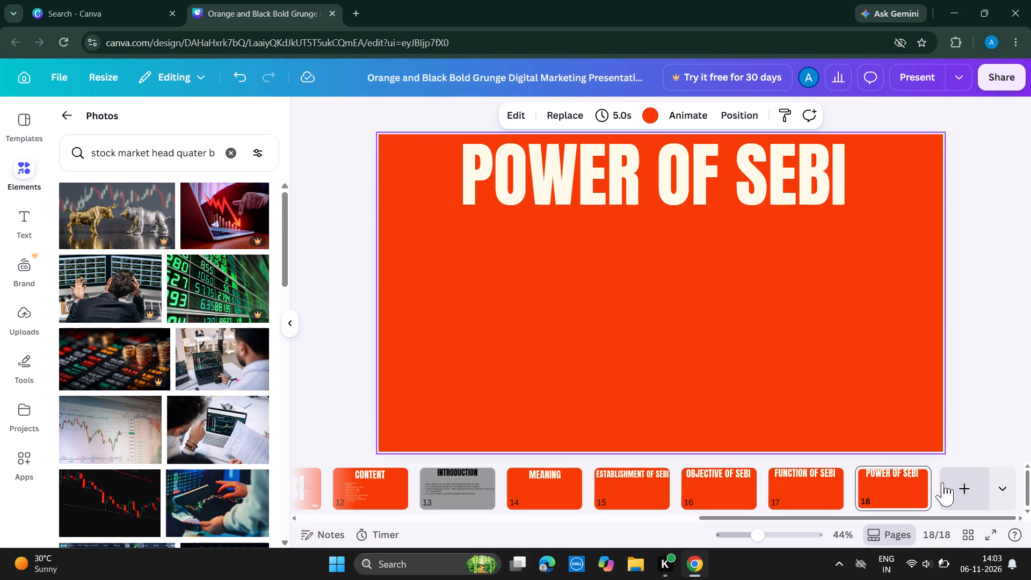
Add a blank page 19 at the end and paste the CONTENT heading there.
{"action": "left_click", "coordinate": [946, 482]}
{"action": "left_click", "coordinate": [631, 199]}
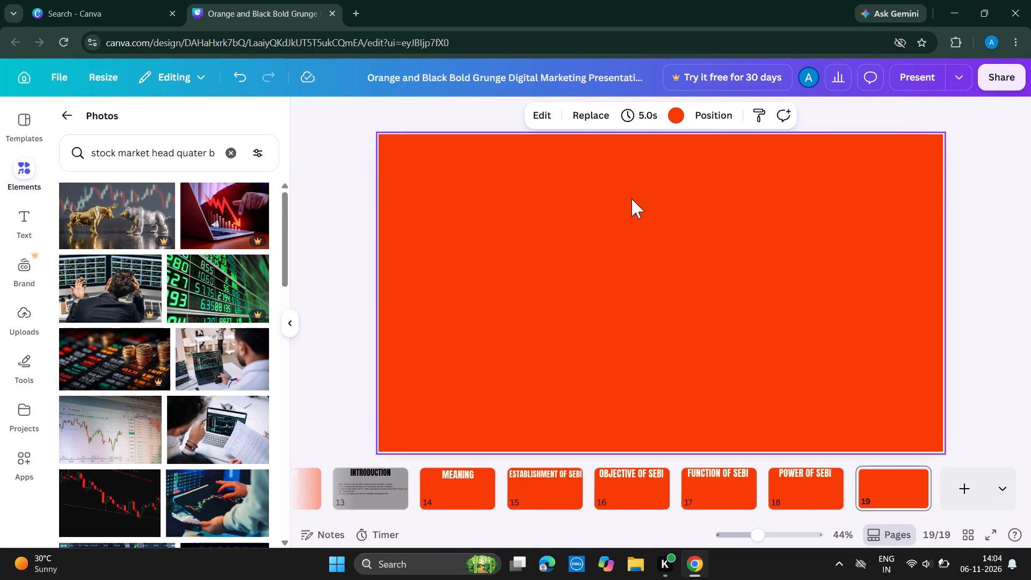
{"action": "key", "text": "ctrl+v"}
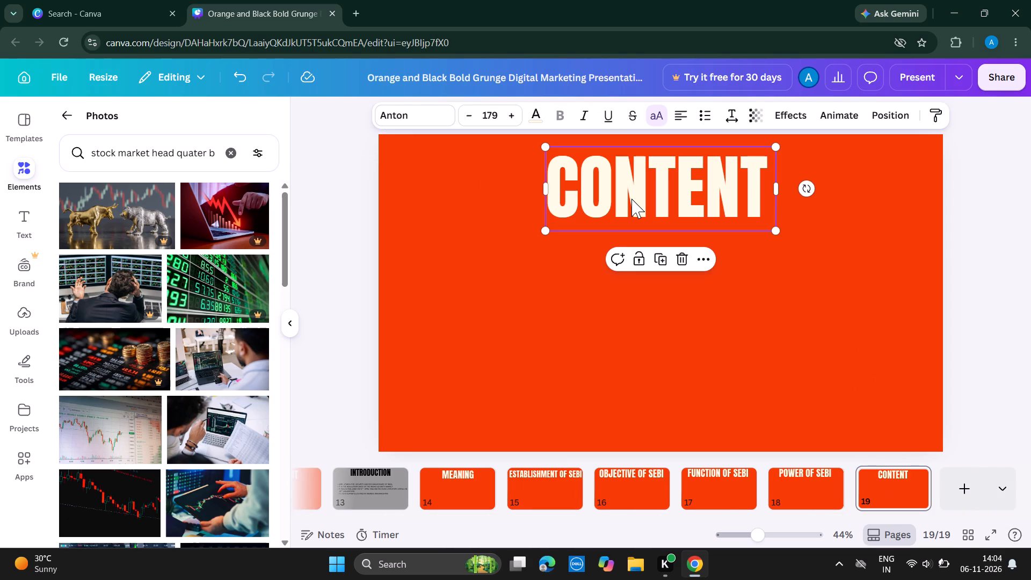
Clear the CONTENT text from the pasted heading on page 19, keeping its text box open for editing.
{"action": "key", "text": "BackSpace"}
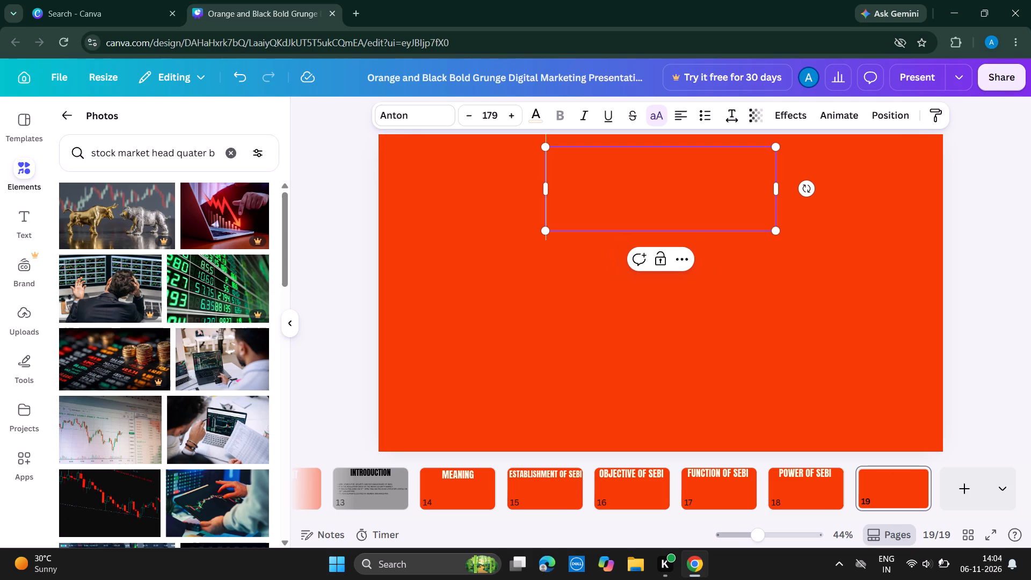
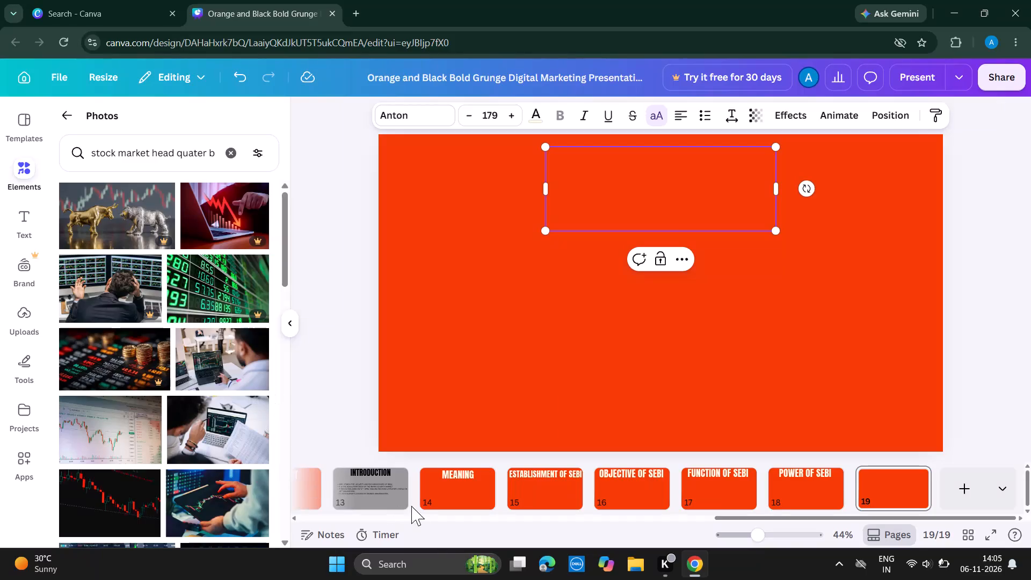
Check the topic list on the CONTENT page, page 12, for the heading that follows POWER OF SEBI.
{"action": "left_click_drag", "start_coordinate": [768, 515], "coordinate": [735, 524]}
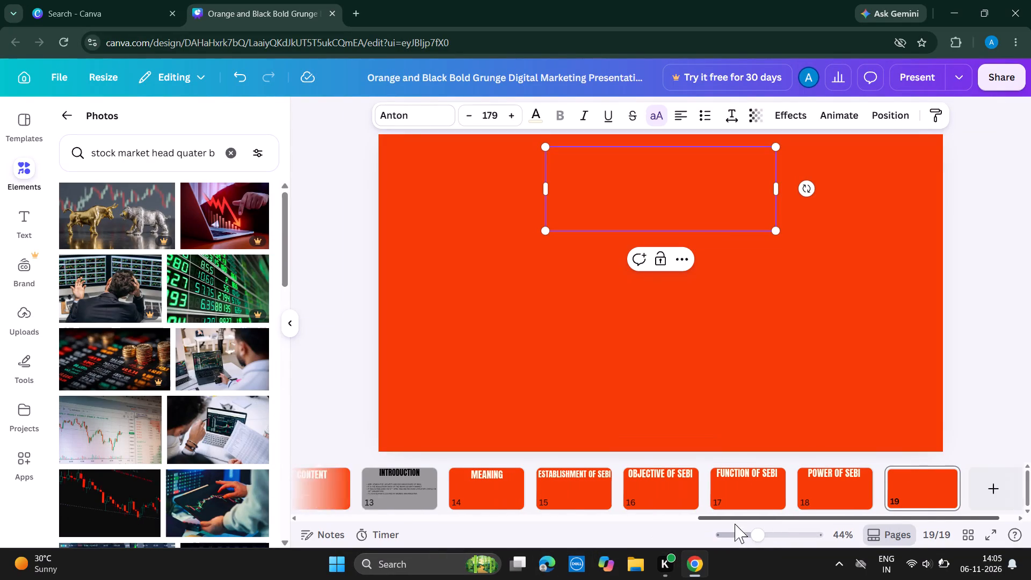
{"action": "left_click_drag", "start_coordinate": [735, 524], "coordinate": [650, 536]}
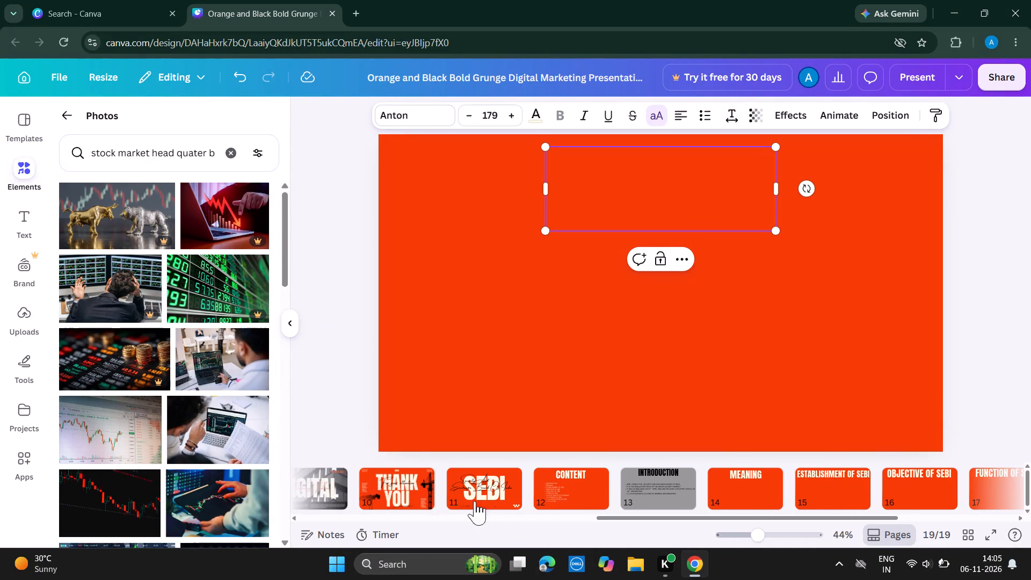
{"action": "left_click", "coordinate": [577, 492]}
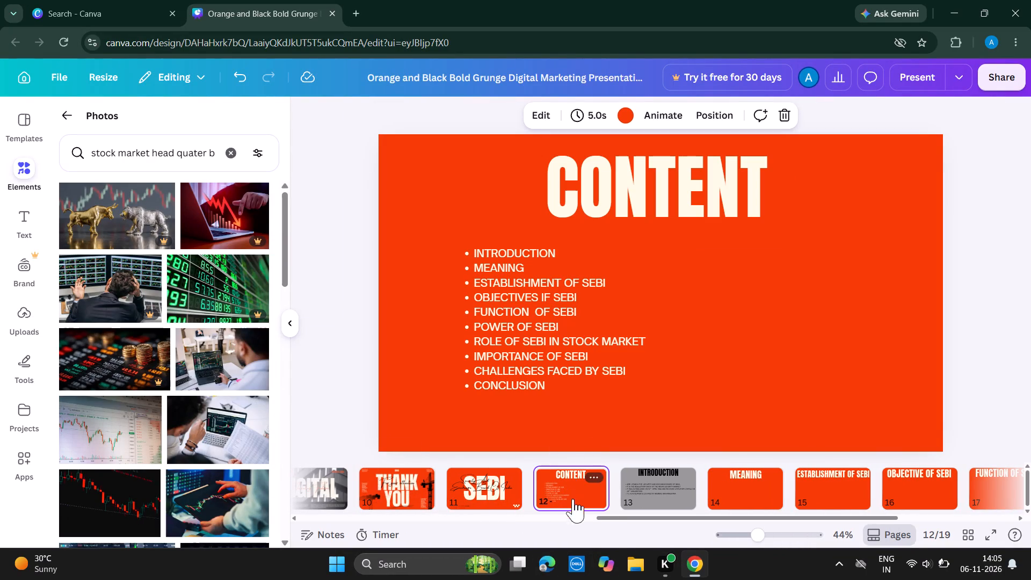
{"action": "left_click_drag", "start_coordinate": [616, 519], "coordinate": [700, 522]}
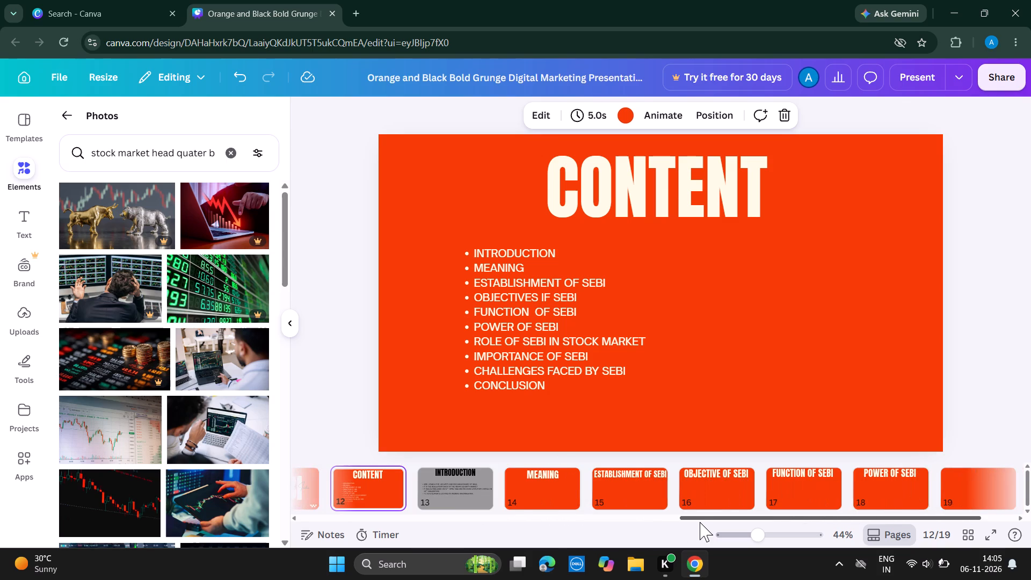
{"action": "left_click_drag", "start_coordinate": [700, 522], "coordinate": [600, 532]}
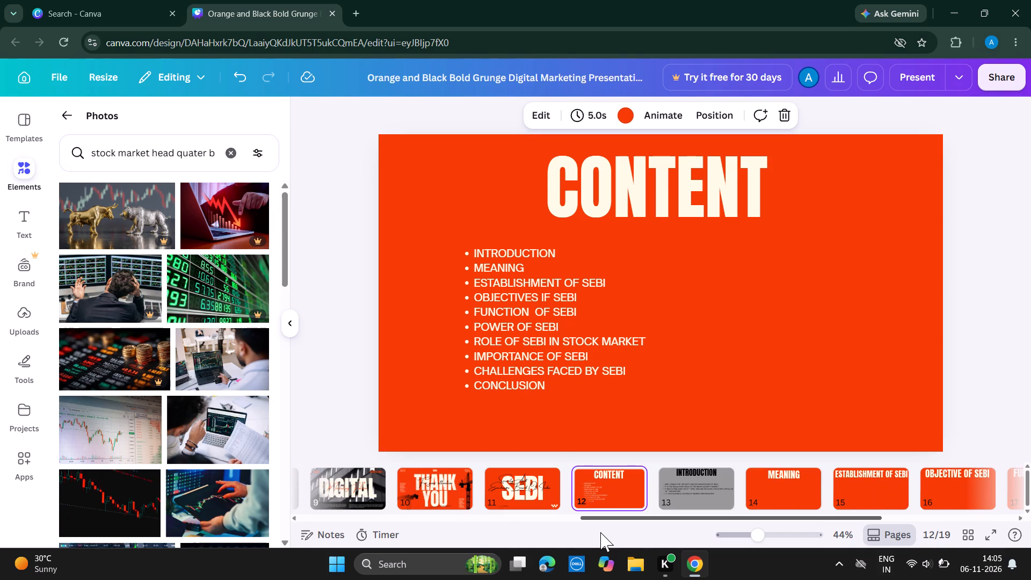
{"action": "left_click_drag", "start_coordinate": [600, 532], "coordinate": [609, 532]}
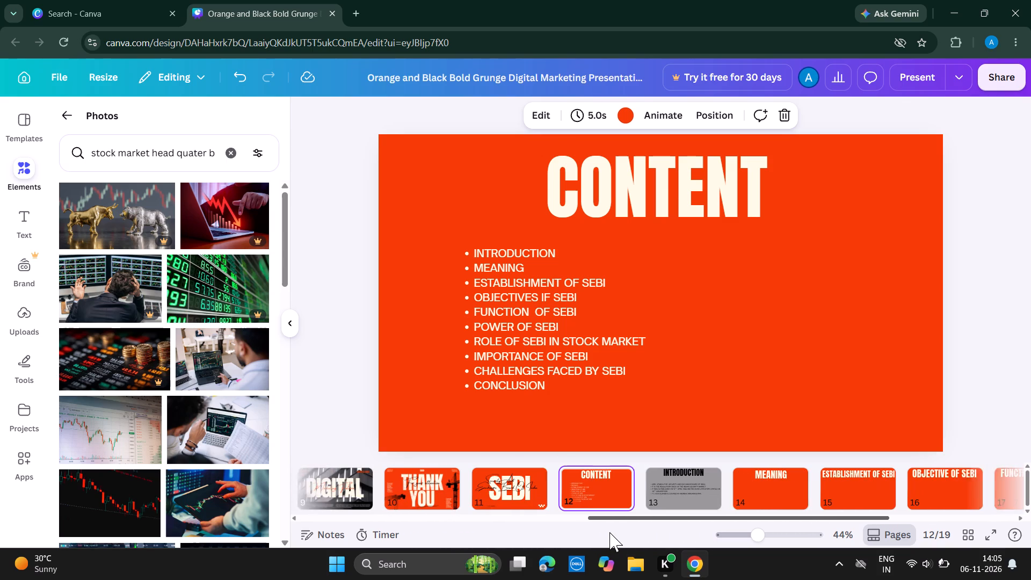
{"action": "left_click_drag", "start_coordinate": [609, 532], "coordinate": [758, 523]}
Paste the CONTENT heading onto page 19 again and replace its text with ROLE OF SEBI IN STOCK MARKET.
{"action": "left_click", "coordinate": [861, 487]}
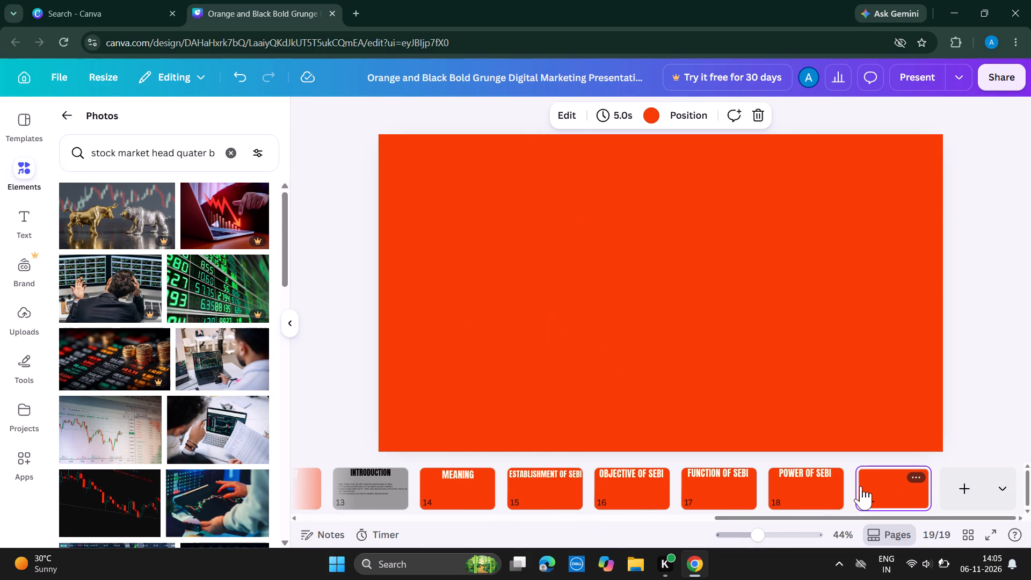
{"action": "left_click", "coordinate": [575, 140]}
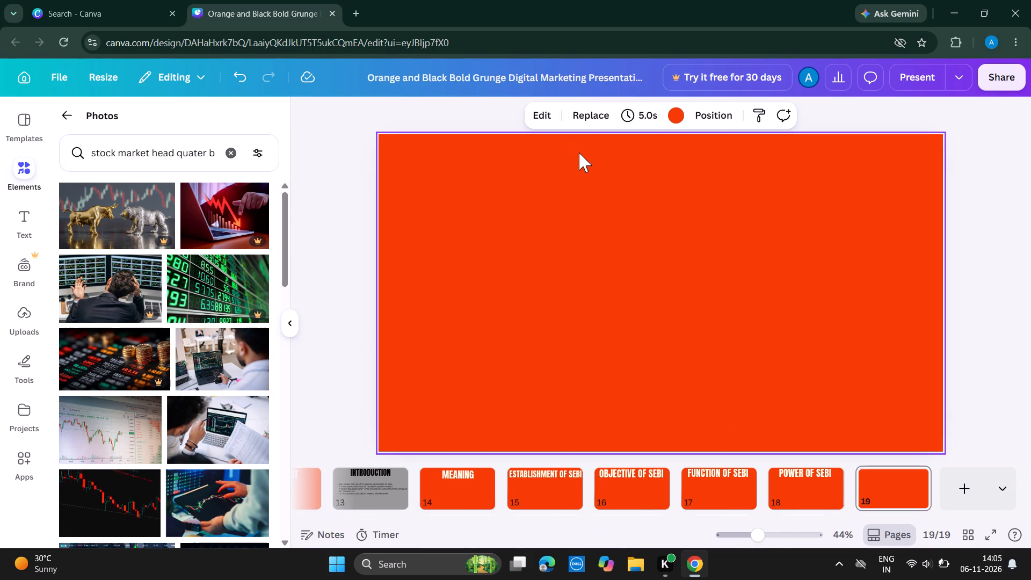
{"action": "key", "text": "ctrl+v"}
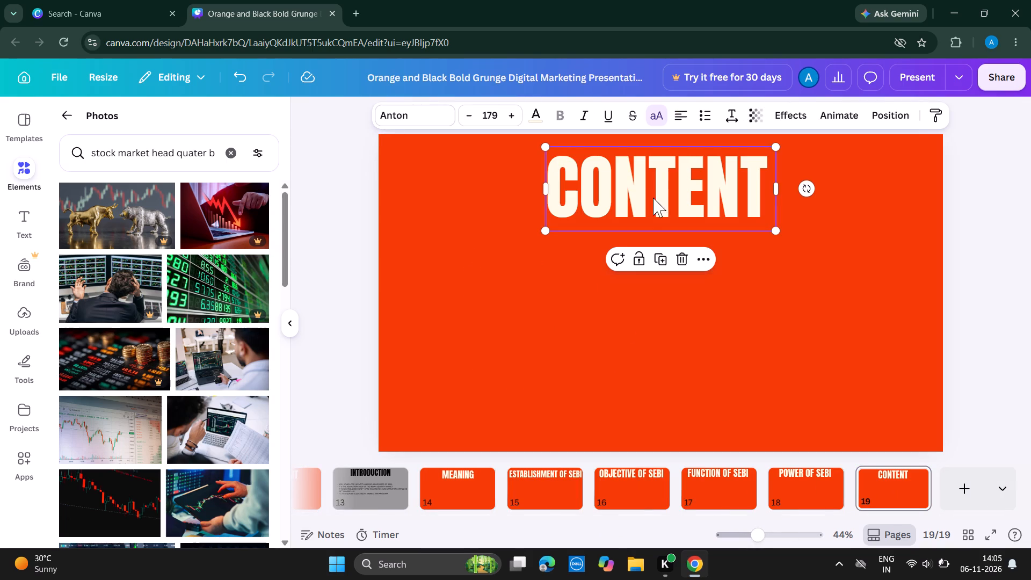
{"action": "left_click", "coordinate": [656, 198]}
{"action": "key", "text": "BackSpace"}
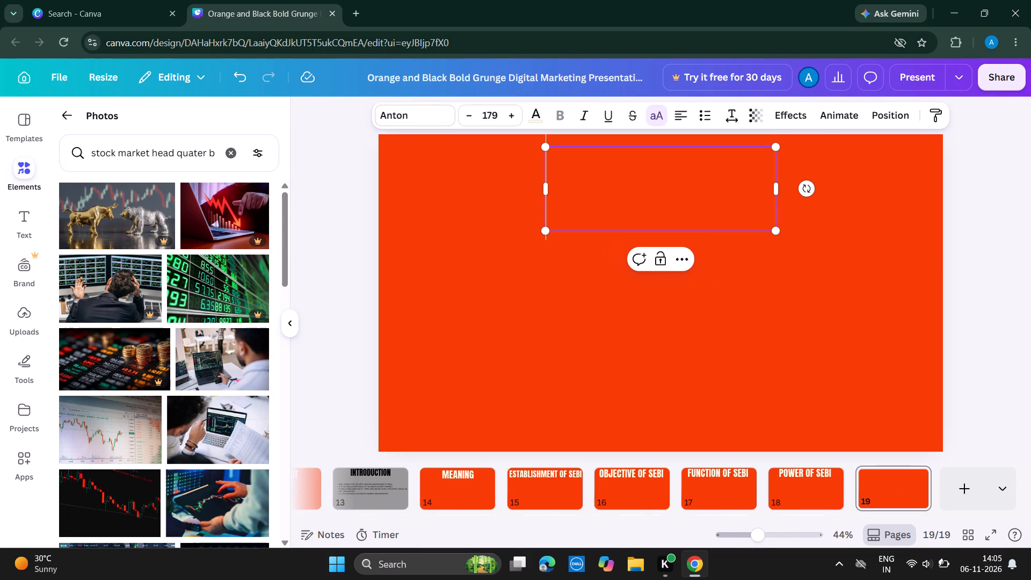
{"action": "type", "text": "role of sebi"}
{"action": "key", "text": "space"}
{"action": "type", "text": "in sto"}
{"action": "type", "text": "ck m"}
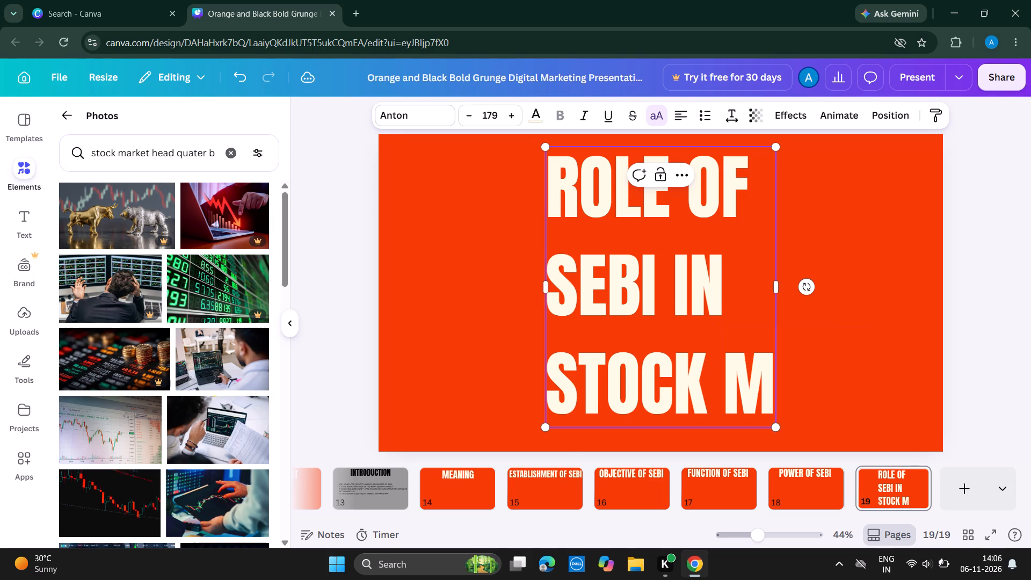
{"action": "type", "text": "ar"}
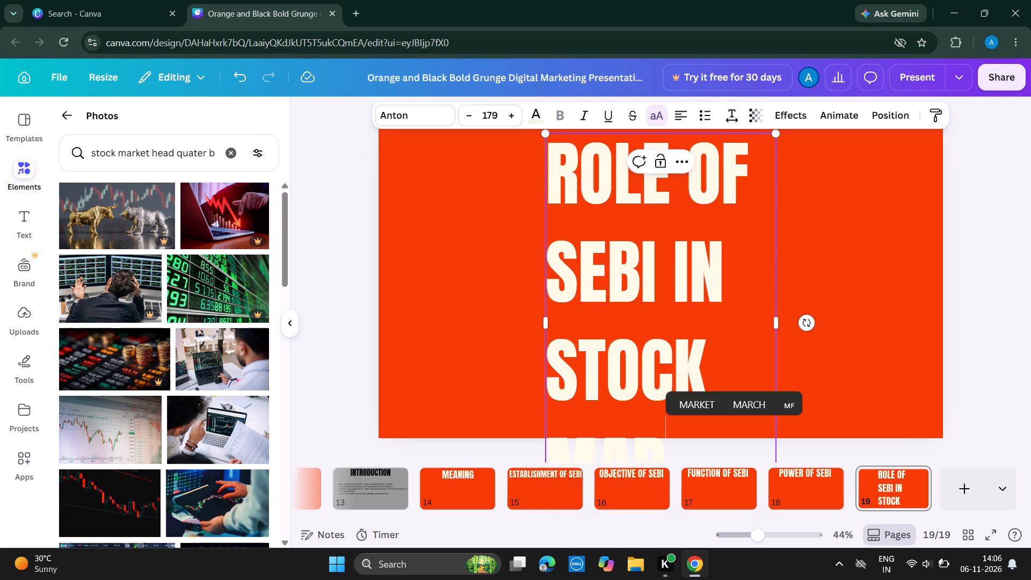
{"action": "left_click", "coordinate": [703, 400]}
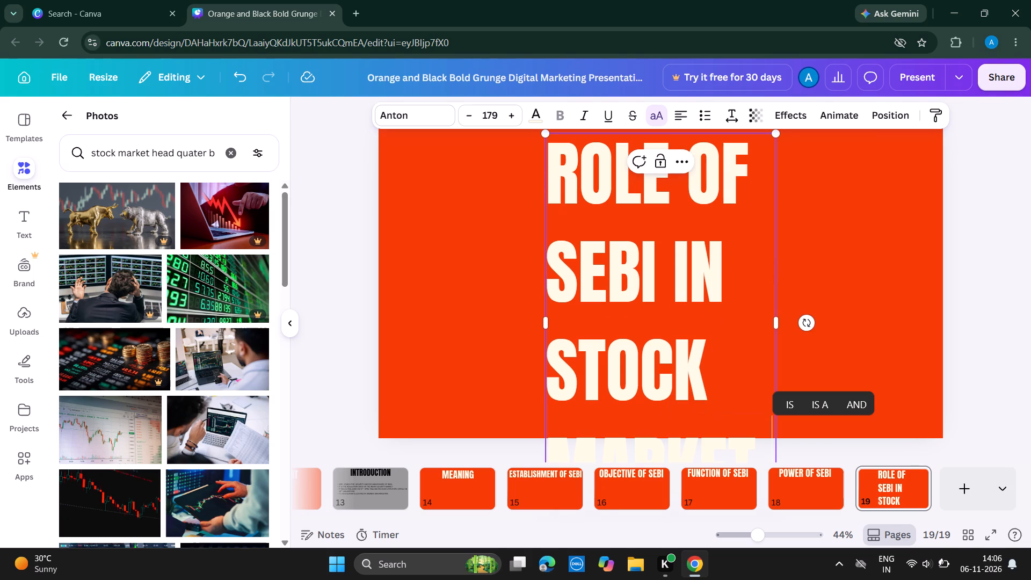
Widen the page 19 heading's text box on both sides until it spans nearly the full page width.
{"action": "left_click_drag", "start_coordinate": [777, 317], "coordinate": [872, 293]}
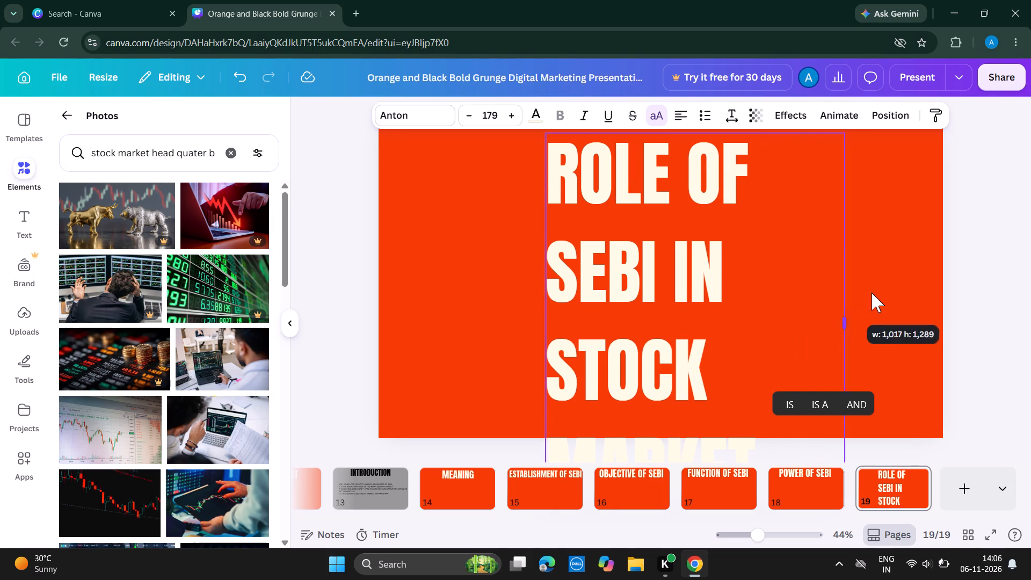
{"action": "left_click_drag", "start_coordinate": [872, 293], "coordinate": [876, 288]}
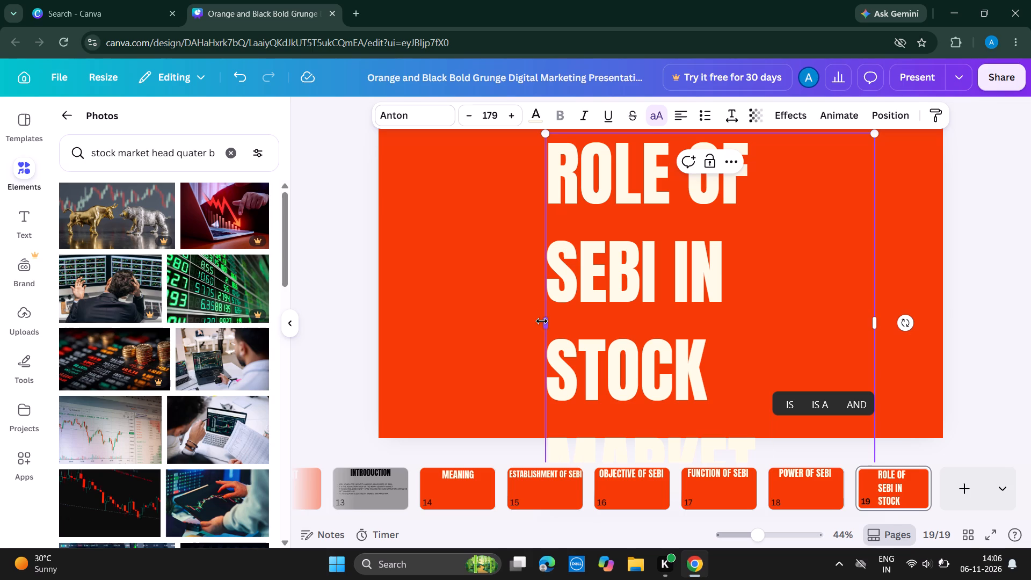
{"action": "left_click_drag", "start_coordinate": [542, 321], "coordinate": [395, 311]}
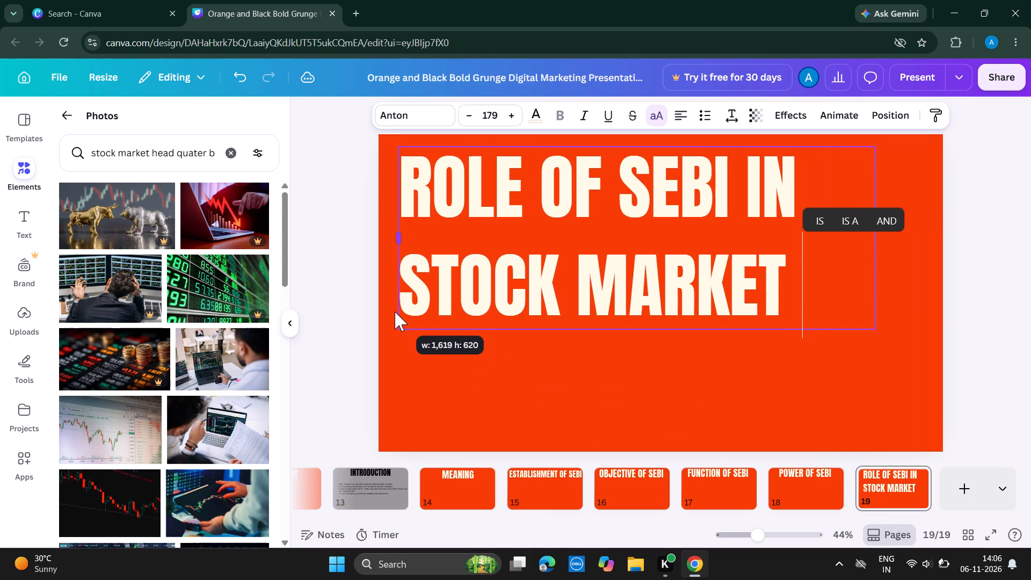
{"action": "left_click_drag", "start_coordinate": [395, 311], "coordinate": [386, 292]}
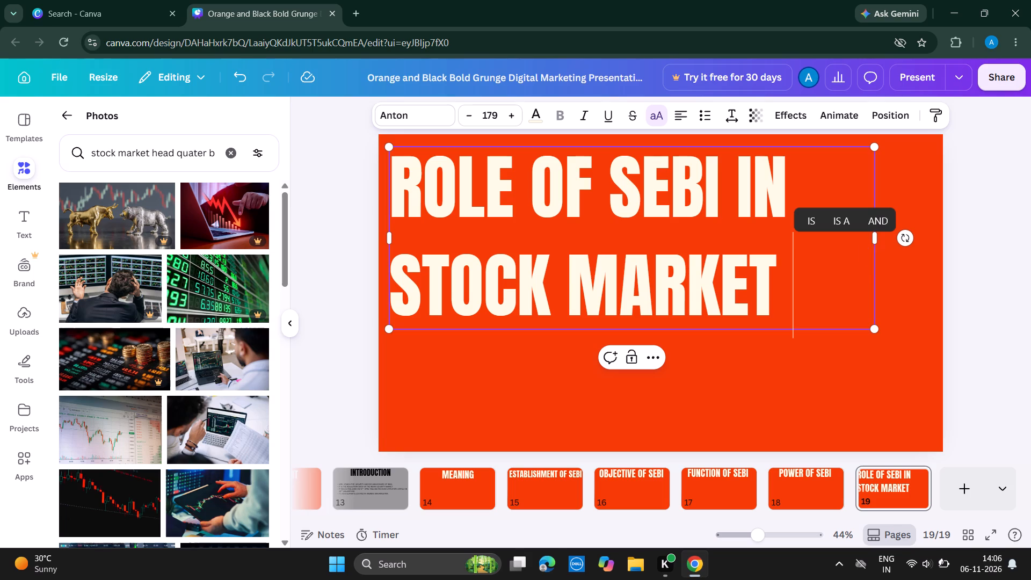
{"action": "left_click", "coordinate": [895, 276]}
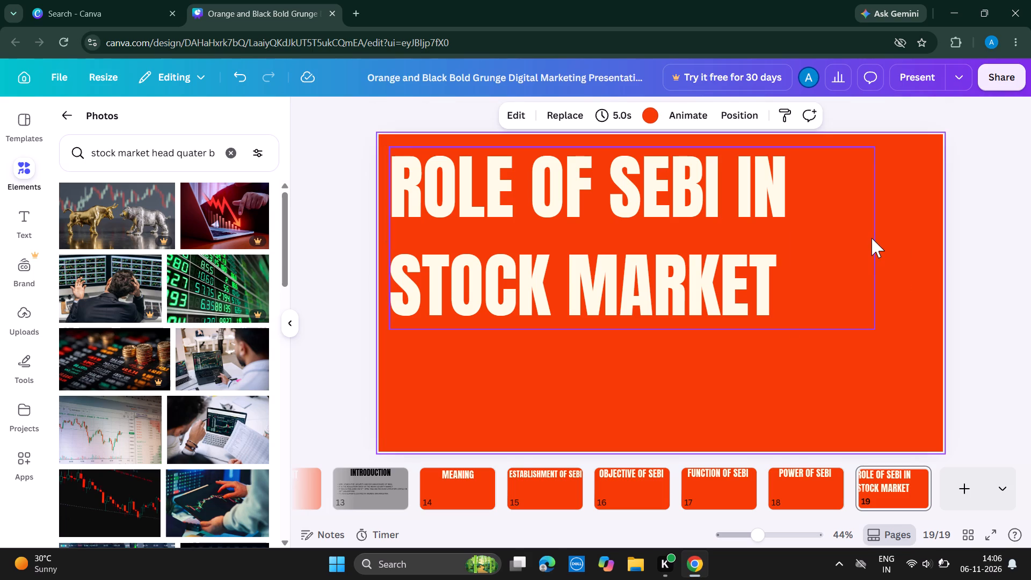
{"action": "left_click", "coordinate": [864, 236]}
{"action": "left_click_drag", "start_coordinate": [885, 238], "coordinate": [938, 228]}
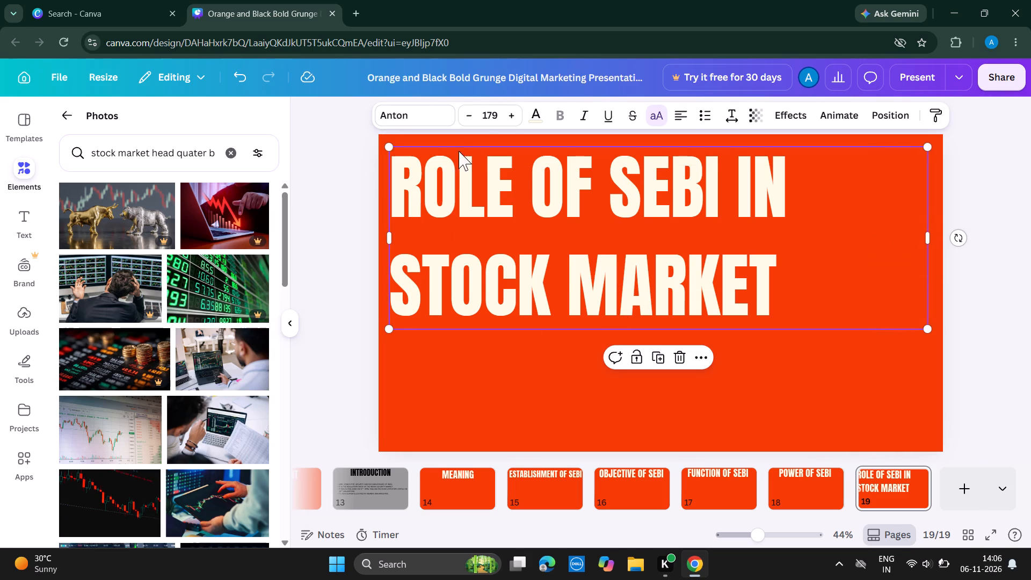
Reduce the page 19 heading's font size until ROLE OF SEBI IN STOCK MARKET fits on one line, and deselect it.
{"action": "triple_click", "coordinate": [472, 117]}
{"action": "left_click", "coordinate": [472, 117]}
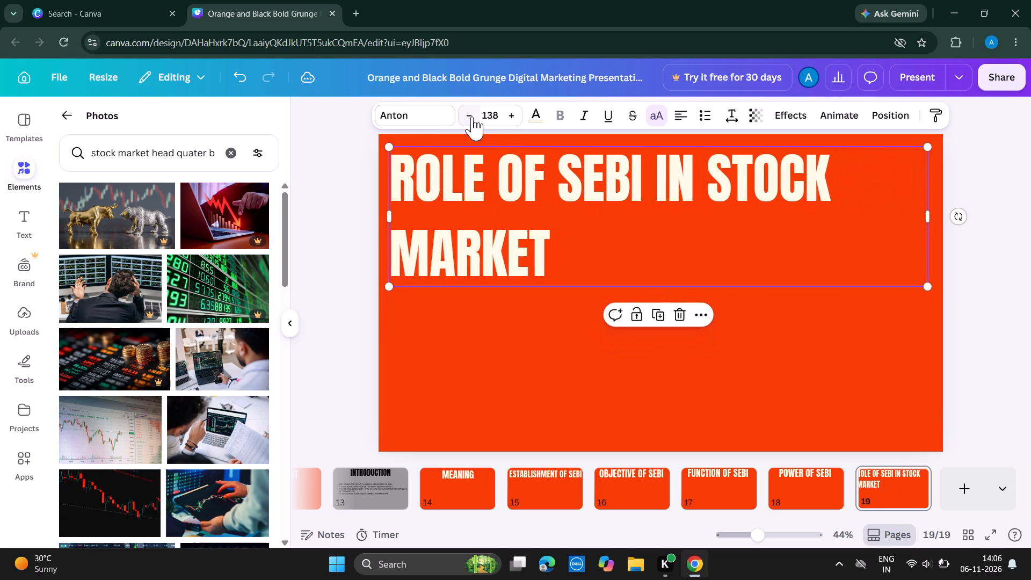
{"action": "left_click", "coordinate": [472, 117]}
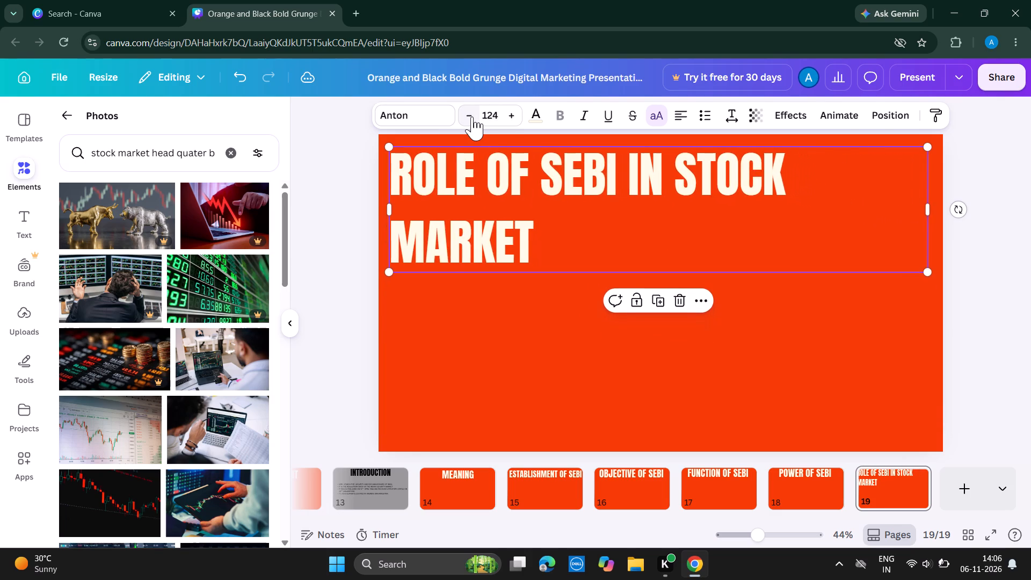
{"action": "left_click", "coordinate": [600, 308]}
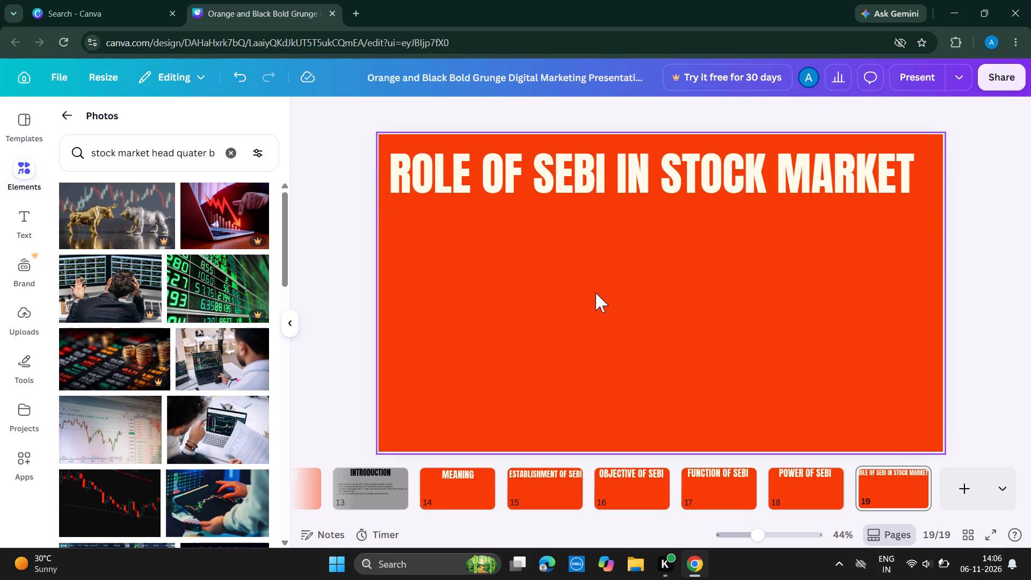
Compare the FUNCTION OF SEBI heading slide with the finished heading on page 19.
{"action": "left_click", "coordinate": [804, 475]}
{"action": "left_click", "coordinate": [728, 492]}
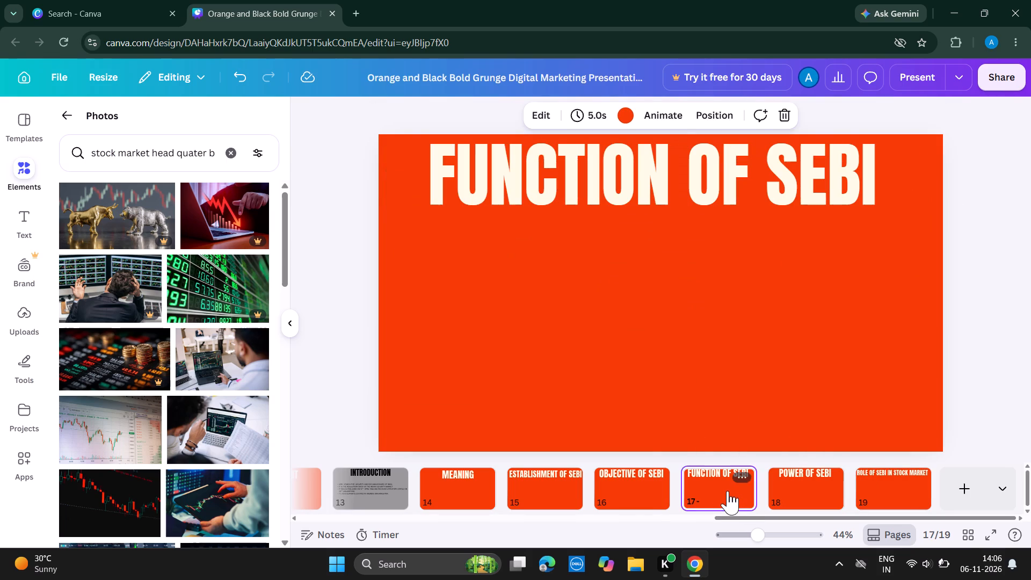
{"action": "left_click", "coordinate": [643, 497]}
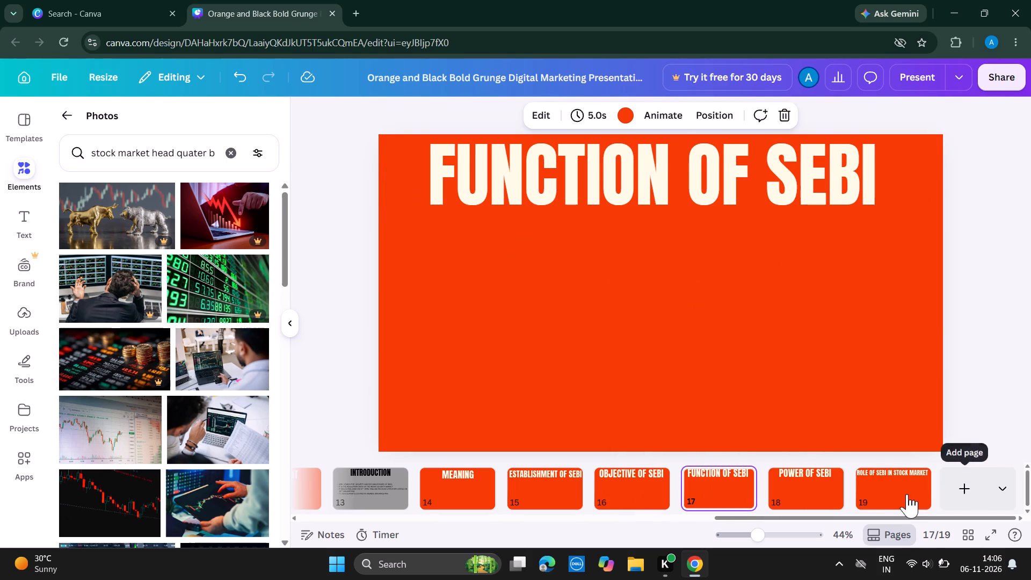
{"action": "left_click", "coordinate": [897, 494]}
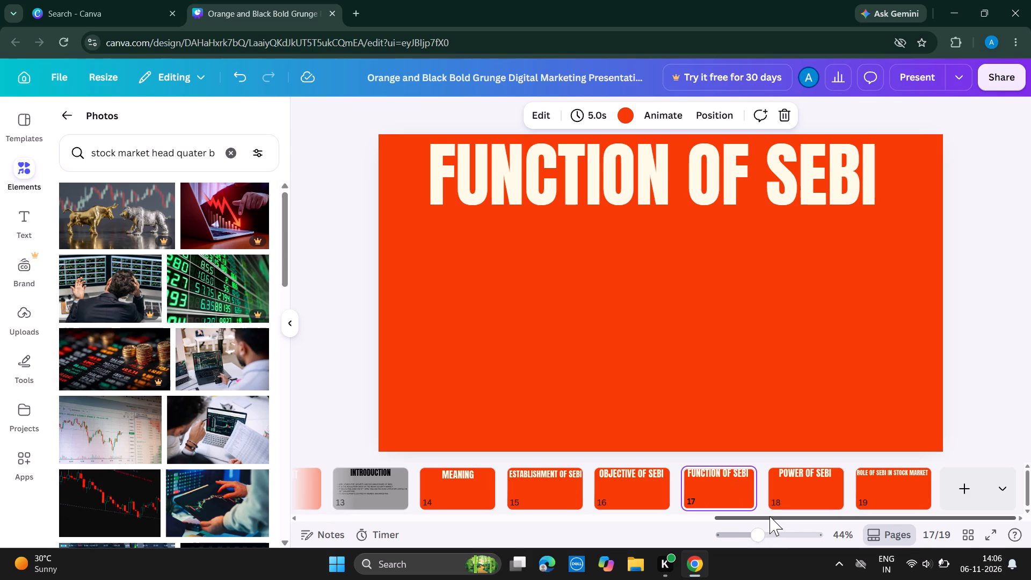
{"action": "left_click", "coordinate": [904, 488]}
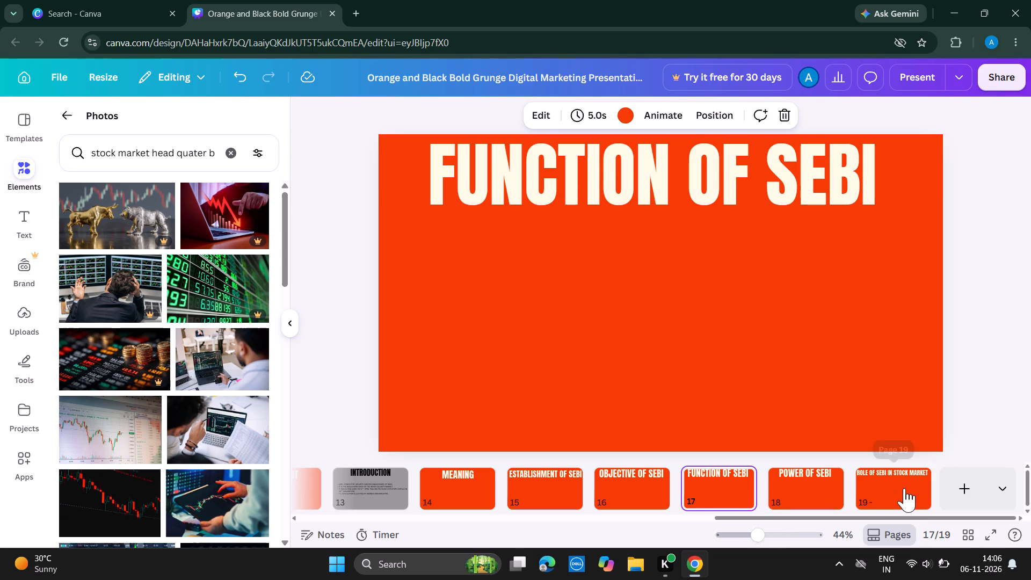
Check the topic list on the CONTENT page for the topic after ROLE OF SEBI IN STOCK MARKET.
{"action": "left_click", "coordinate": [770, 513]}
{"action": "left_click_drag", "start_coordinate": [753, 532], "coordinate": [760, 531]}
{"action": "left_click_drag", "start_coordinate": [751, 513], "coordinate": [735, 519]}
{"action": "left_click_drag", "start_coordinate": [735, 519], "coordinate": [688, 523]}
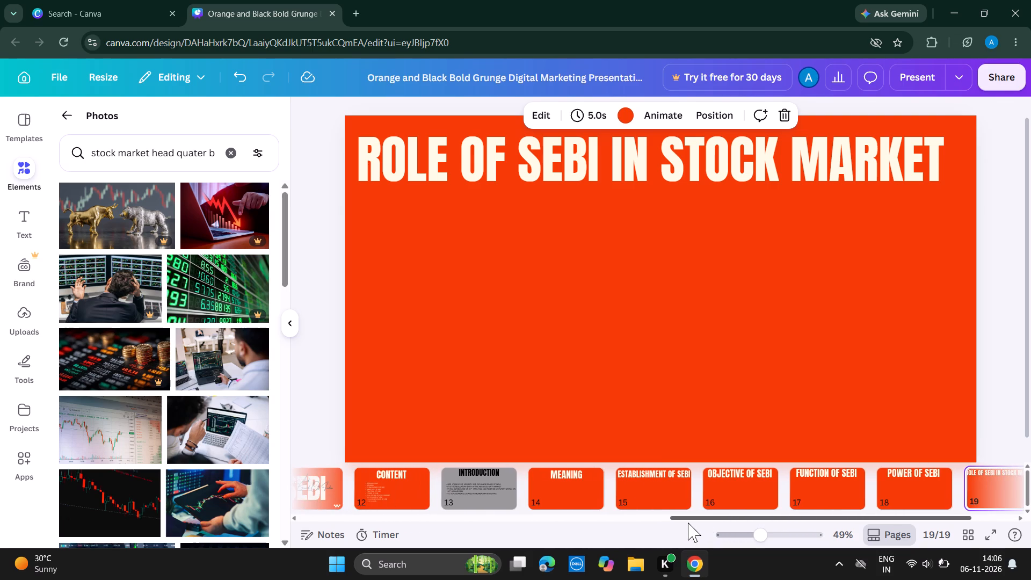
{"action": "left_click_drag", "start_coordinate": [688, 523], "coordinate": [657, 521]}
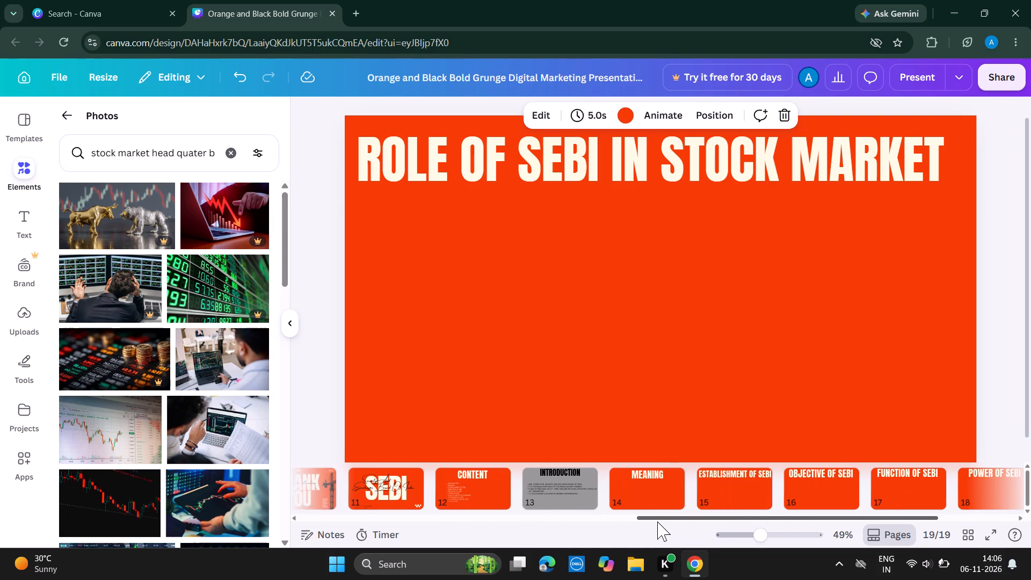
{"action": "left_click_drag", "start_coordinate": [657, 521], "coordinate": [650, 518]}
{"action": "left_click", "coordinate": [475, 479]}
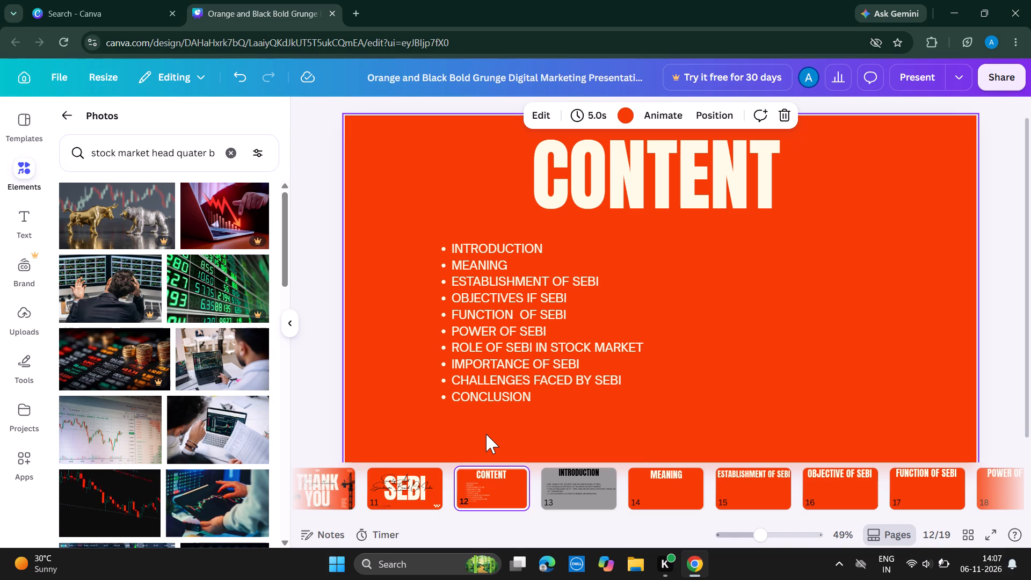
{"action": "scroll", "coordinate": [486, 434], "scroll_direction": "down", "scroll_amount": 1}
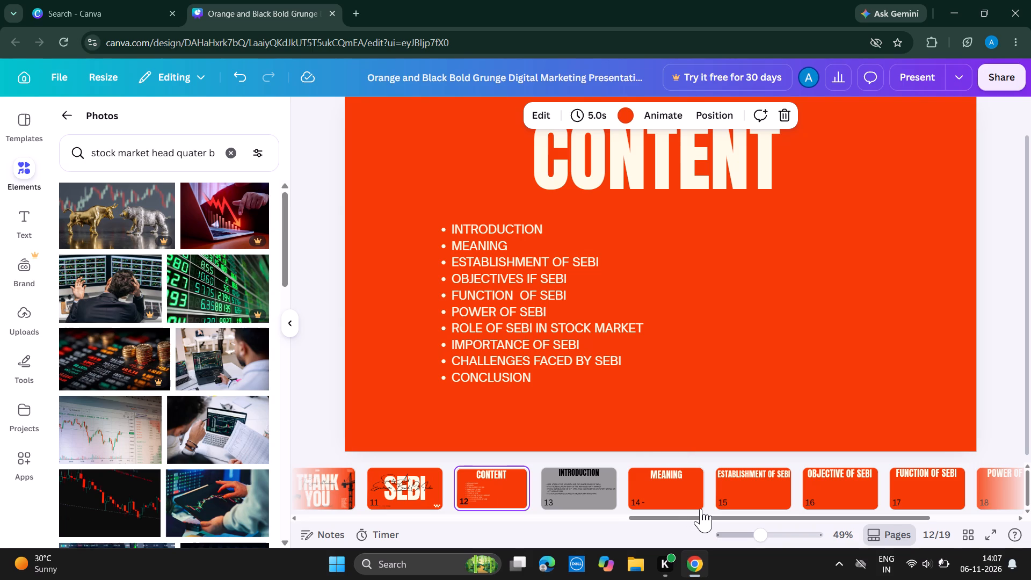
Add a blank page 20 at the end and paste the CONTENT heading there.
{"action": "left_click_drag", "start_coordinate": [706, 513], "coordinate": [786, 516]}
{"action": "left_click_drag", "start_coordinate": [786, 516], "coordinate": [836, 516]}
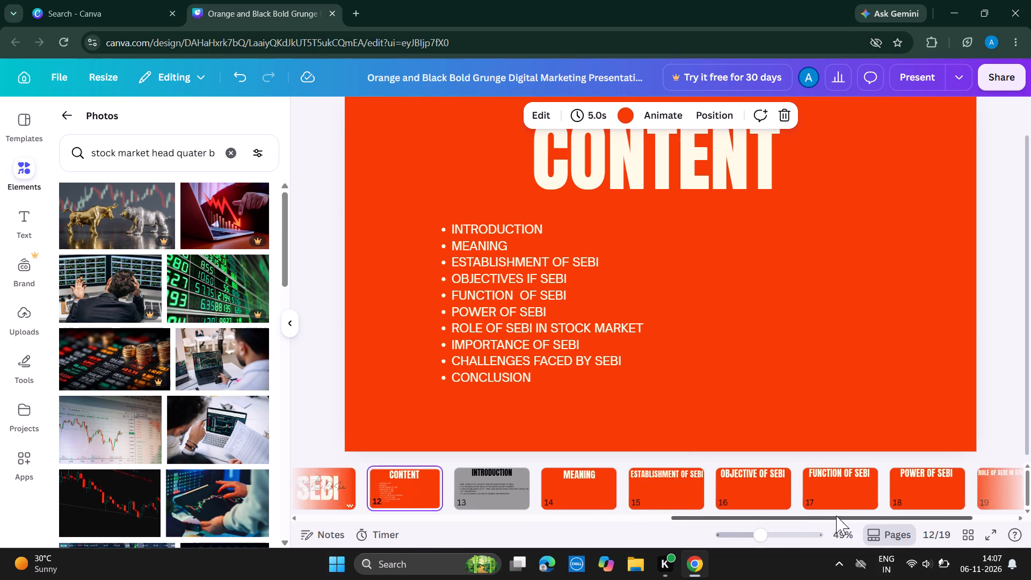
{"action": "left_click_drag", "start_coordinate": [836, 516], "coordinate": [941, 496]}
{"action": "left_click", "coordinate": [967, 486]}
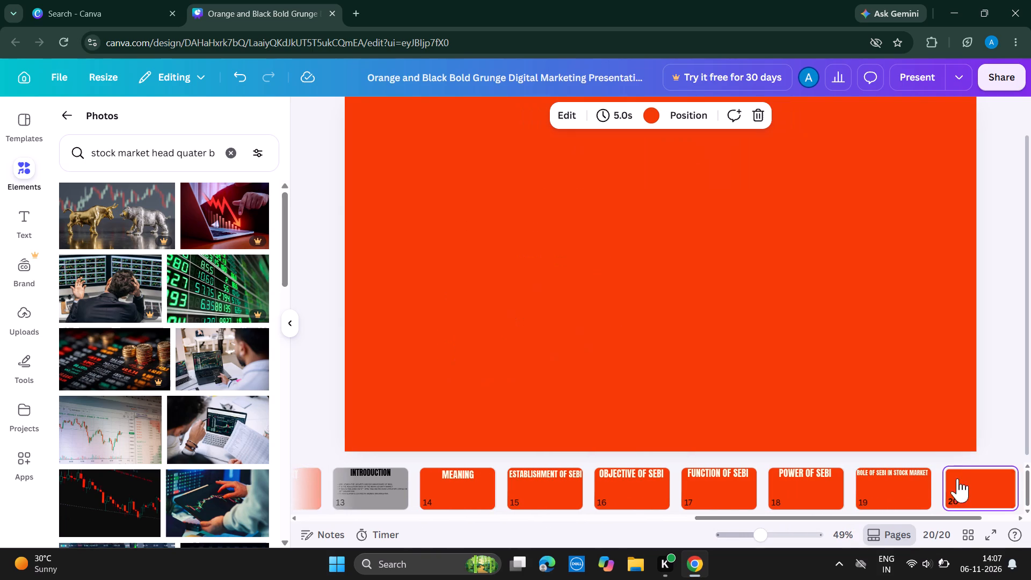
{"action": "left_click", "coordinate": [652, 163]}
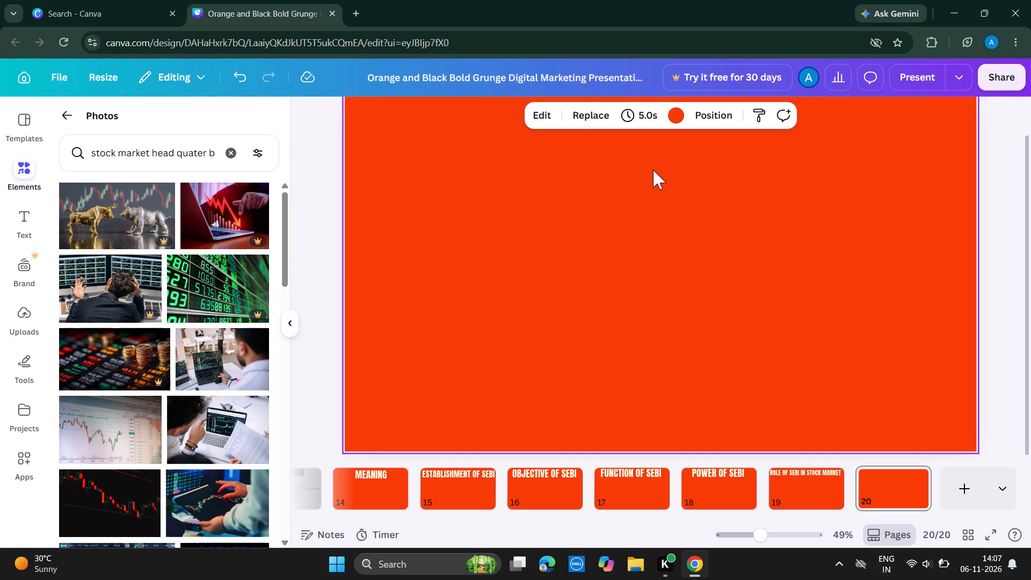
{"action": "key", "text": "ctrl+v"}
Replace the pasted CONTENT heading on page 20 with IMPORTANCE OF SEBI.
{"action": "left_click", "coordinate": [701, 165]}
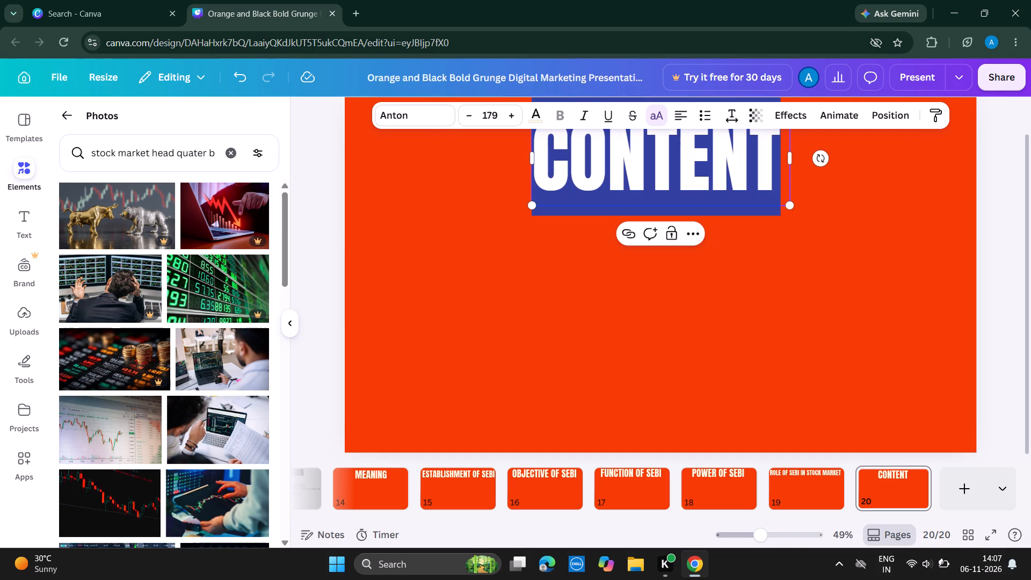
{"action": "key", "text": "BackSpace"}
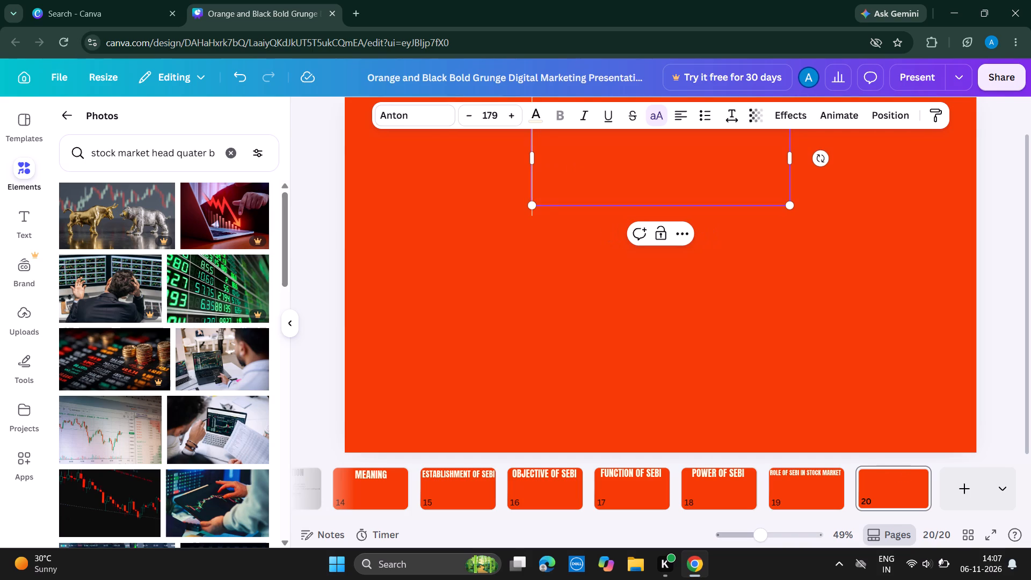
{"action": "type", "text": "importance of sebi"}
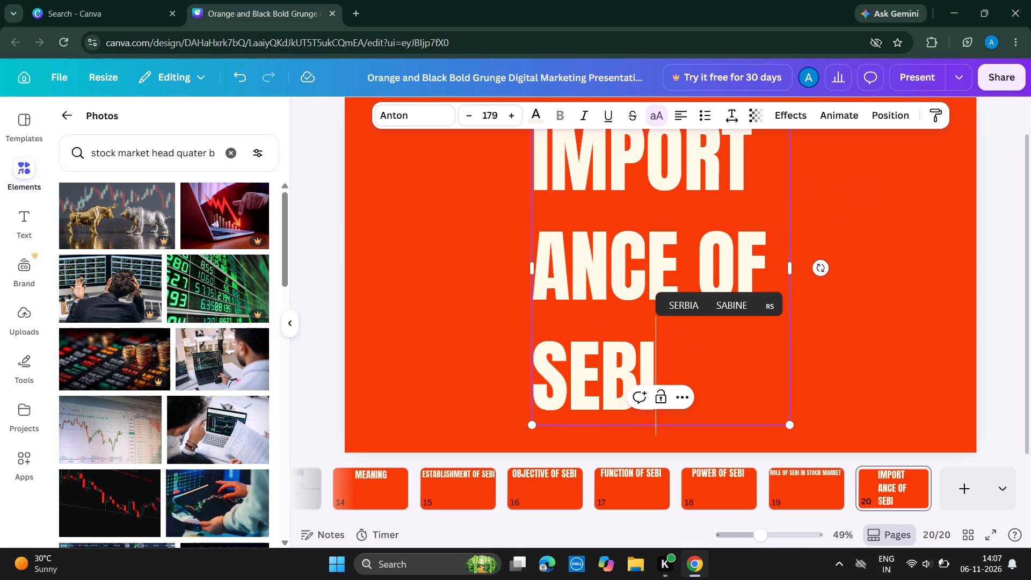
{"action": "left_click", "coordinate": [815, 223]}
Widen the page 20 heading's text box across nearly the full slide so IMPORTANCE OF SEBI fits on one line.
{"action": "left_click", "coordinate": [749, 283]}
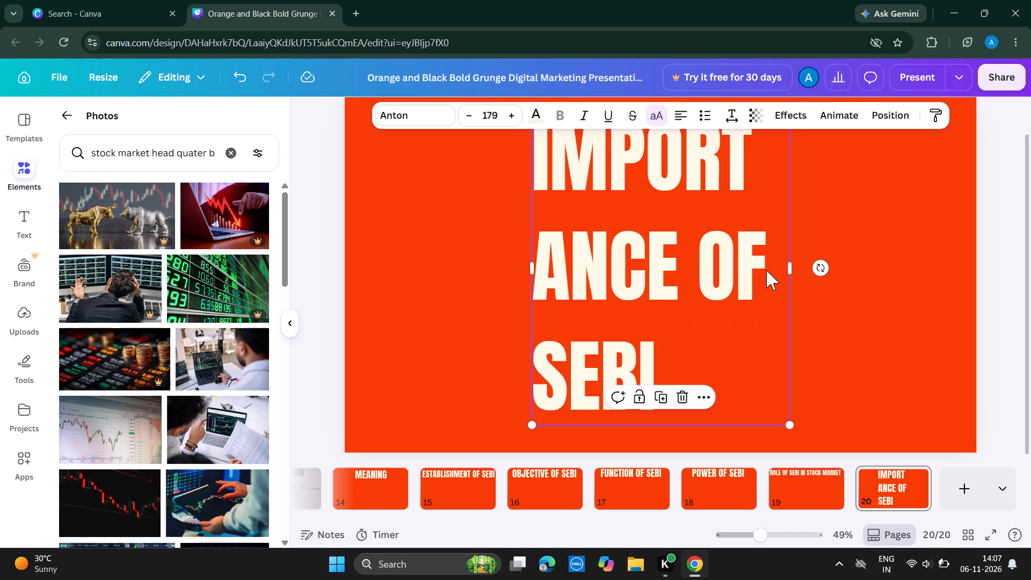
{"action": "left_click_drag", "start_coordinate": [792, 262], "coordinate": [904, 234]}
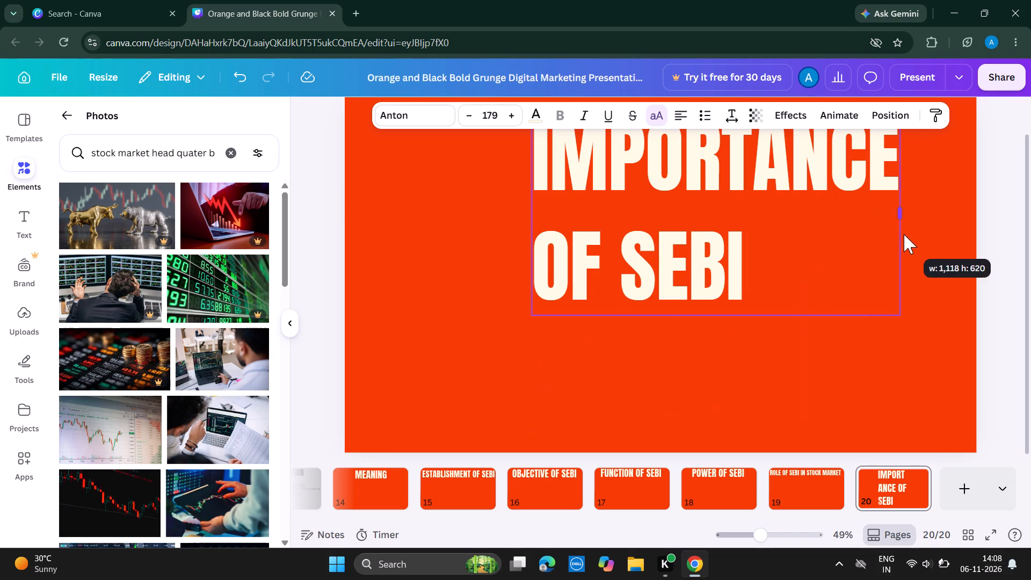
{"action": "left_click_drag", "start_coordinate": [904, 234], "coordinate": [970, 186]}
{"action": "left_click_drag", "start_coordinate": [531, 211], "coordinate": [529, 211]}
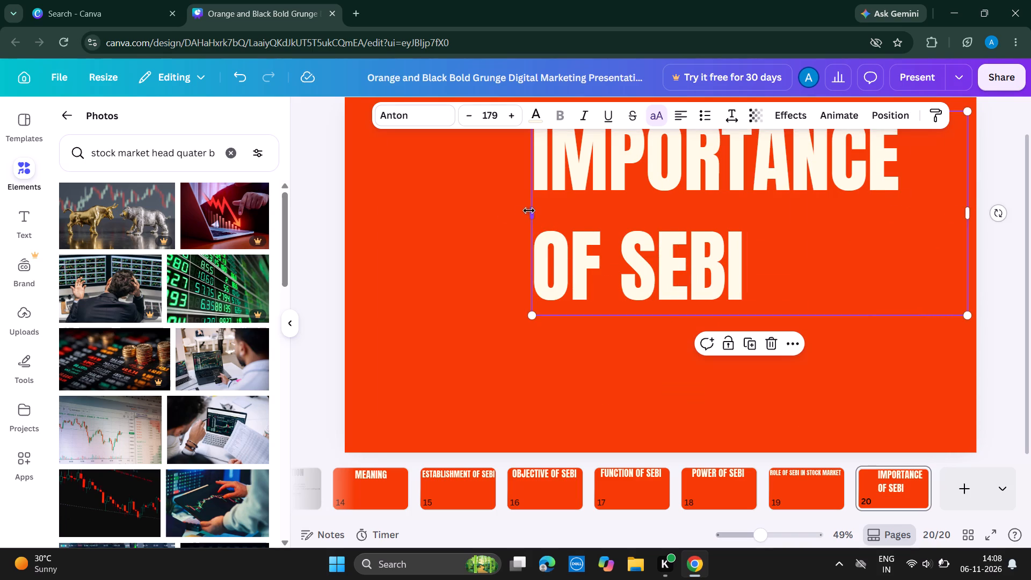
{"action": "left_click_drag", "start_coordinate": [529, 211], "coordinate": [347, 215]}
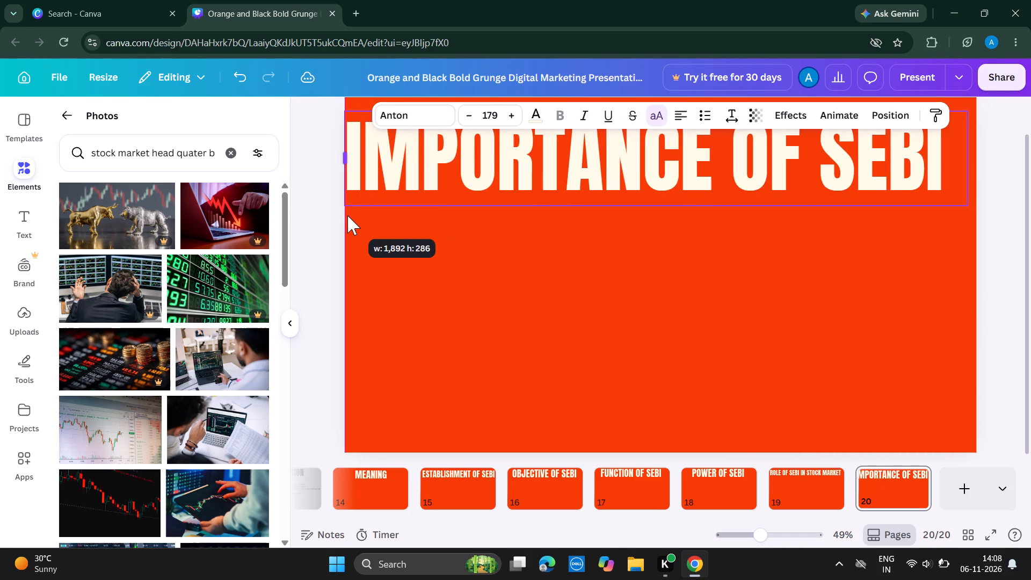
{"action": "left_click_drag", "start_coordinate": [347, 215], "coordinate": [351, 216]}
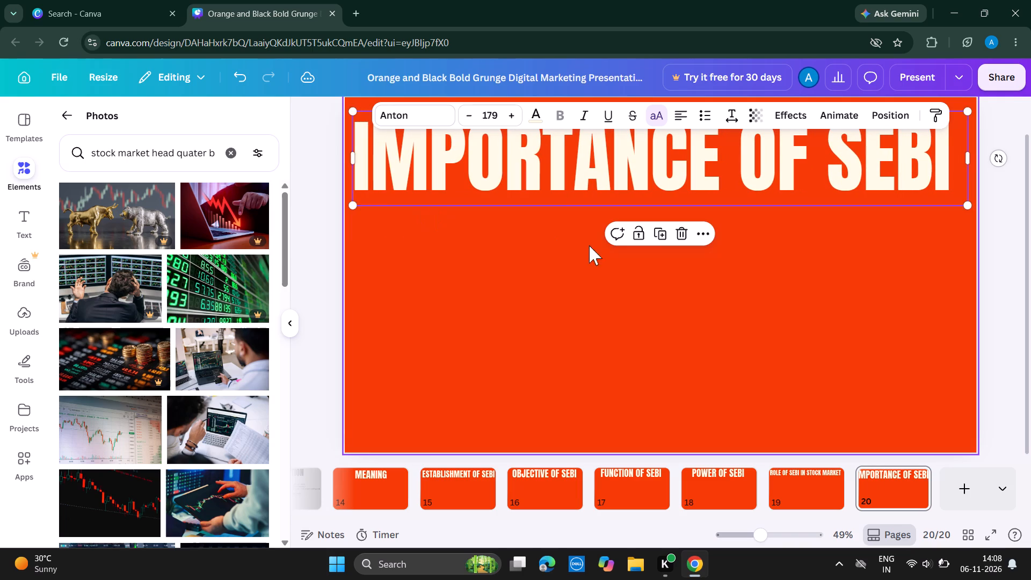
{"action": "left_click", "coordinate": [730, 259]}
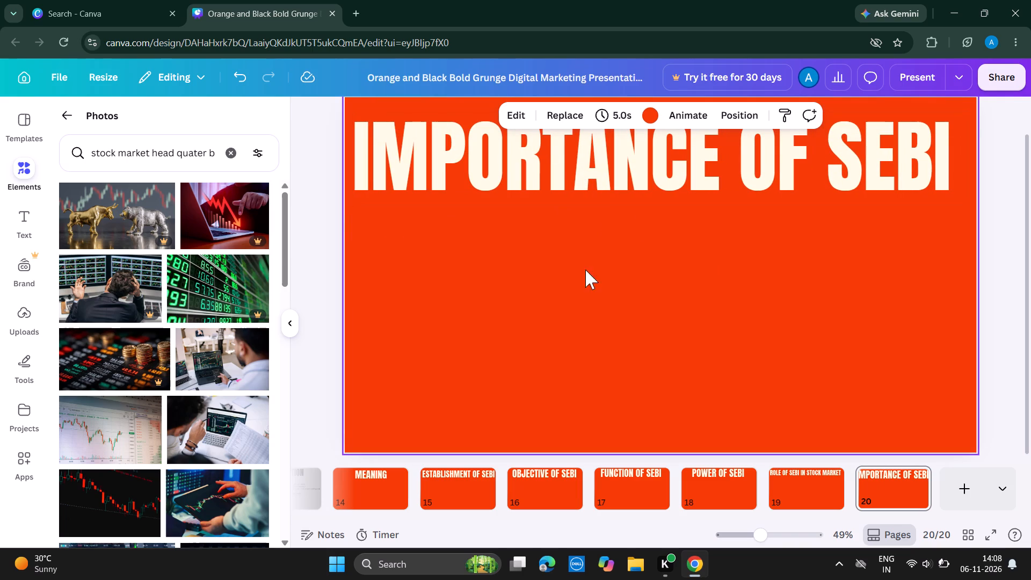
{"action": "left_click", "coordinate": [592, 290]}
Reduce the IMPORTANCE OF SEBI heading's font size to 167.
{"action": "left_click", "coordinate": [644, 209]}
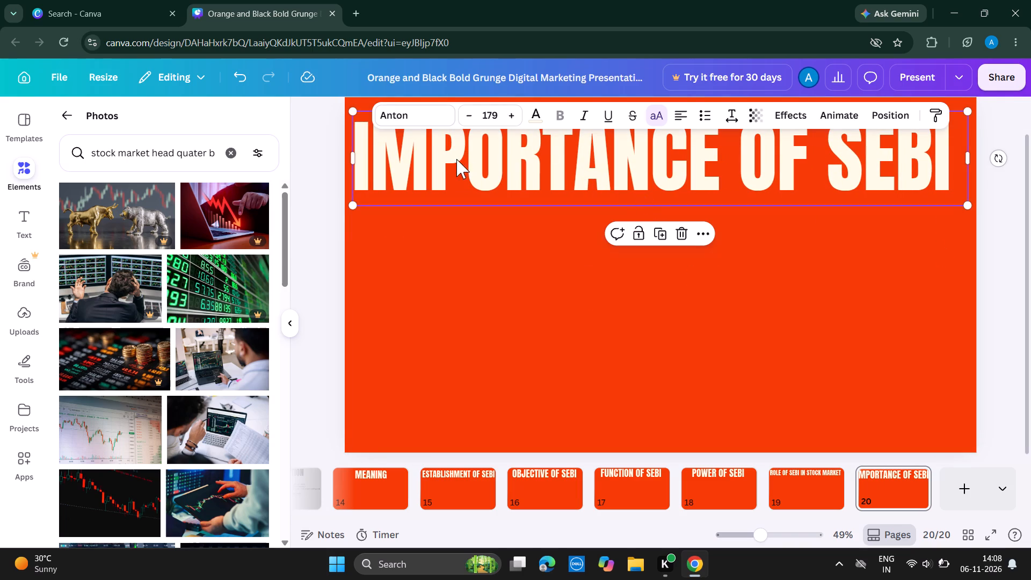
{"action": "triple_click", "coordinate": [467, 122]}
{"action": "triple_click", "coordinate": [467, 122]}
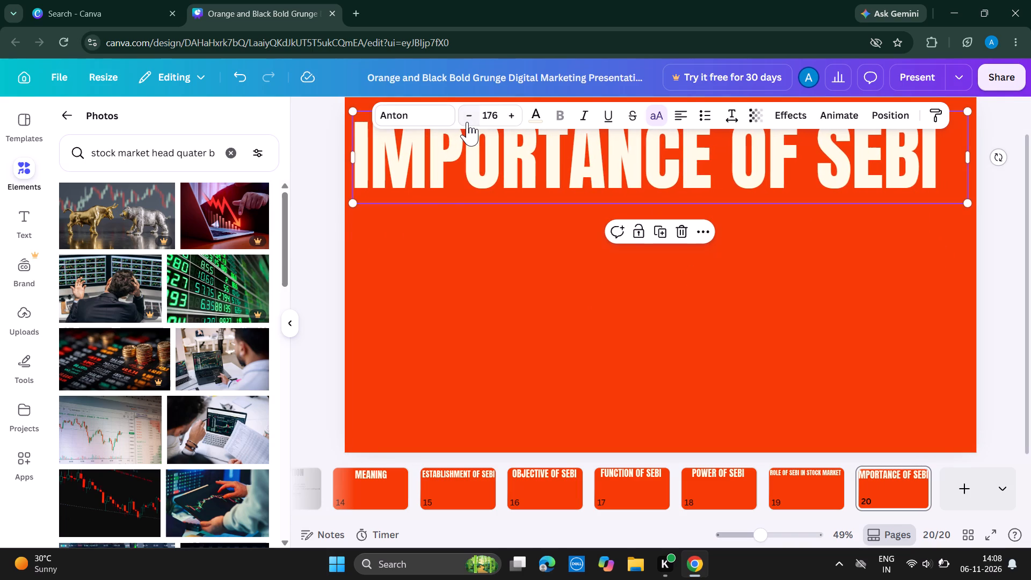
{"action": "left_click", "coordinate": [467, 122]}
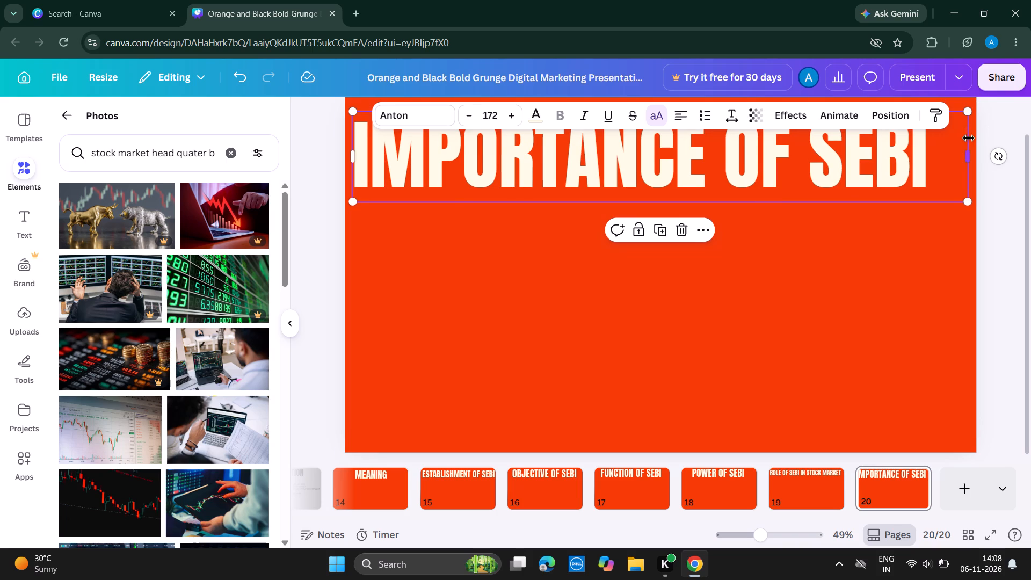
{"action": "triple_click", "coordinate": [470, 114]}
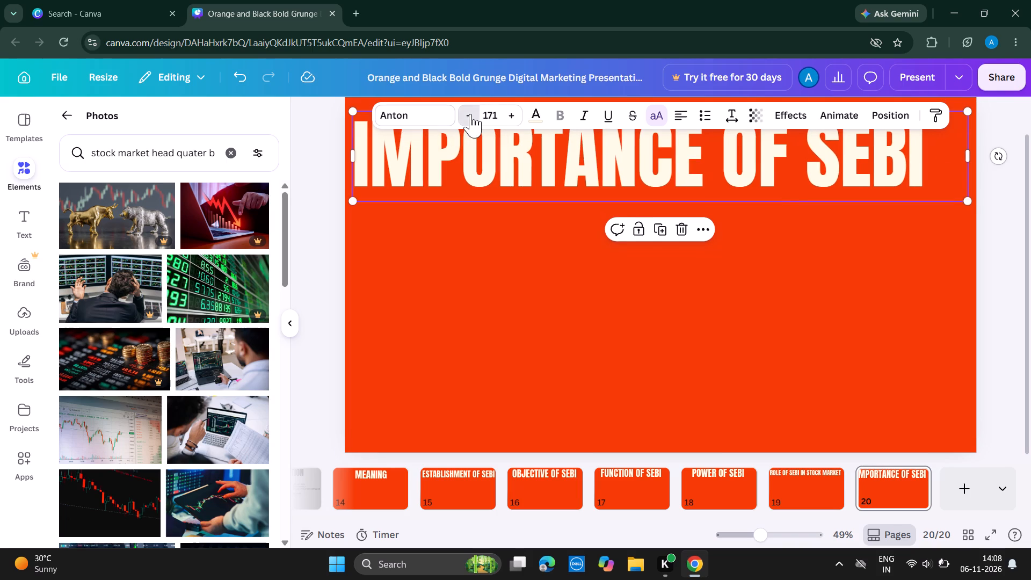
{"action": "double_click", "coordinate": [470, 114]}
{"action": "left_click", "coordinate": [812, 218]}
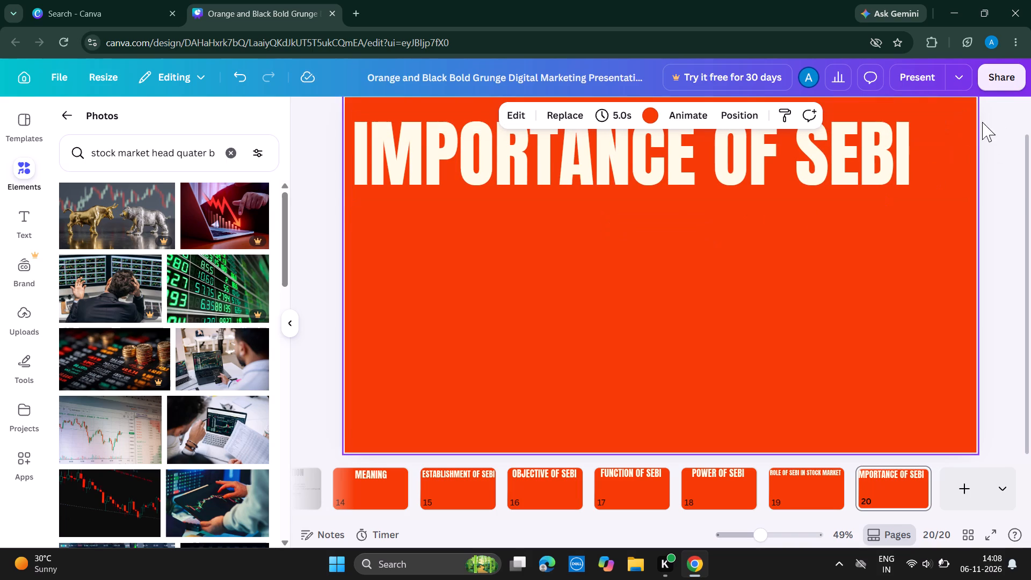
Narrow the IMPORTANCE OF SEBI text box to fit its text and shift the heading toward the slide's horizontal center.
{"action": "left_click", "coordinate": [897, 148]}
{"action": "left_click", "coordinate": [956, 158]}
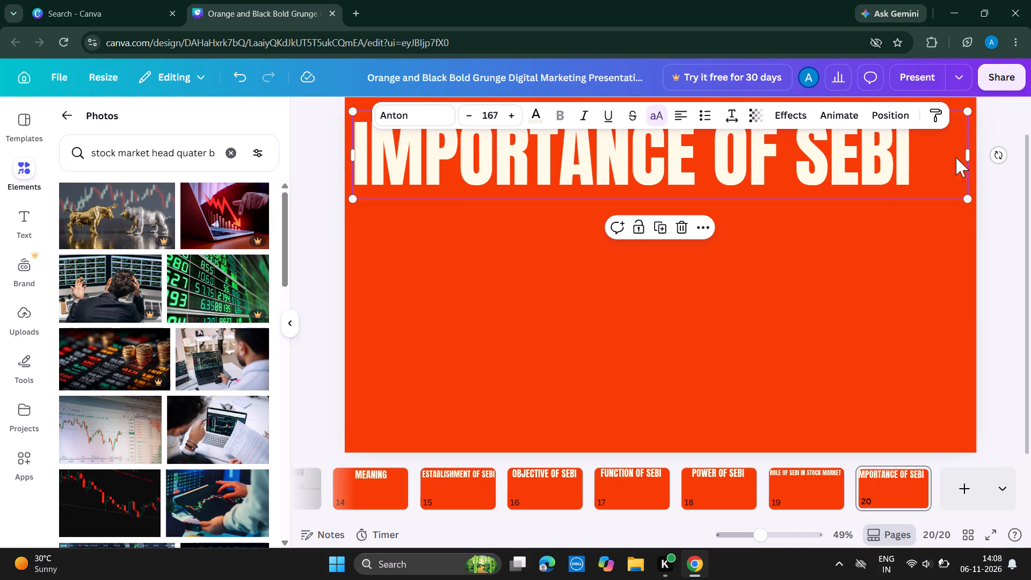
{"action": "left_click_drag", "start_coordinate": [968, 154], "coordinate": [932, 153]}
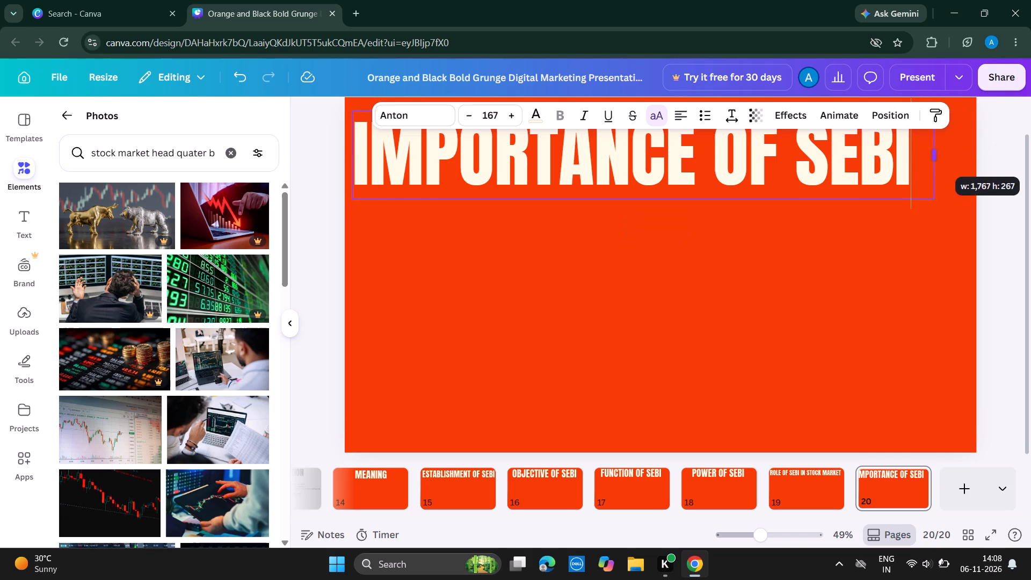
{"action": "left_click_drag", "start_coordinate": [932, 153], "coordinate": [919, 154]}
{"action": "left_click", "coordinate": [634, 324]}
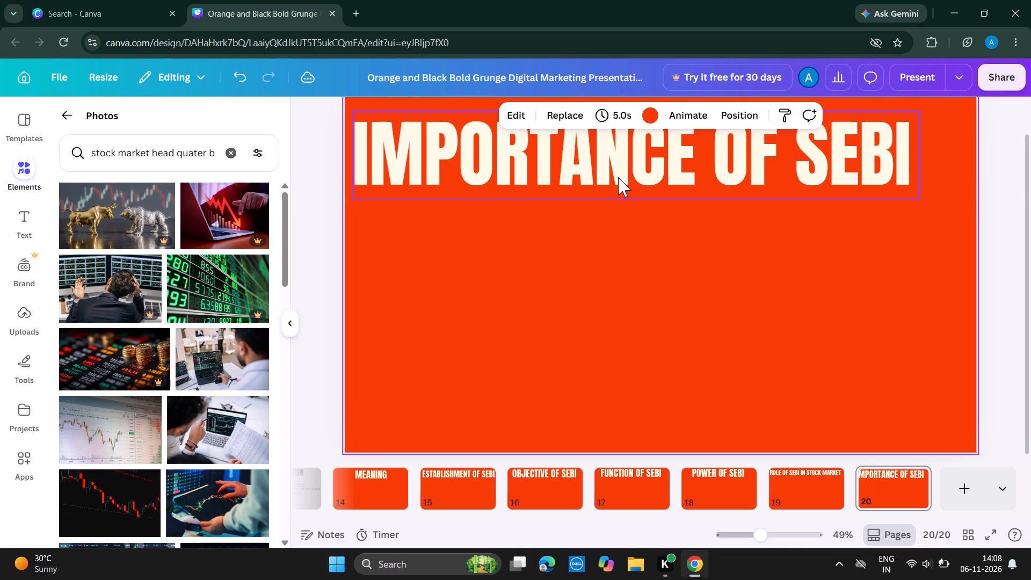
{"action": "left_click_drag", "start_coordinate": [618, 168], "coordinate": [655, 169]}
{"action": "left_click", "coordinate": [746, 327]}
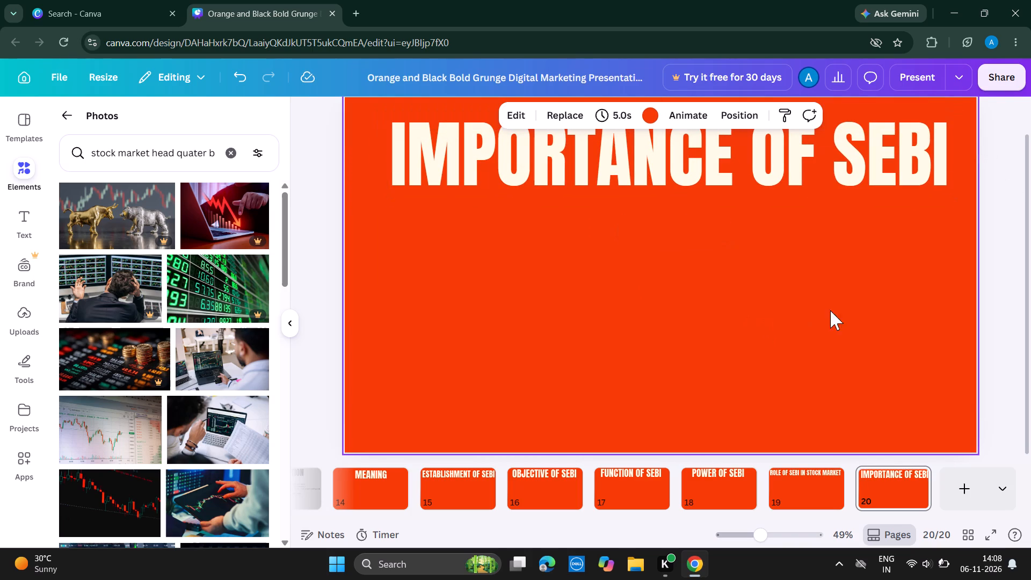
Add a blank page 21 at the end and paste the CONTENT heading there.
{"action": "left_click", "coordinate": [961, 485]}
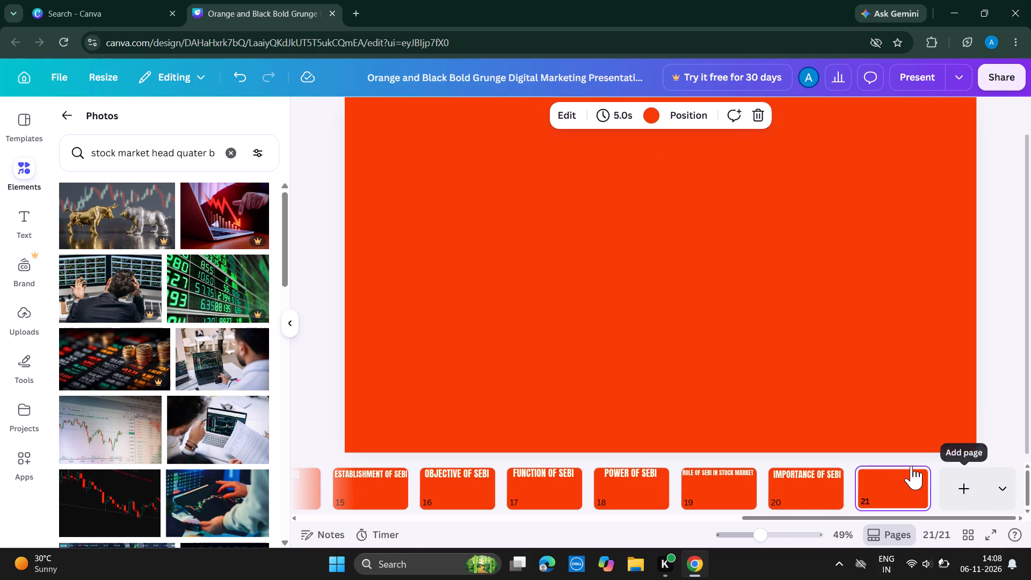
{"action": "left_click", "coordinate": [724, 224]}
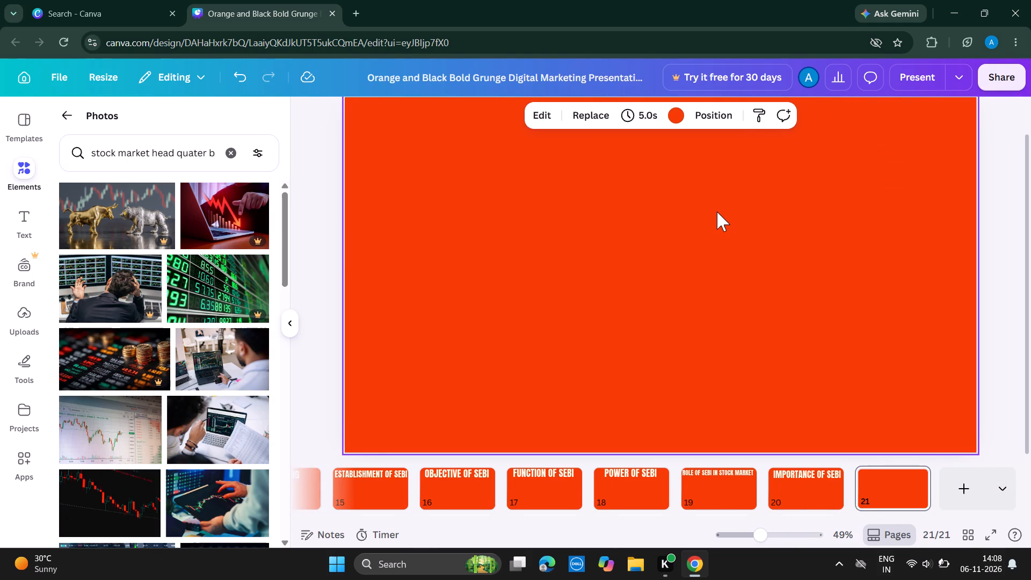
{"action": "key", "text": "ctrl+v"}
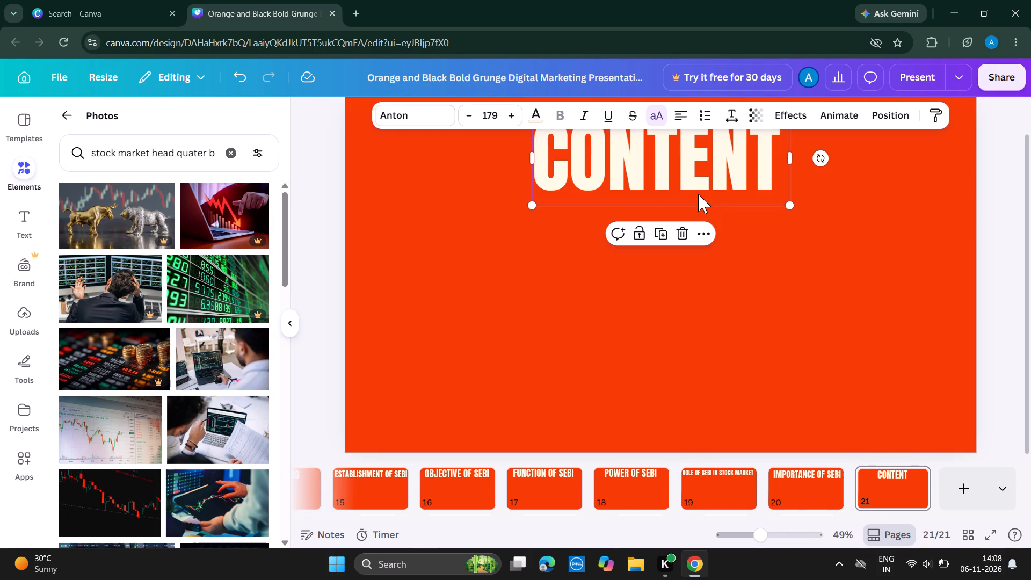
Replace the pasted CONTENT heading on page 21 with CHALLENGES FACED BY SEBI.
{"action": "left_click", "coordinate": [700, 173]}
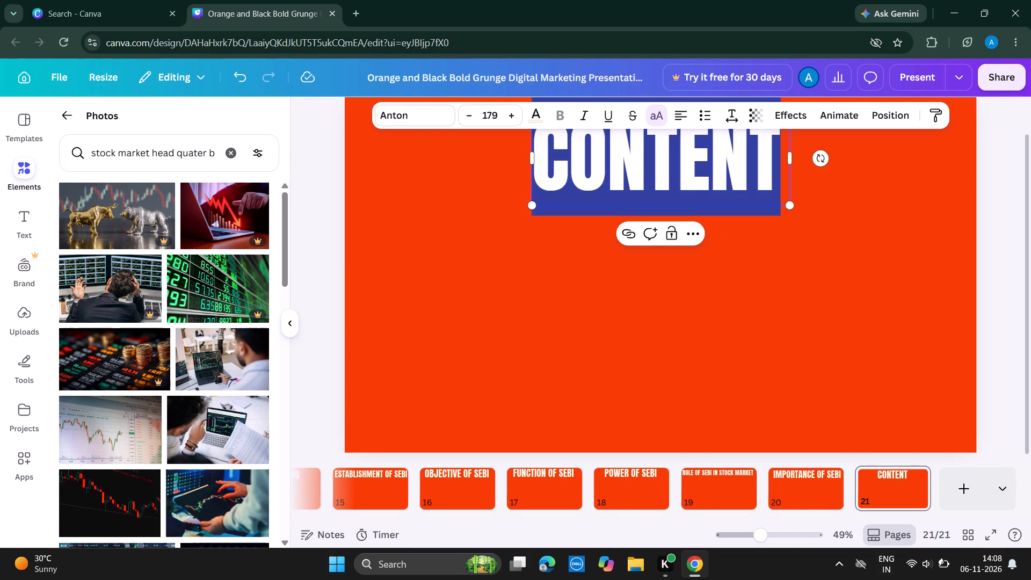
{"action": "key", "text": "BackSpace"}
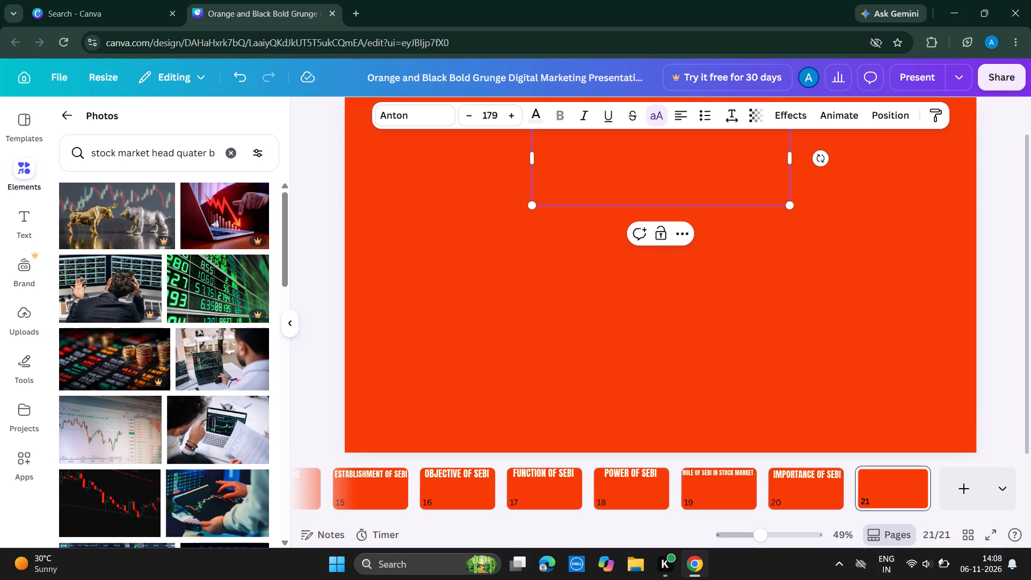
{"action": "type", "text": "challen"}
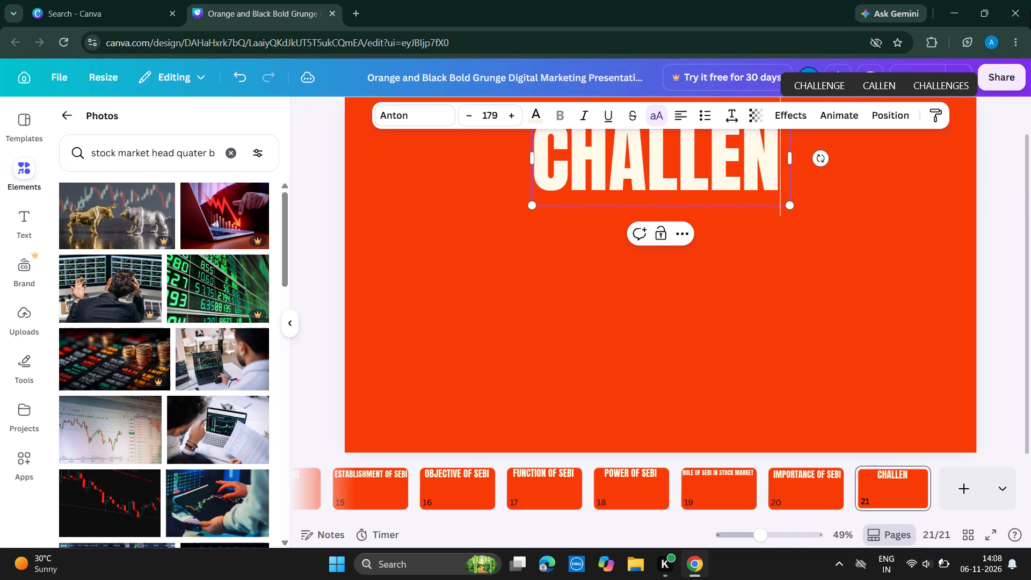
{"action": "type", "text": "ges"}
{"action": "key", "text": "space"}
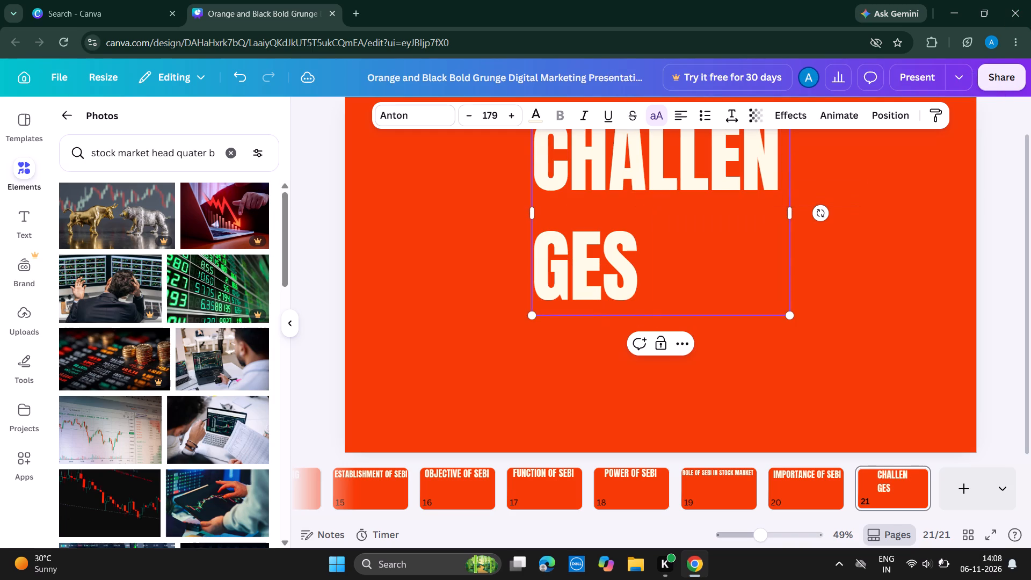
{"action": "type", "text": "faced bt"}
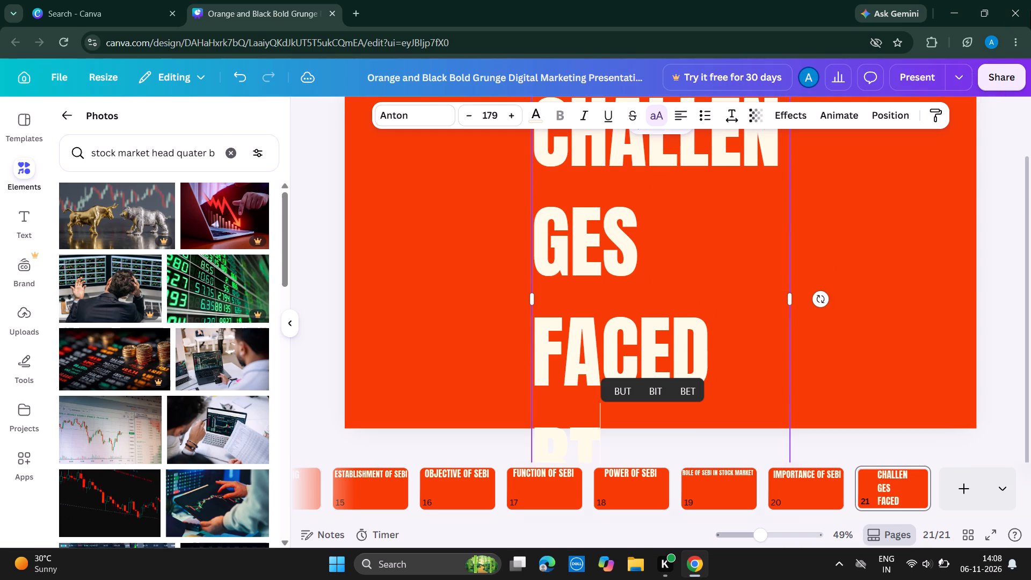
{"action": "key", "text": "BackSpace"}
{"action": "type", "text": "y"}
{"action": "key", "text": "space"}
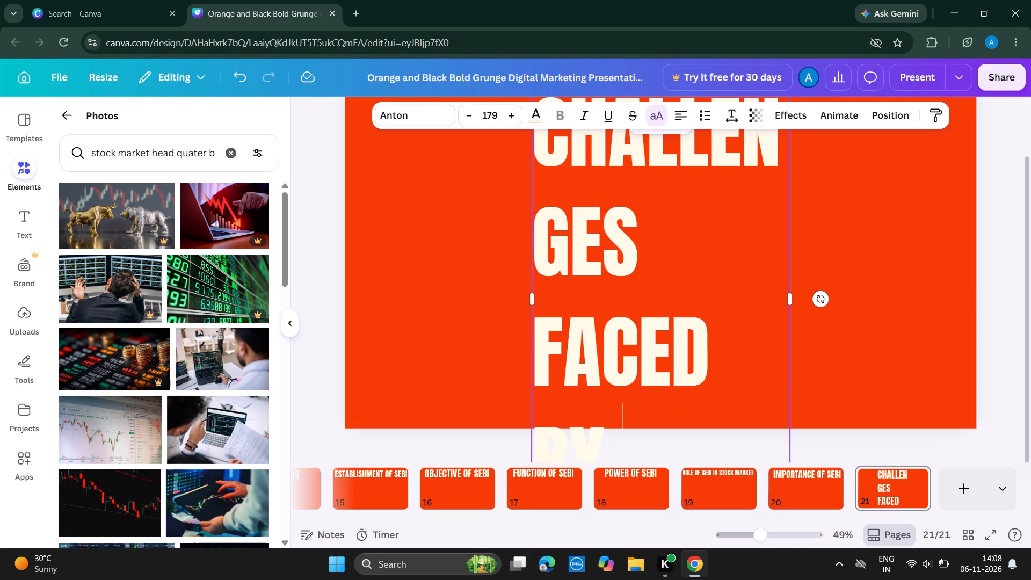
{"action": "type", "text": "sebi"}
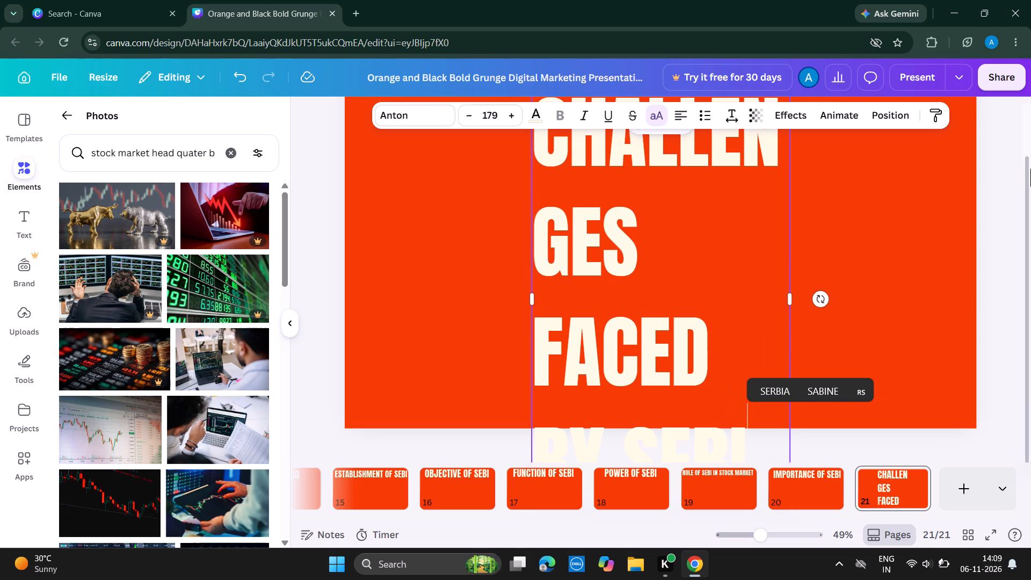
Widen the page 21 heading's text box in both directions to span nearly the full slide width.
{"action": "left_click", "coordinate": [789, 298]}
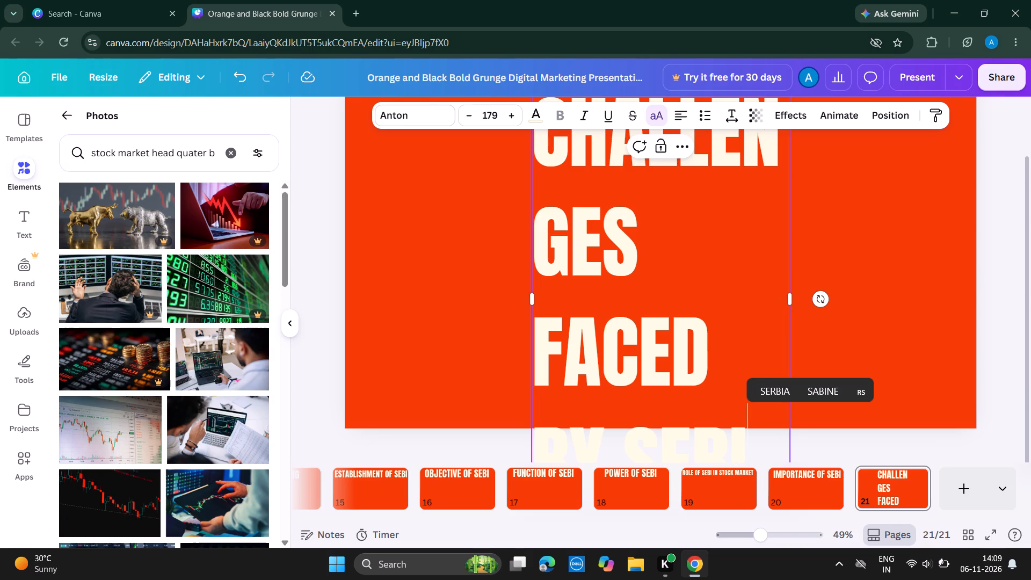
{"action": "left_click_drag", "start_coordinate": [795, 291], "coordinate": [948, 248]}
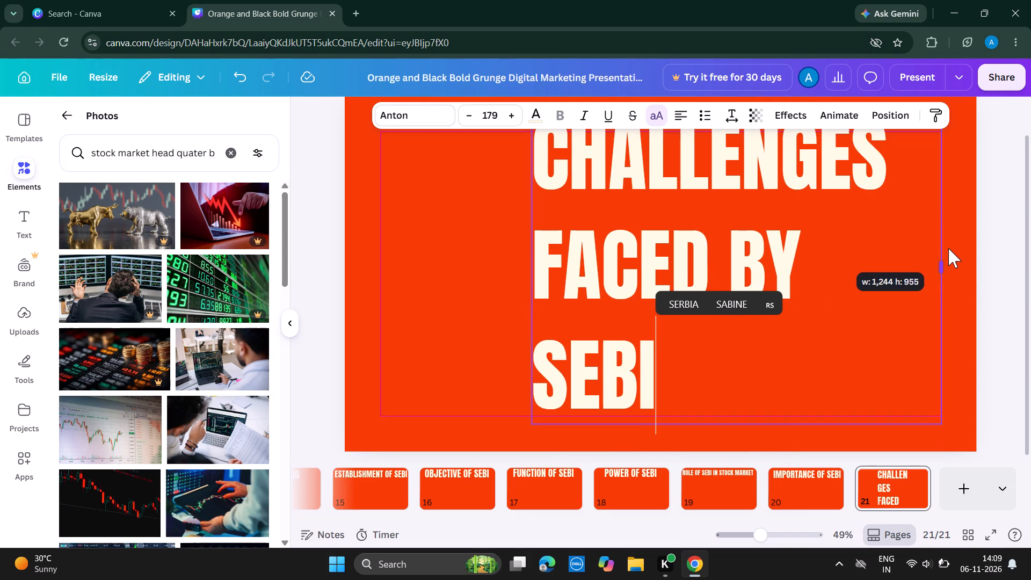
{"action": "left_click_drag", "start_coordinate": [948, 248], "coordinate": [976, 221]}
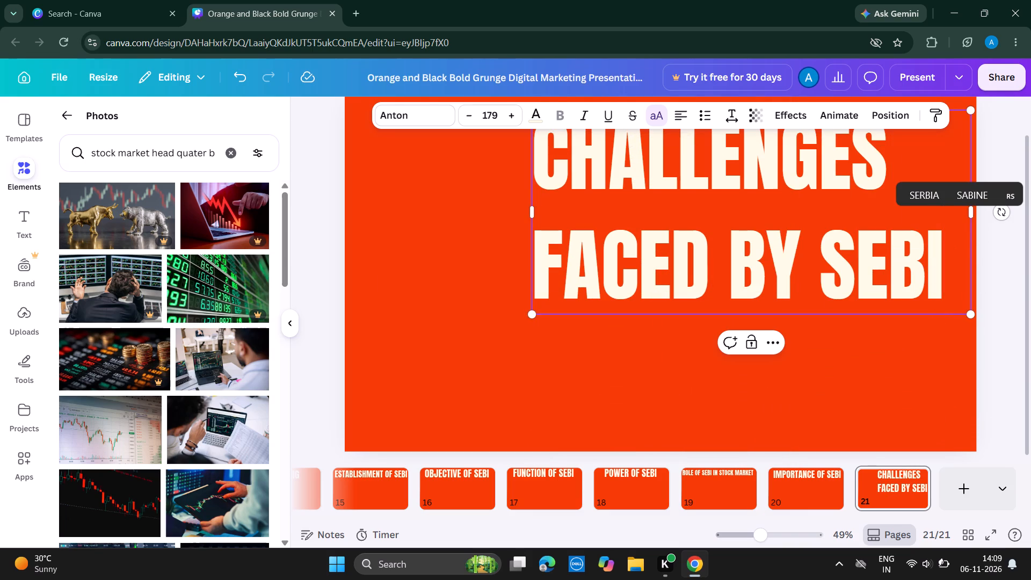
{"action": "left_click_drag", "start_coordinate": [529, 212], "coordinate": [366, 234]}
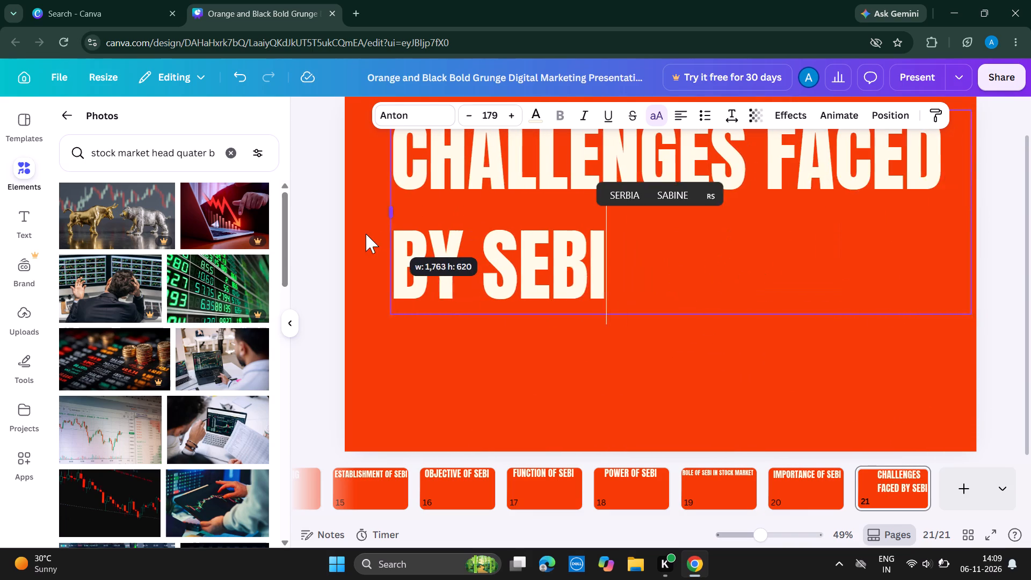
{"action": "left_click_drag", "start_coordinate": [366, 234], "coordinate": [351, 234]}
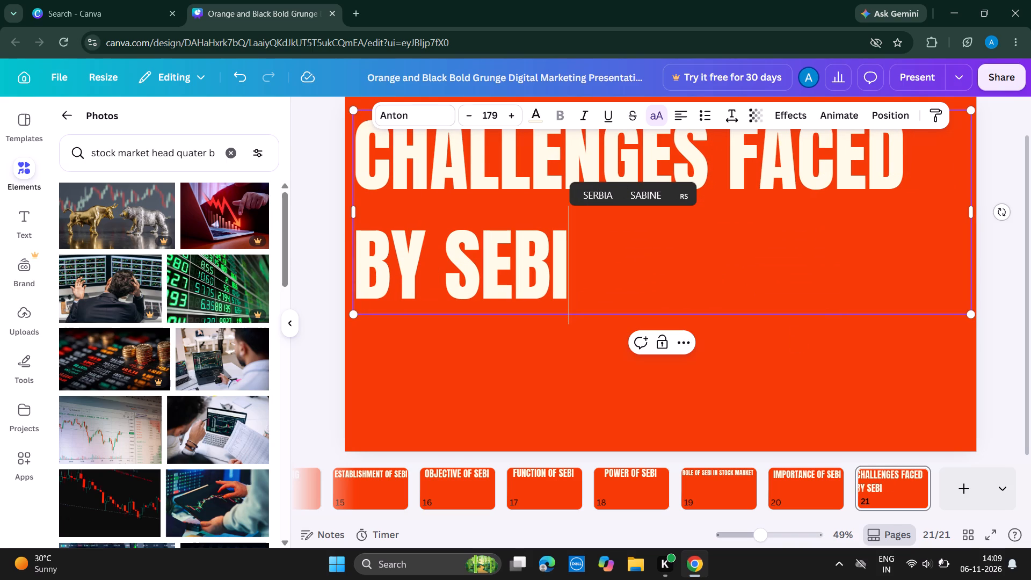
Reduce the page 21 heading's font size until CHALLENGES FACED BY SEBI fits comfortably on one line, and deselect it.
{"action": "triple_click", "coordinate": [471, 119]}
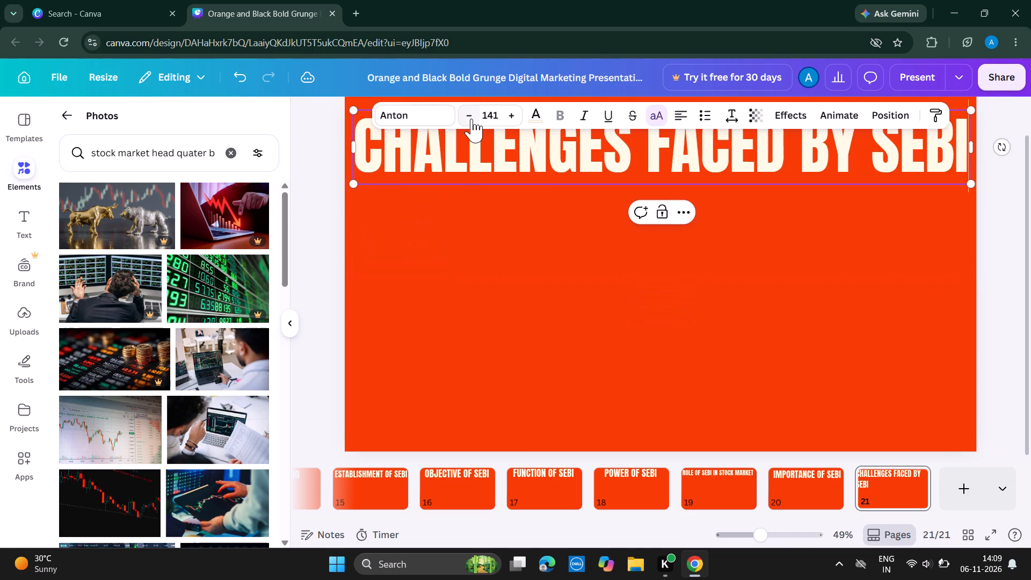
{"action": "left_click_drag", "start_coordinate": [1030, 376], "coordinate": [1014, 367]}
{"action": "left_click", "coordinate": [846, 323]}
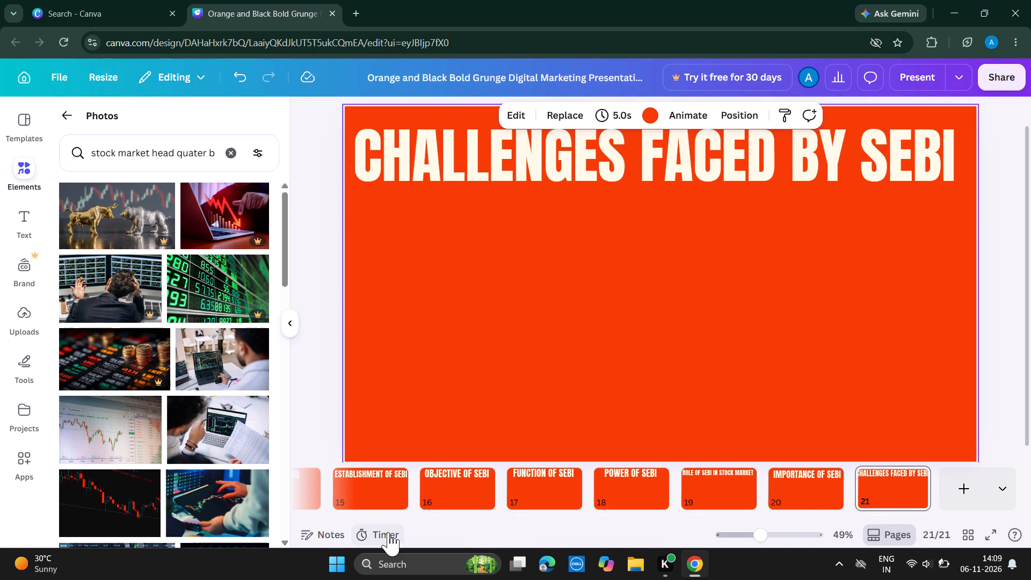
Check the CONTENT page for the remaining topic, add a blank page 22 at the end, and paste the CONTENT heading there.
{"action": "left_click_drag", "start_coordinate": [782, 519], "coordinate": [671, 538]}
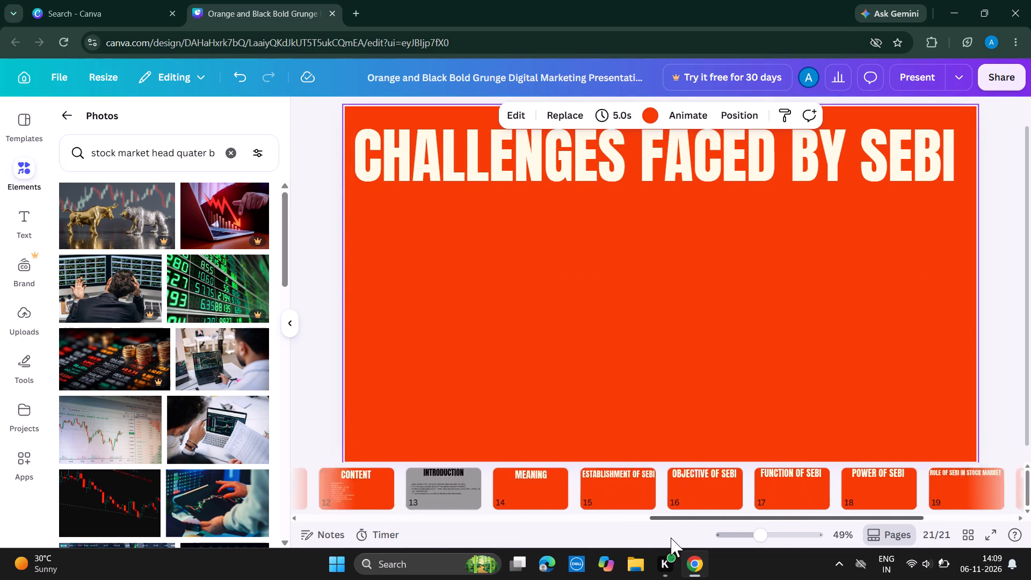
{"action": "left_click_drag", "start_coordinate": [671, 538], "coordinate": [644, 545]}
{"action": "left_click", "coordinate": [485, 488]}
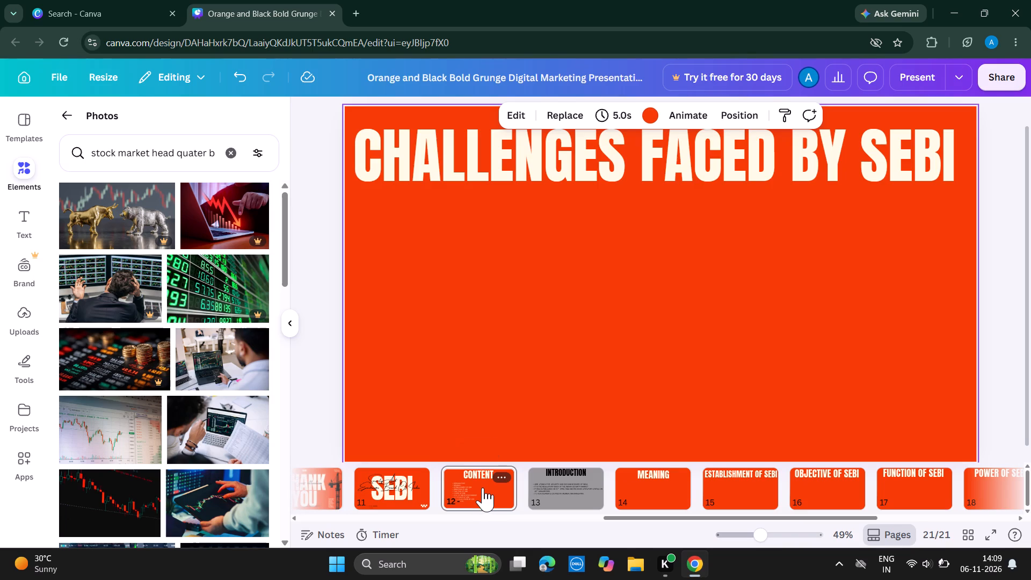
{"action": "left_click_drag", "start_coordinate": [709, 517], "coordinate": [899, 505]}
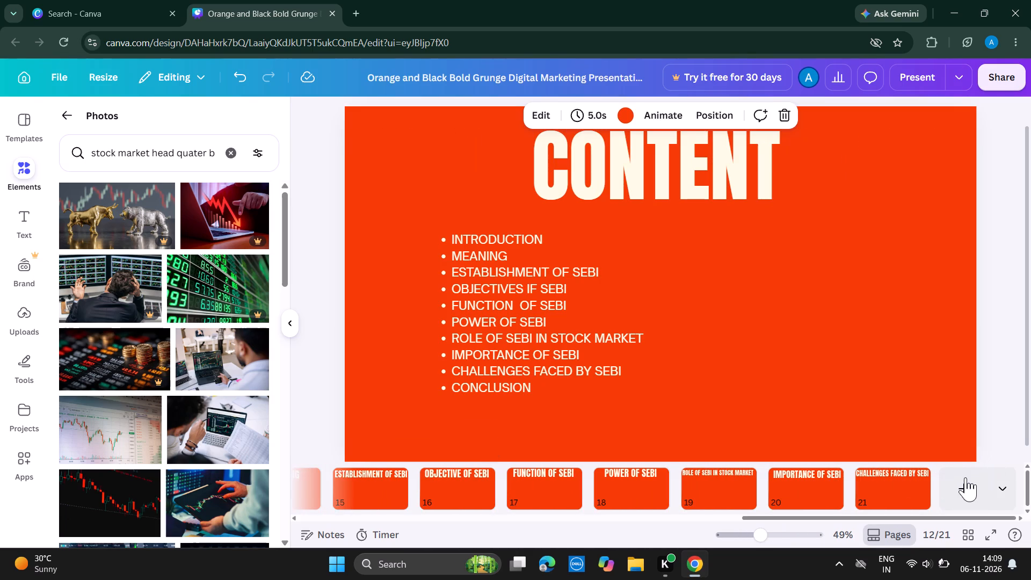
{"action": "left_click", "coordinate": [965, 477]}
{"action": "left_click", "coordinate": [674, 289]}
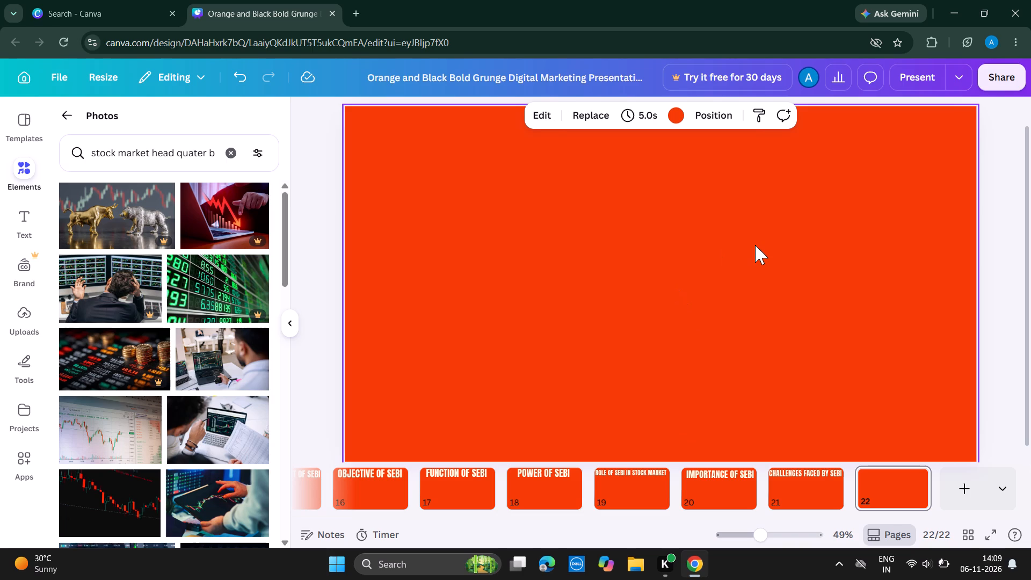
{"action": "key", "text": "ctrl+v"}
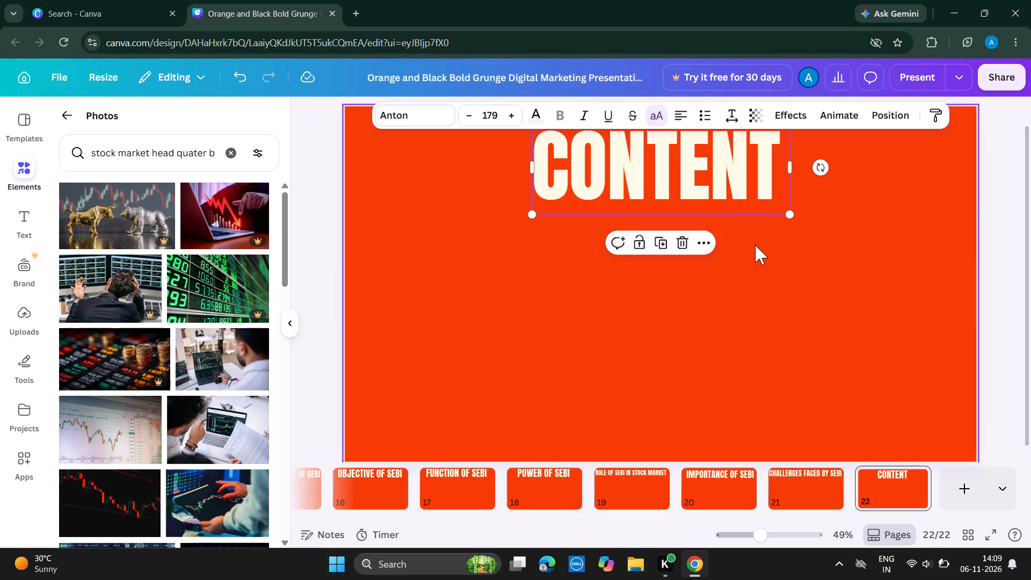
Replace the pasted heading on page 22 with CONCLUSION and widen its text box until the word fits on one line.
{"action": "left_click", "coordinate": [738, 171]}
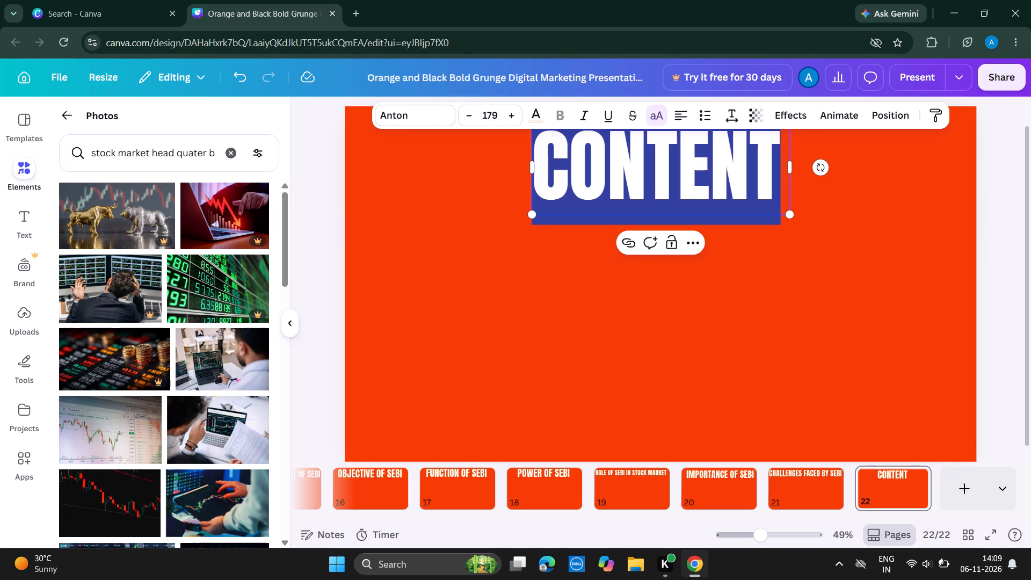
{"action": "key", "text": "BackSpace"}
{"action": "type", "text": "conclu"}
{"action": "type", "text": "sion"}
{"action": "key", "text": "space"}
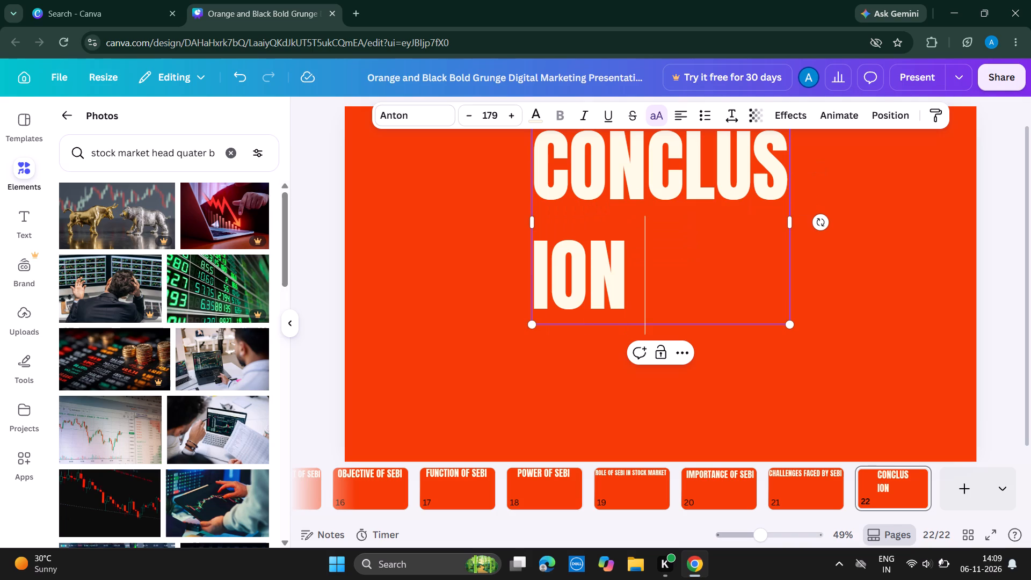
{"action": "scroll", "coordinate": [746, 153], "scroll_direction": "up", "scroll_amount": 1}
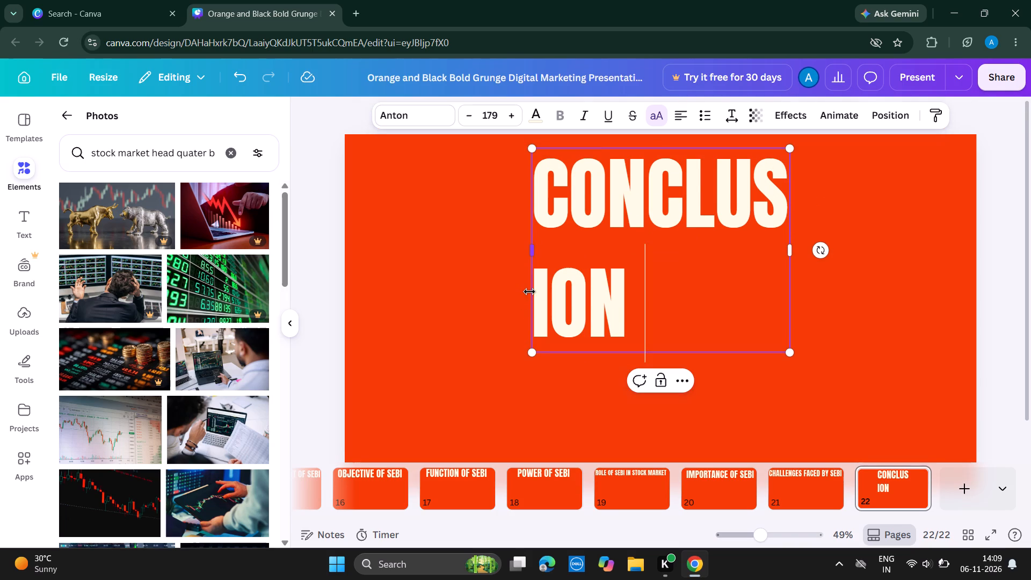
{"action": "left_click_drag", "start_coordinate": [530, 252], "coordinate": [513, 252]}
{"action": "left_click_drag", "start_coordinate": [513, 252], "coordinate": [409, 264]}
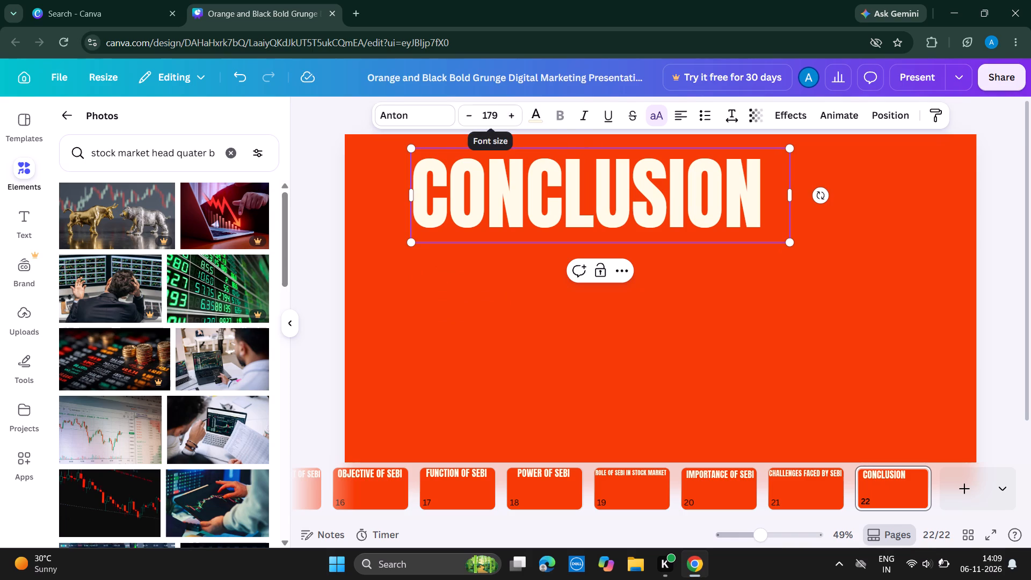
Reduce the CONCLUSION heading's font size to 130.
{"action": "triple_click", "coordinate": [466, 115]}
{"action": "triple_click", "coordinate": [466, 115]}
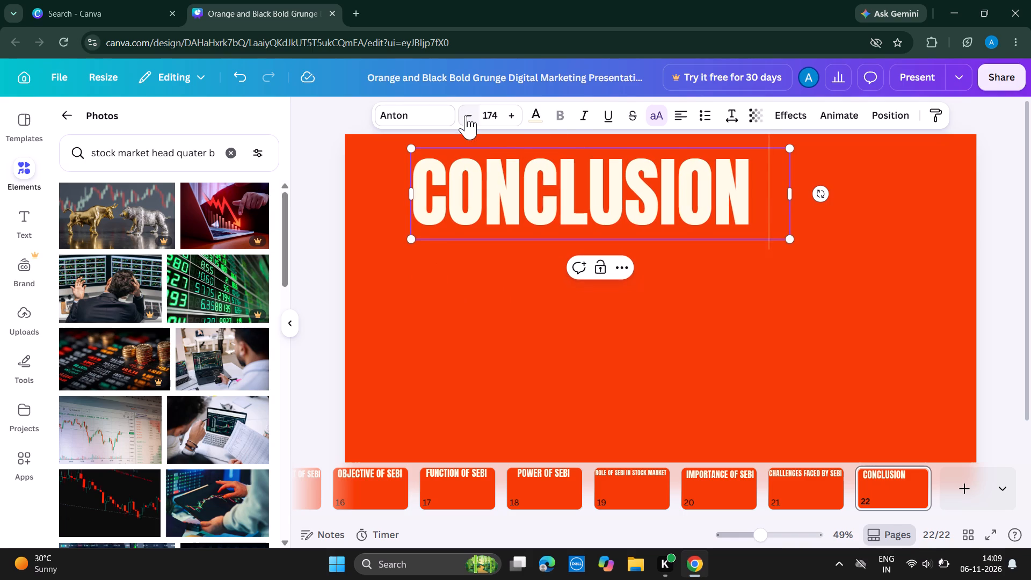
{"action": "triple_click", "coordinate": [466, 115]}
{"action": "triple_click", "coordinate": [466, 115]}
{"action": "double_click", "coordinate": [466, 115]}
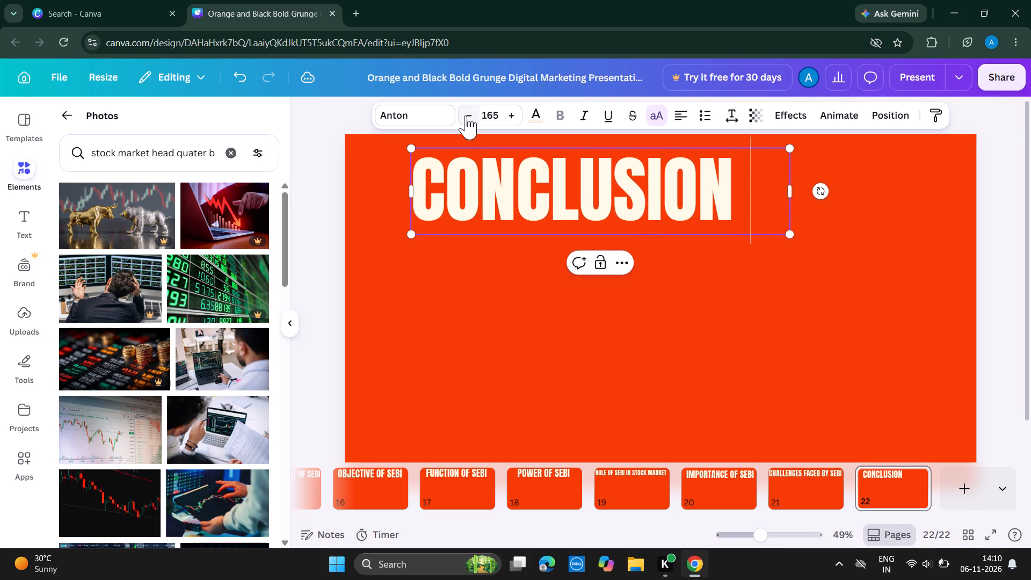
{"action": "triple_click", "coordinate": [466, 115]}
{"action": "left_click", "coordinate": [466, 115]}
{"action": "left_click", "coordinate": [466, 115]}
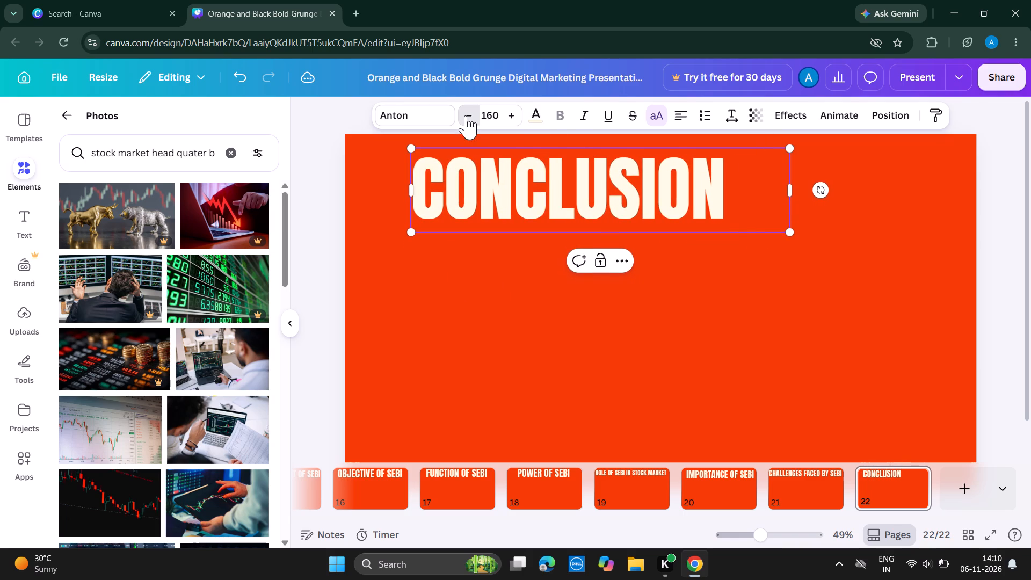
{"action": "left_click", "coordinate": [466, 115]}
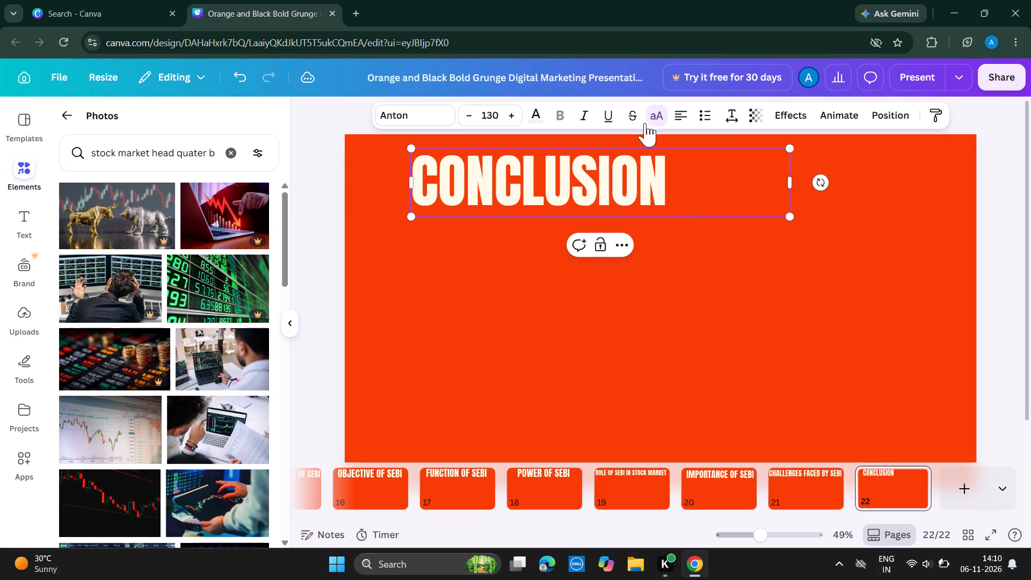
Narrow the CONCLUSION heading's text box to about 800 wide so it closely fits the word.
{"action": "left_click_drag", "start_coordinate": [792, 181], "coordinate": [741, 185]}
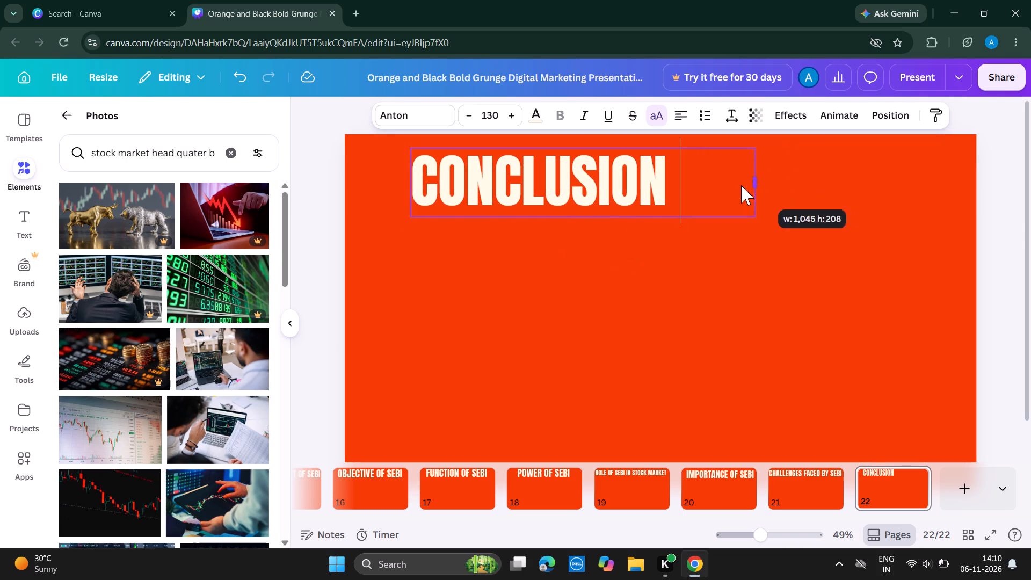
{"action": "left_click_drag", "start_coordinate": [741, 185], "coordinate": [674, 190]}
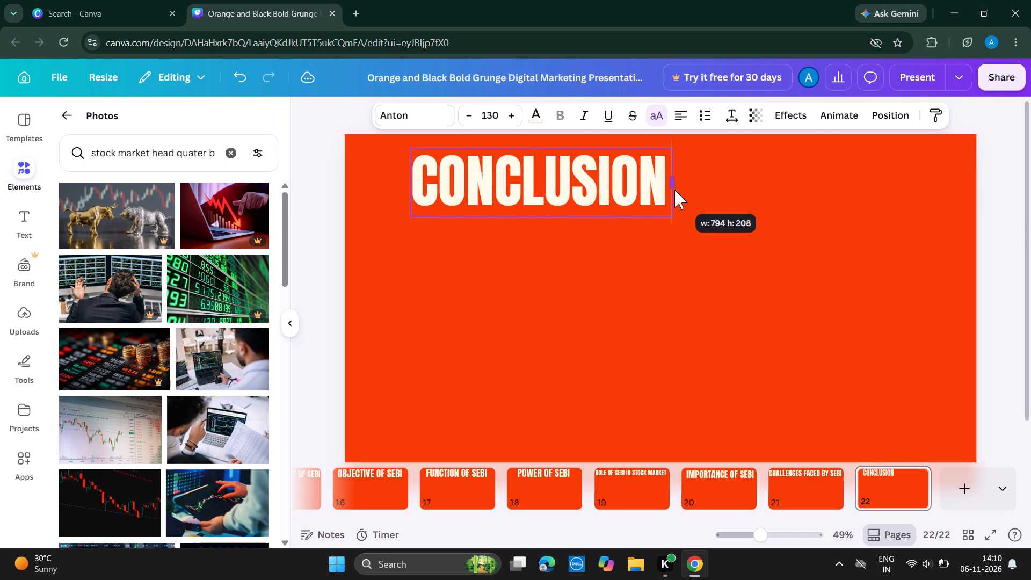
{"action": "left_click_drag", "start_coordinate": [674, 190], "coordinate": [677, 189]}
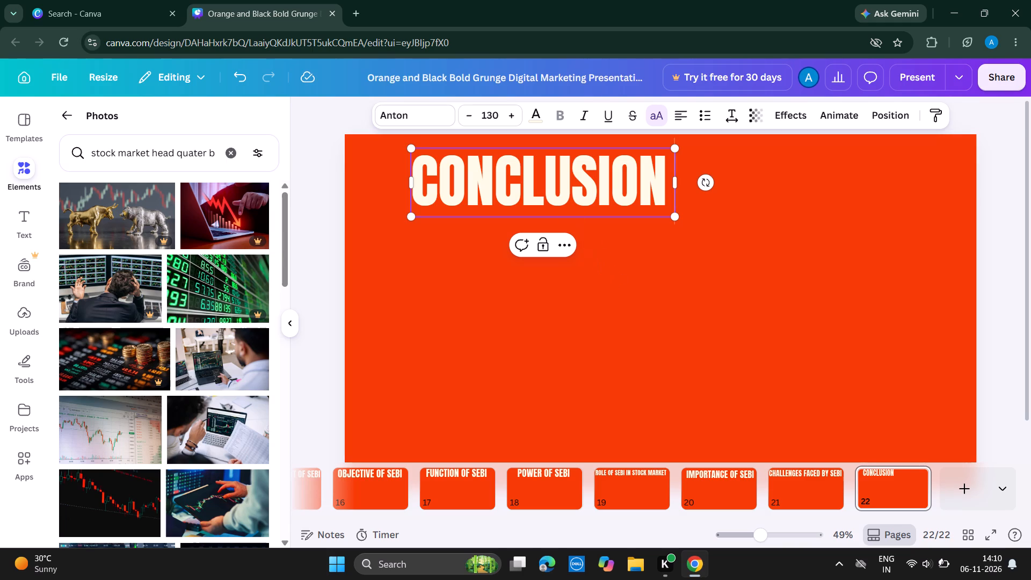
Move the CONCLUSION heading to the horizontal centre of page 22, up against the slide's top edge.
{"action": "left_click_drag", "start_coordinate": [546, 182], "coordinate": [544, 173]}
{"action": "left_click", "coordinate": [710, 305]}
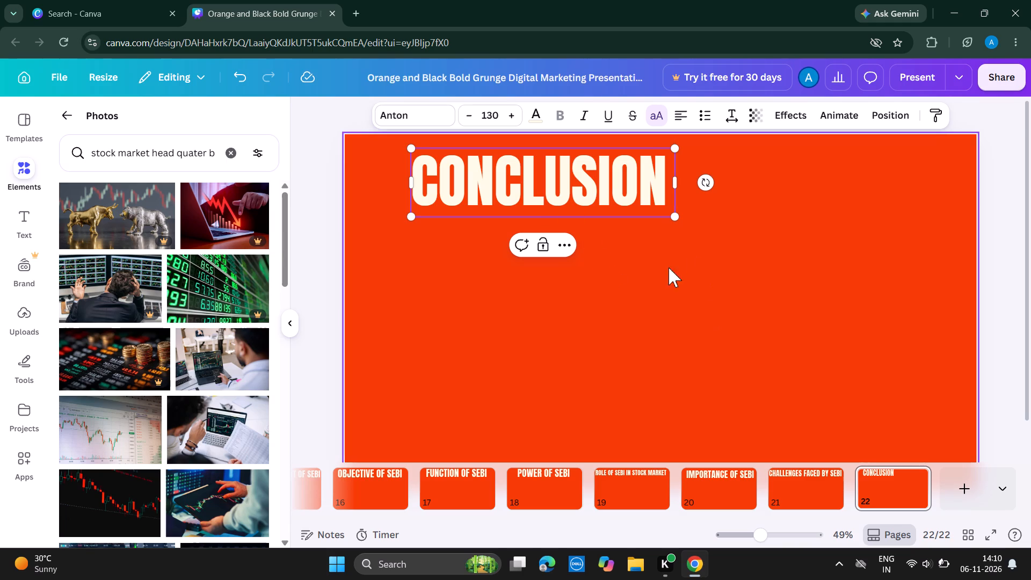
{"action": "left_click_drag", "start_coordinate": [609, 218], "coordinate": [666, 187]}
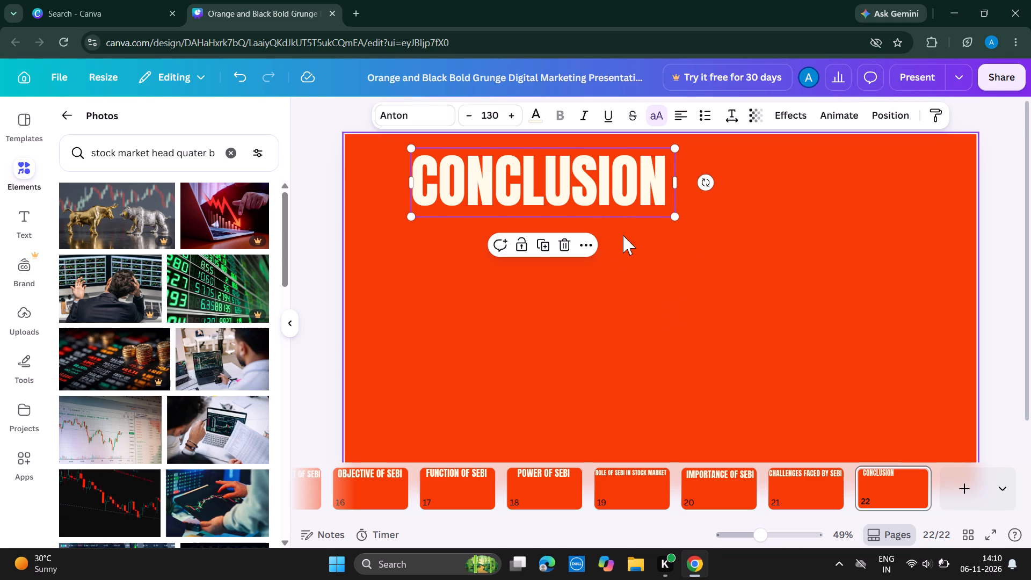
{"action": "left_click_drag", "start_coordinate": [614, 213], "coordinate": [729, 209]}
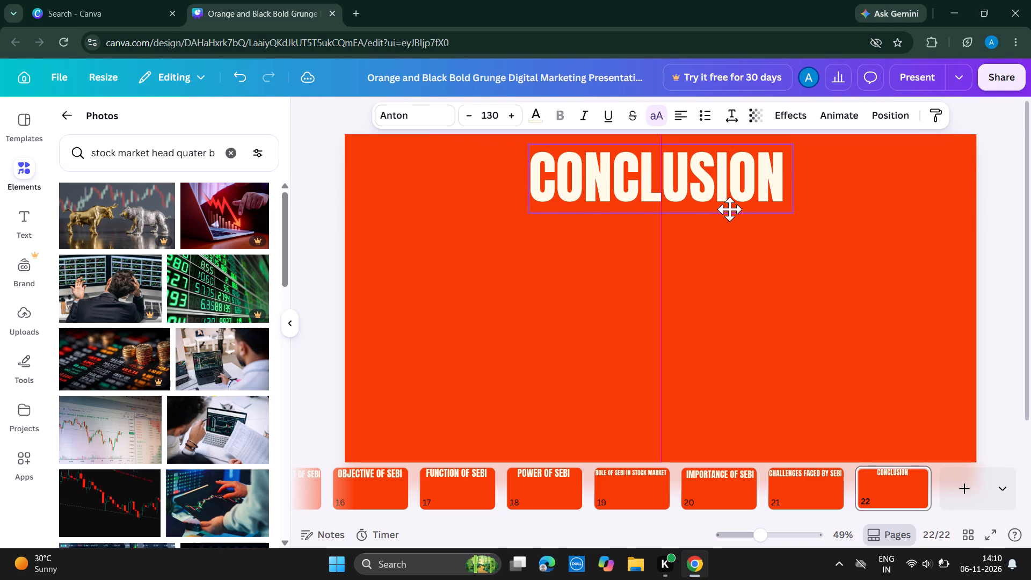
{"action": "left_click_drag", "start_coordinate": [729, 209], "coordinate": [734, 205]}
{"action": "left_click", "coordinate": [1030, 234]}
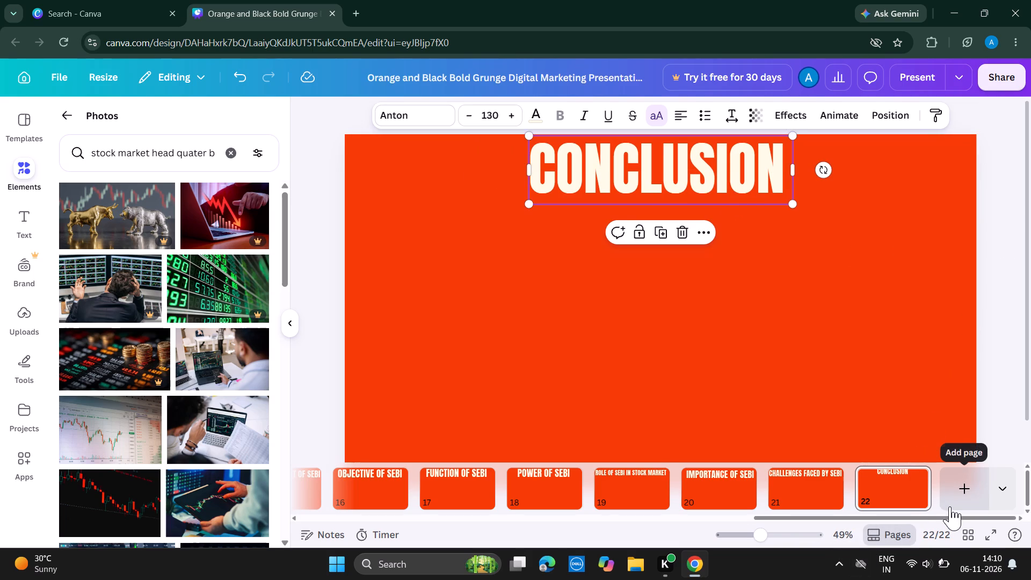
Add a blank page 23 at the end and paste a copy of the THANK YOU page 10 after it.
{"action": "left_click", "coordinate": [959, 491]}
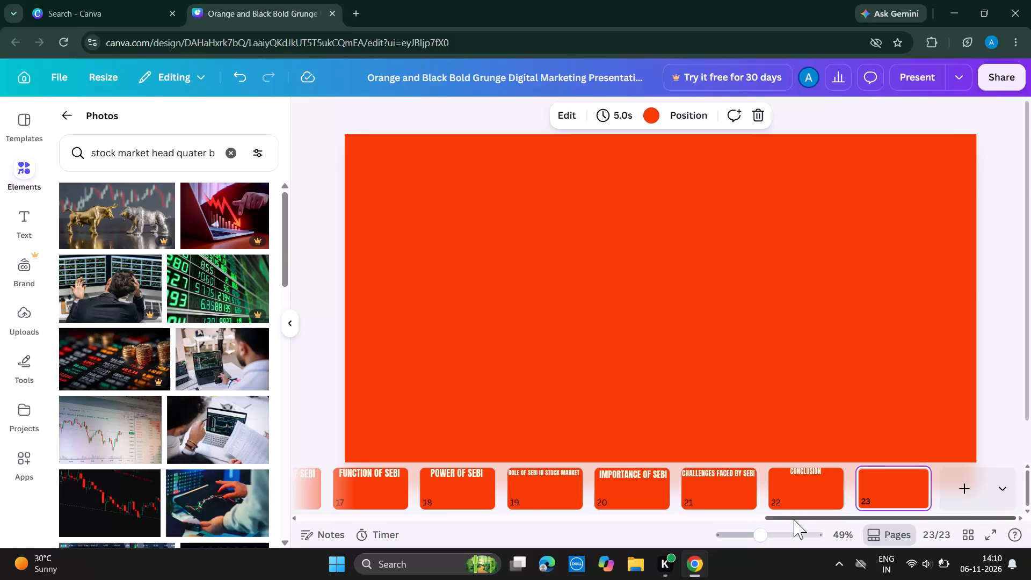
{"action": "left_click_drag", "start_coordinate": [795, 520], "coordinate": [616, 532]}
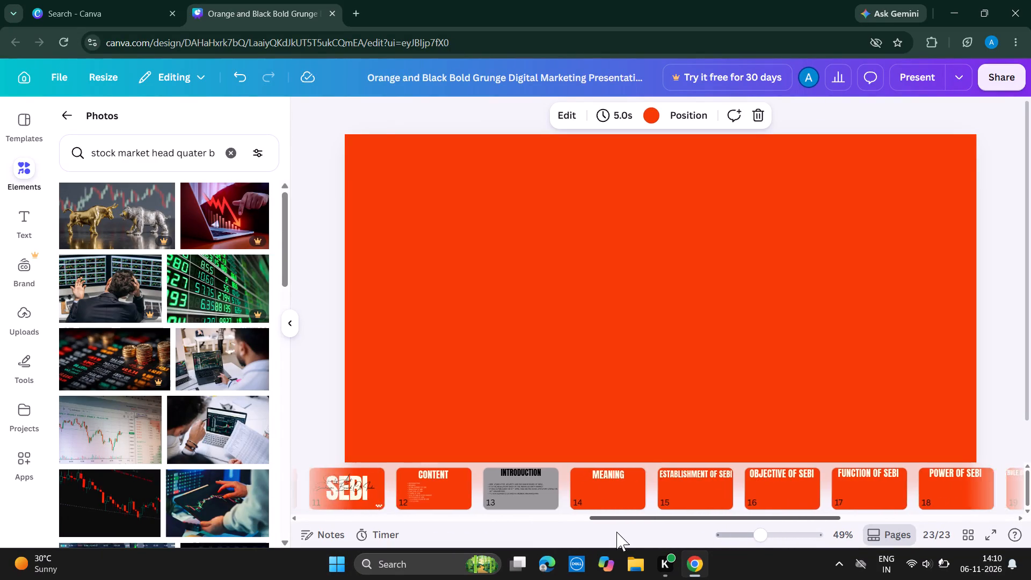
{"action": "left_click_drag", "start_coordinate": [616, 532], "coordinate": [548, 548]}
{"action": "left_click", "coordinate": [466, 490]}
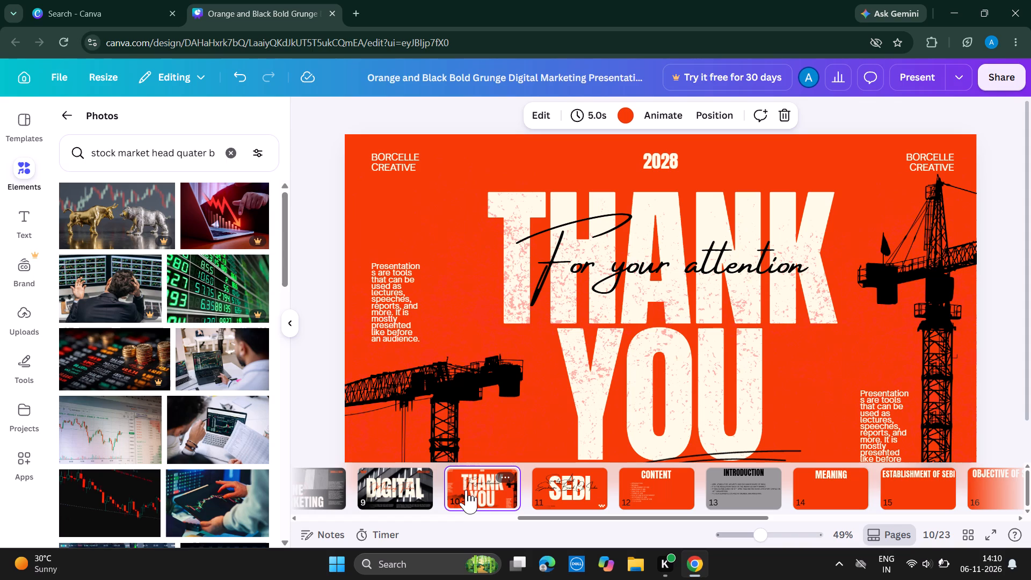
{"action": "key", "text": "ctrl+c"}
{"action": "left_click_drag", "start_coordinate": [705, 517], "coordinate": [930, 507]}
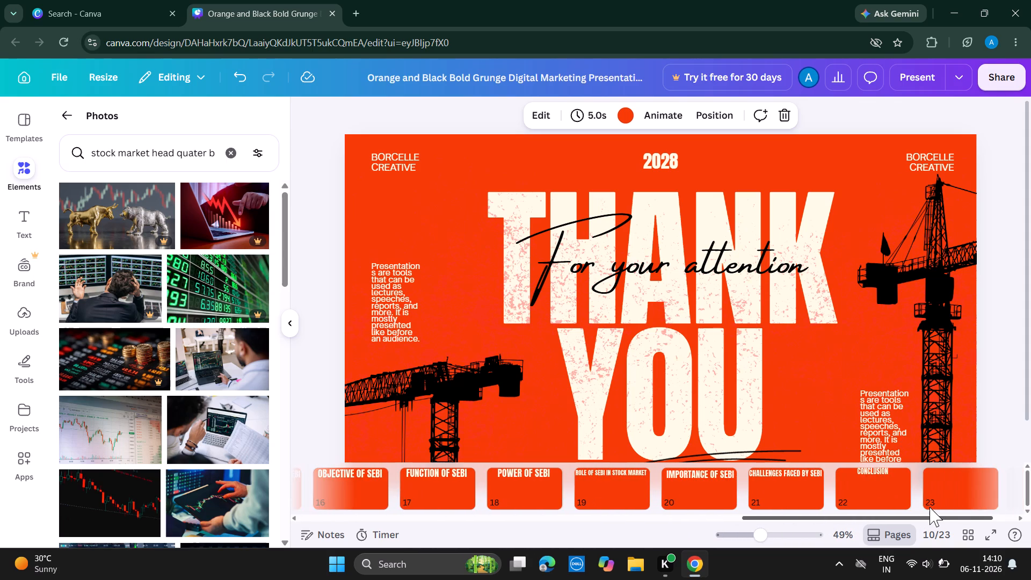
{"action": "left_click_drag", "start_coordinate": [930, 507], "coordinate": [938, 505]}
{"action": "left_click", "coordinate": [925, 488]}
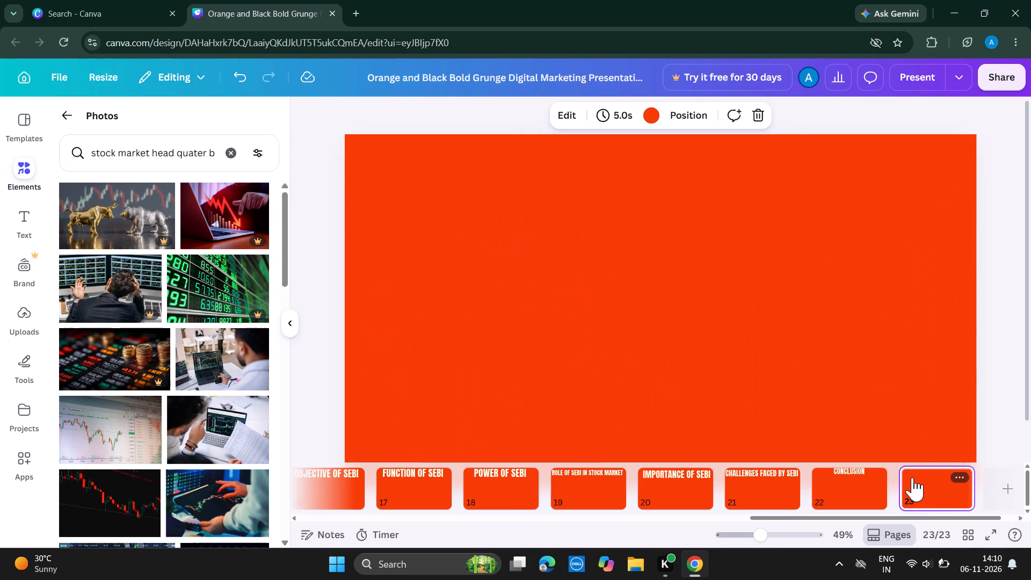
{"action": "key", "text": "ctrl+v"}
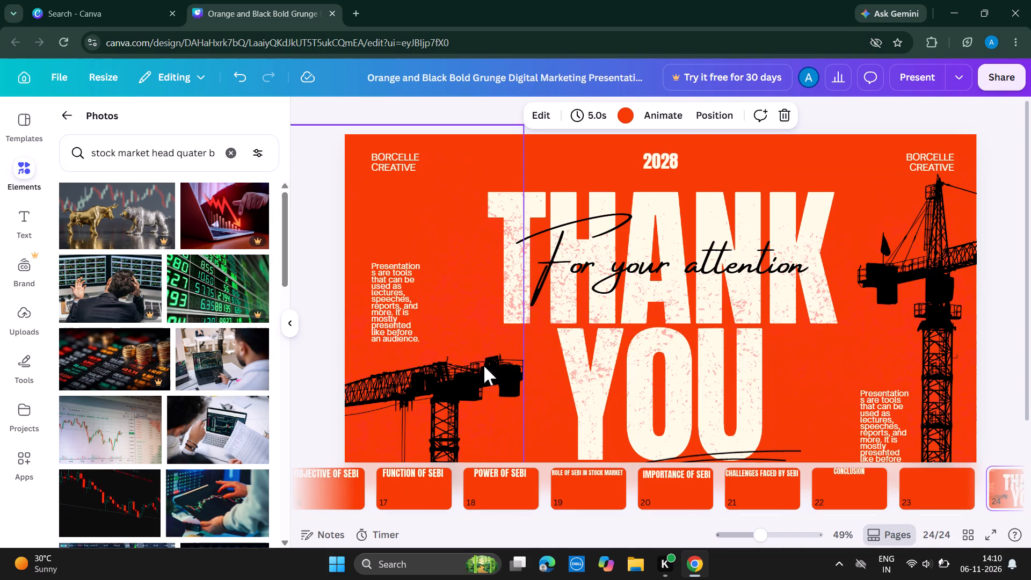
Delete the left BORCELLE CREATIVE text, the 2028 text, the left placeholder paragraph and the left crane graphic from THANK YOU page 24.
{"action": "left_click", "coordinate": [391, 151]}
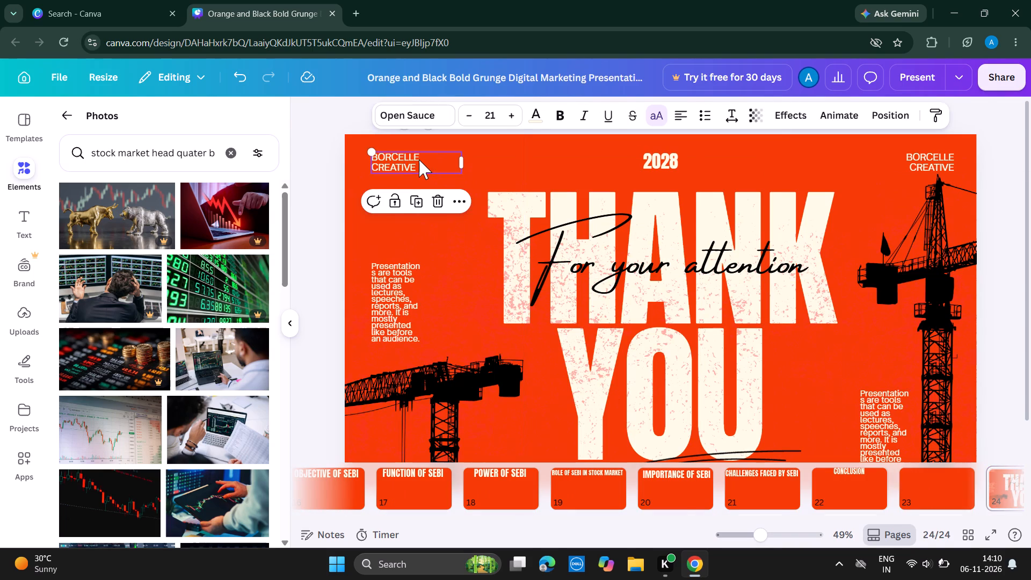
{"action": "left_click", "coordinate": [437, 197]}
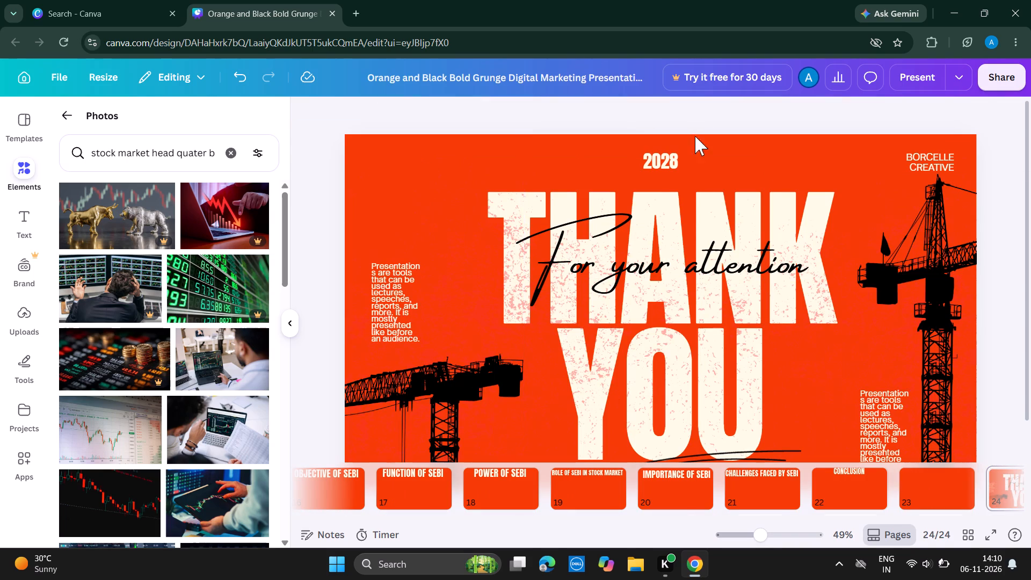
{"action": "left_click", "coordinate": [662, 157]}
{"action": "left_click", "coordinate": [686, 195]}
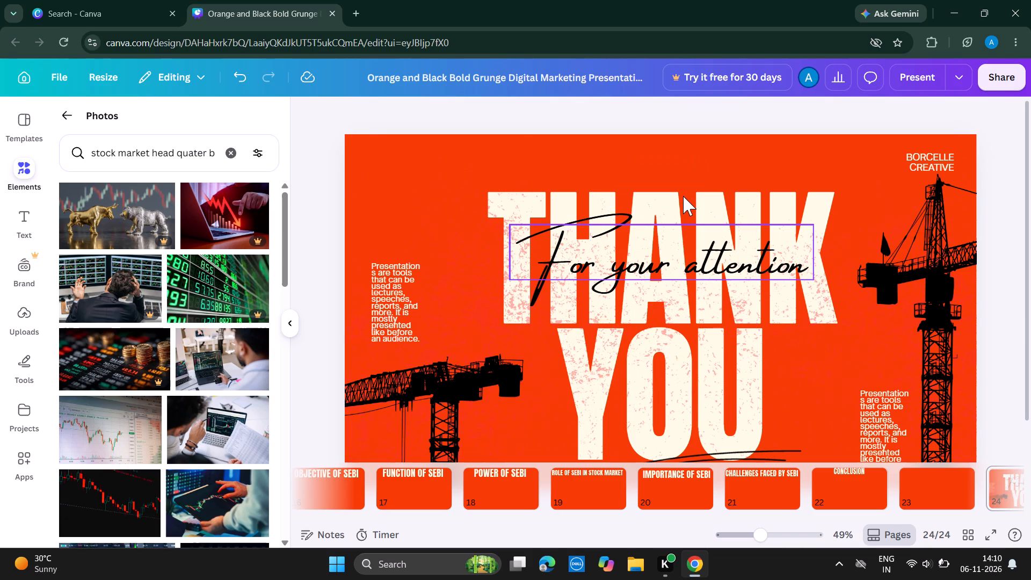
{"action": "left_click", "coordinate": [389, 297]}
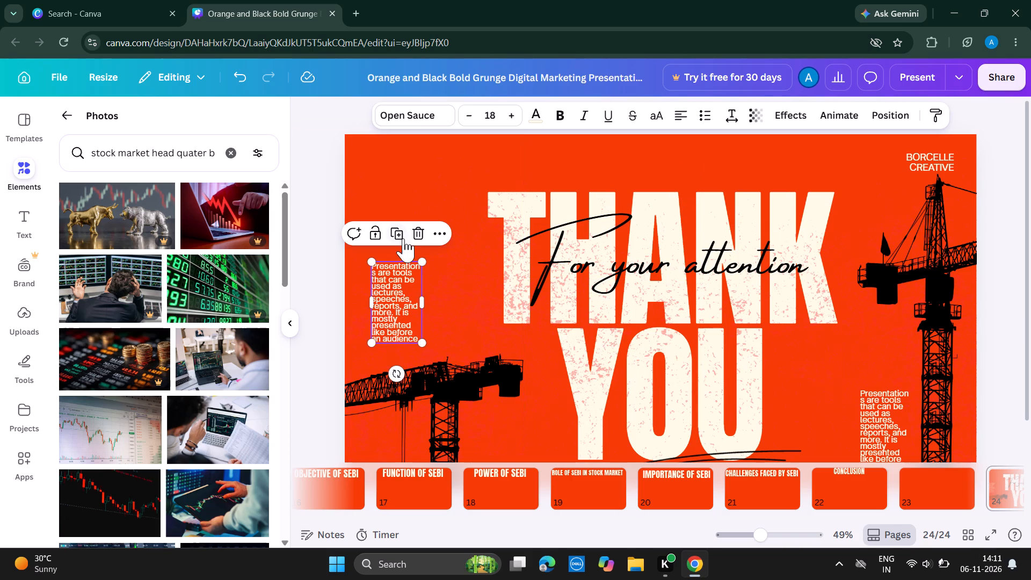
{"action": "left_click", "coordinate": [418, 231]}
{"action": "left_click", "coordinate": [445, 377]}
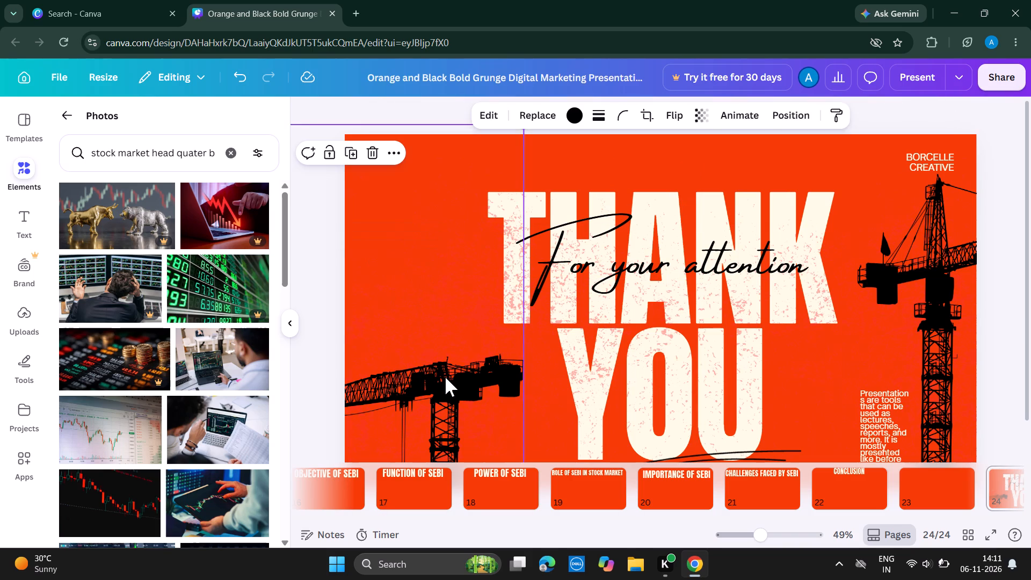
{"action": "left_click", "coordinate": [375, 156]}
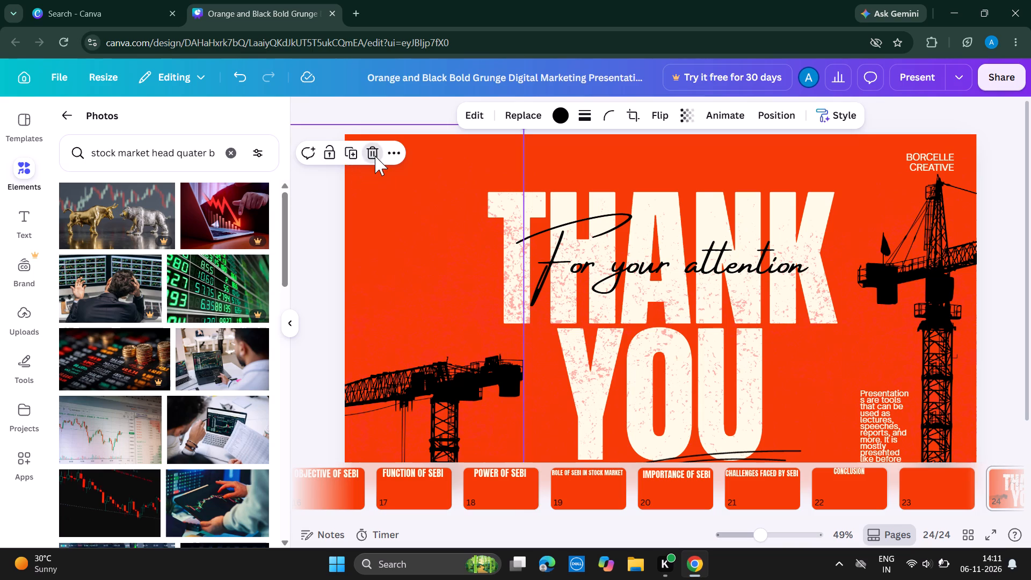
Delete the remaining BORCELLE CREATIVE text, placeholder paragraph and crane graphic from the right side of THANK YOU page 24.
{"action": "left_click", "coordinate": [918, 164]}
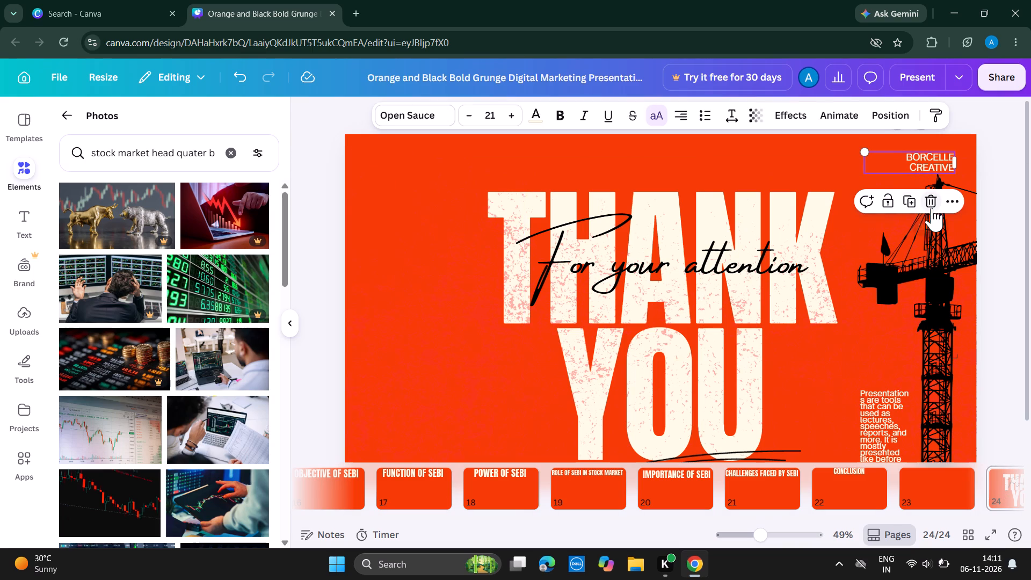
{"action": "left_click", "coordinate": [932, 208]}
{"action": "left_click", "coordinate": [866, 431]}
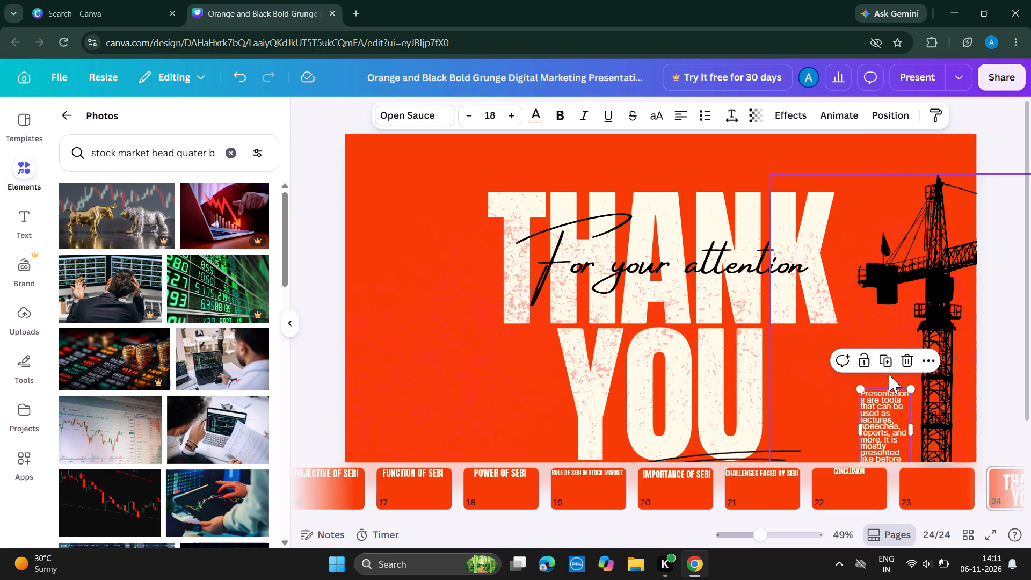
{"action": "left_click", "coordinate": [902, 361]}
{"action": "left_click", "coordinate": [910, 299]}
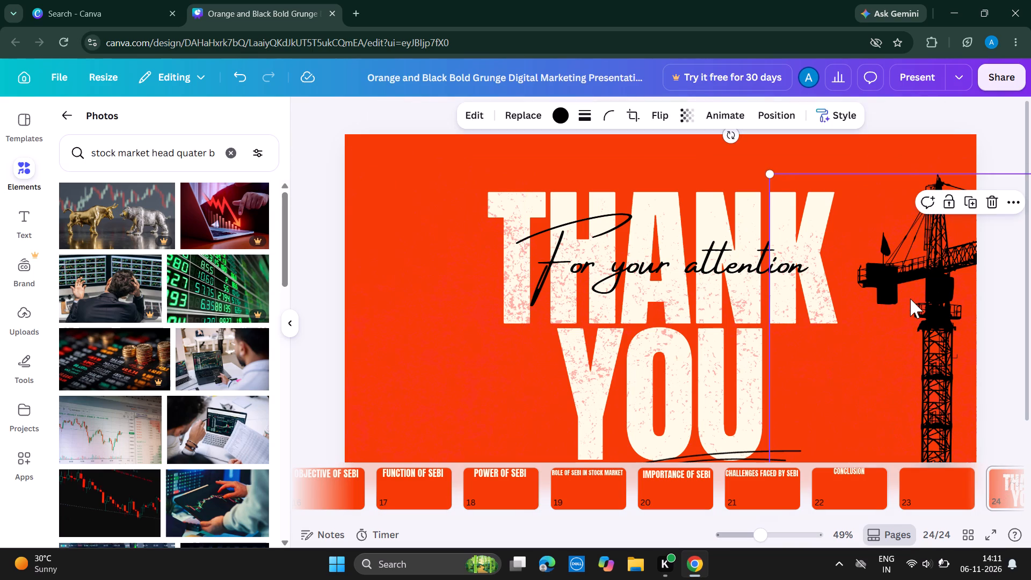
{"action": "left_click", "coordinate": [988, 199]}
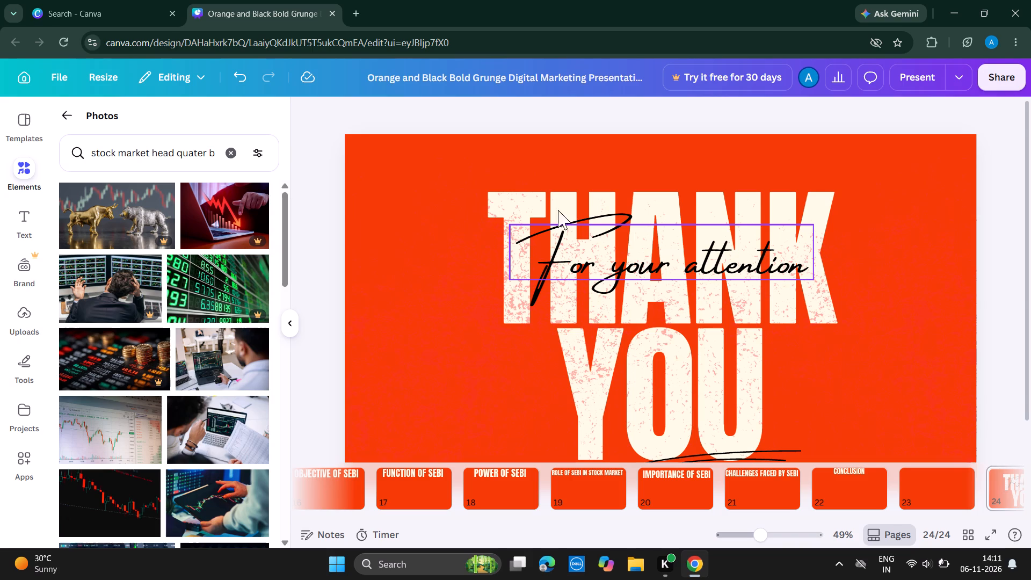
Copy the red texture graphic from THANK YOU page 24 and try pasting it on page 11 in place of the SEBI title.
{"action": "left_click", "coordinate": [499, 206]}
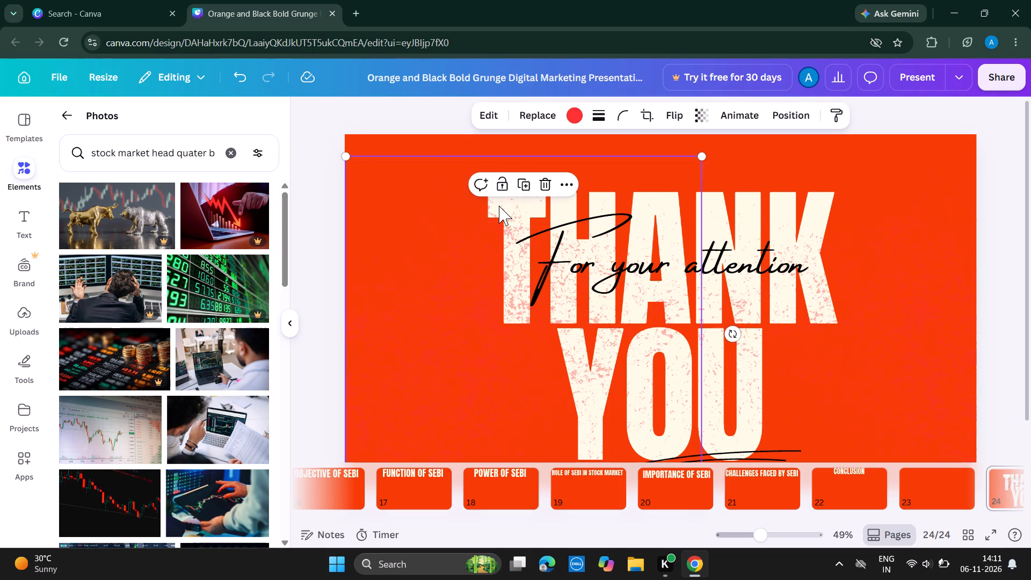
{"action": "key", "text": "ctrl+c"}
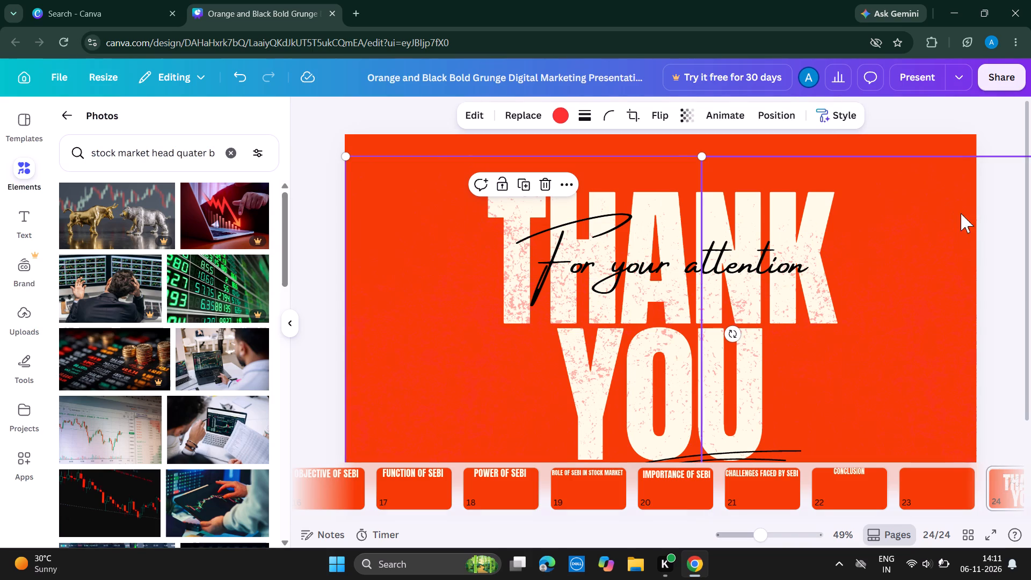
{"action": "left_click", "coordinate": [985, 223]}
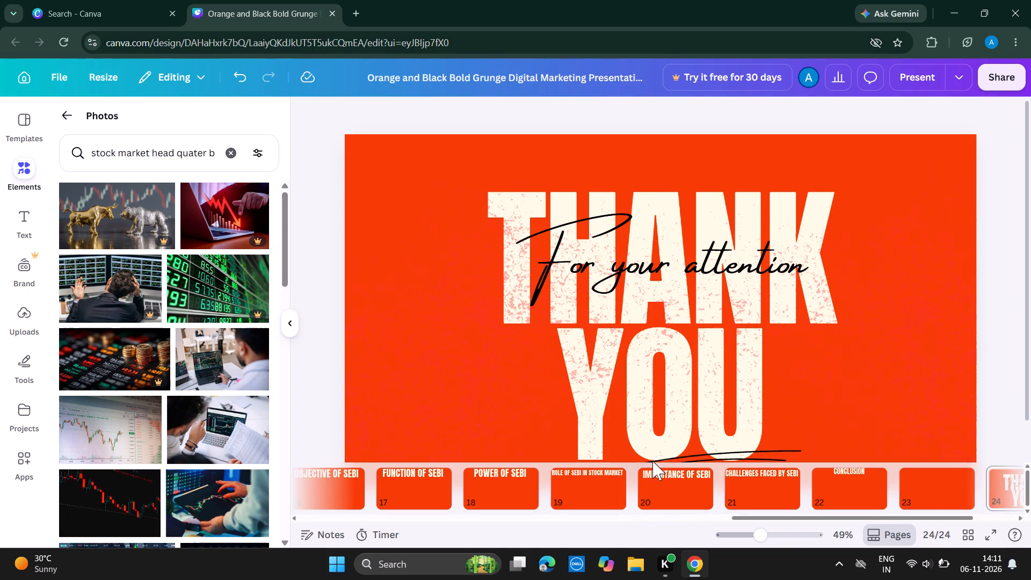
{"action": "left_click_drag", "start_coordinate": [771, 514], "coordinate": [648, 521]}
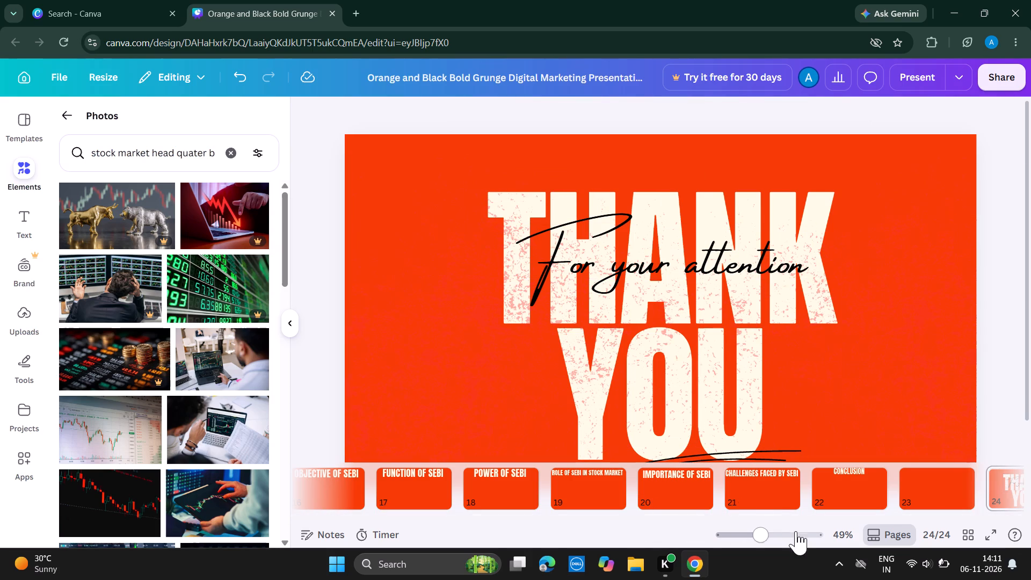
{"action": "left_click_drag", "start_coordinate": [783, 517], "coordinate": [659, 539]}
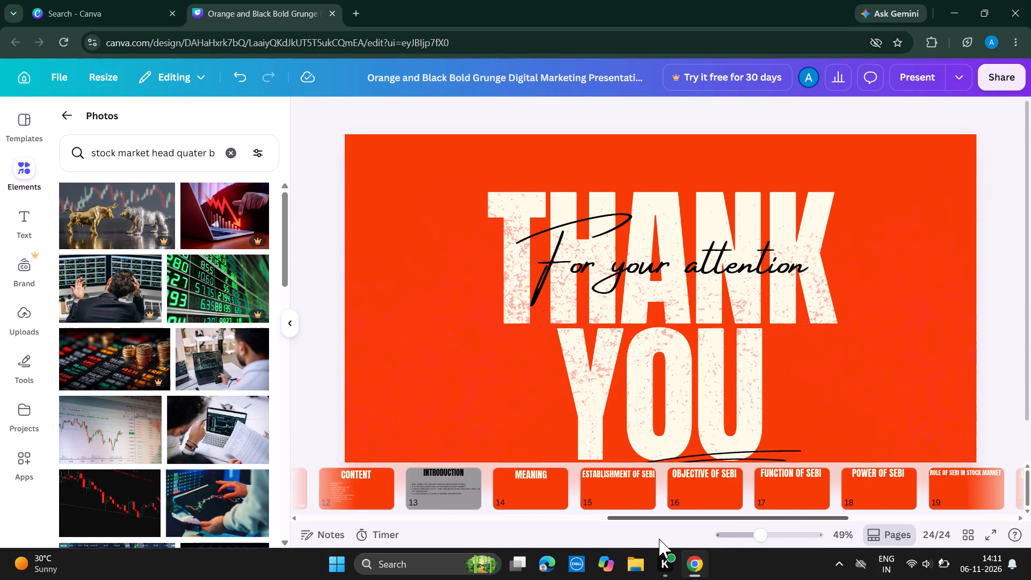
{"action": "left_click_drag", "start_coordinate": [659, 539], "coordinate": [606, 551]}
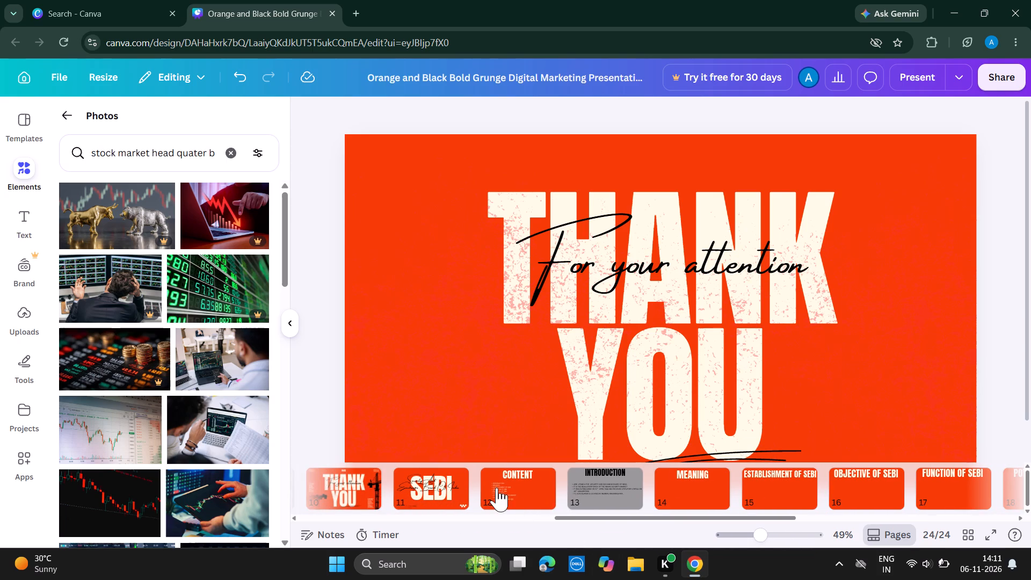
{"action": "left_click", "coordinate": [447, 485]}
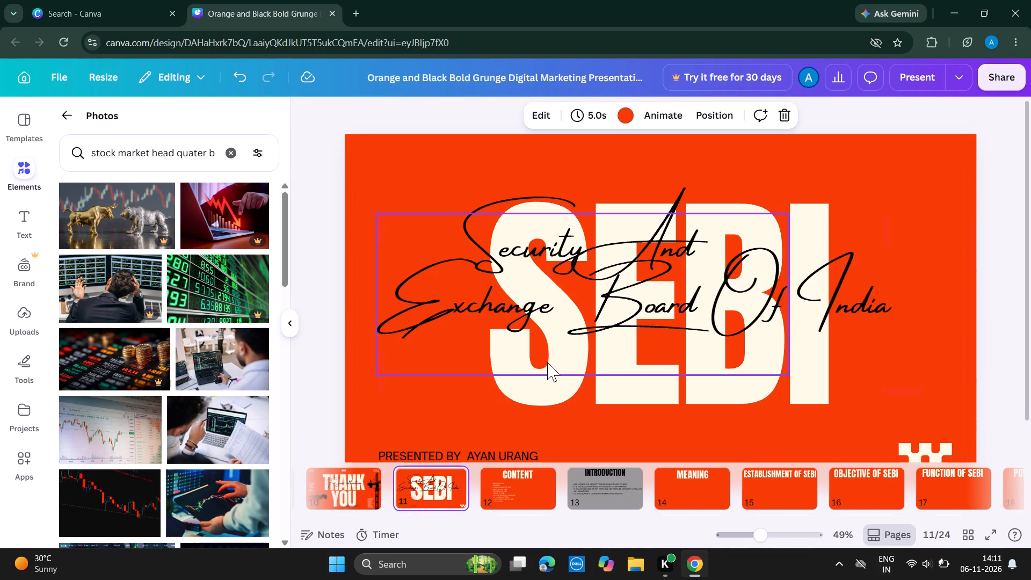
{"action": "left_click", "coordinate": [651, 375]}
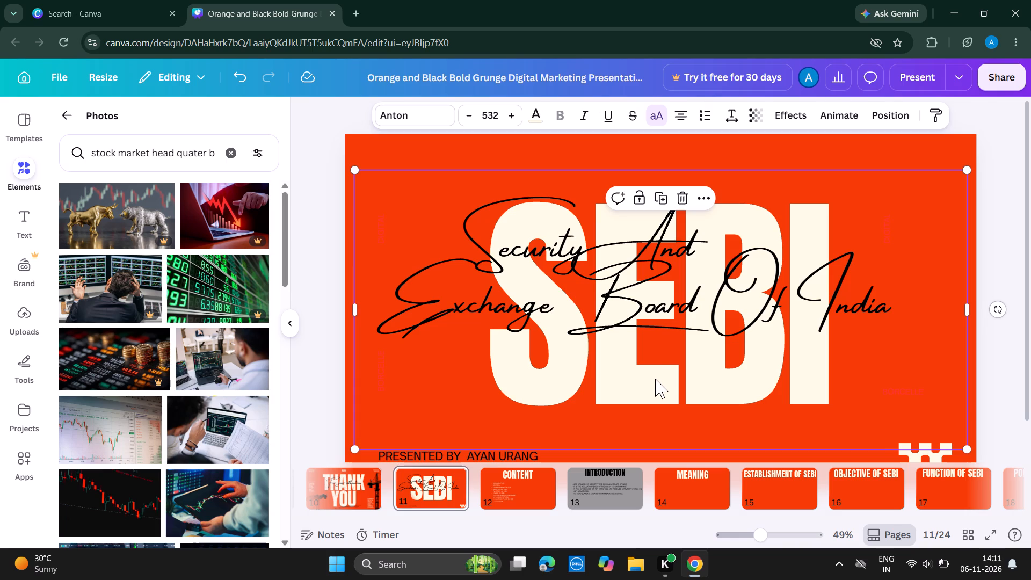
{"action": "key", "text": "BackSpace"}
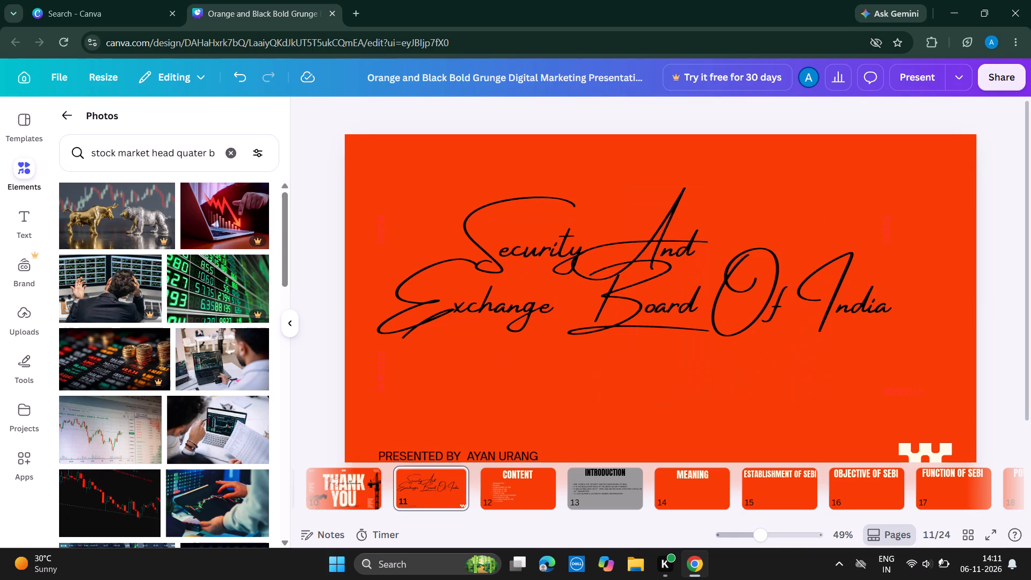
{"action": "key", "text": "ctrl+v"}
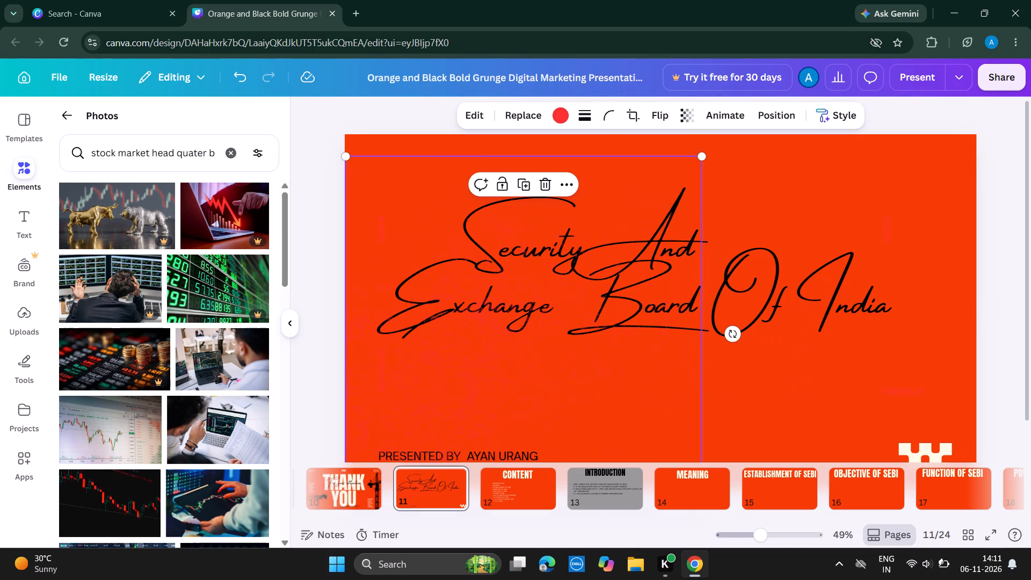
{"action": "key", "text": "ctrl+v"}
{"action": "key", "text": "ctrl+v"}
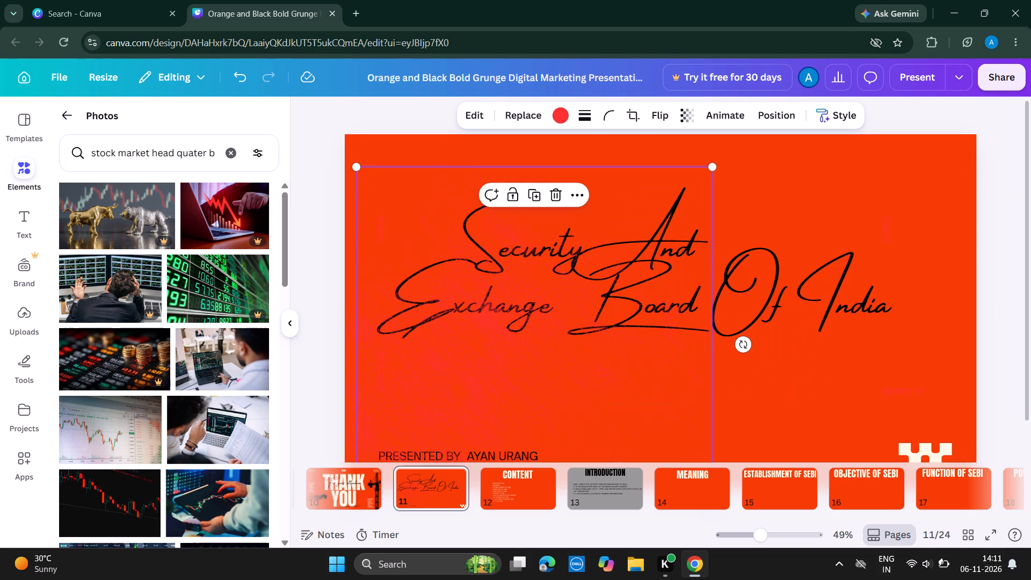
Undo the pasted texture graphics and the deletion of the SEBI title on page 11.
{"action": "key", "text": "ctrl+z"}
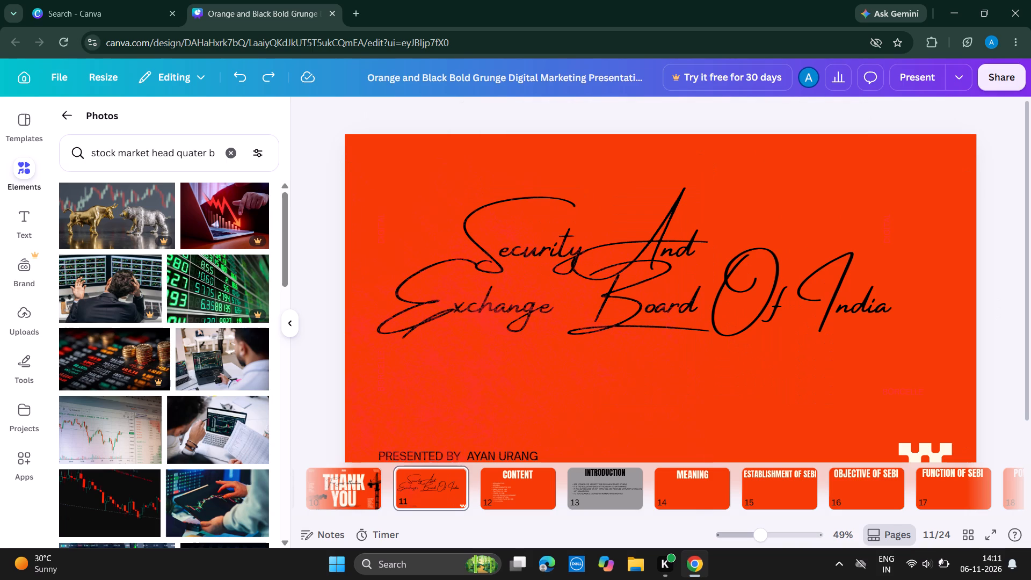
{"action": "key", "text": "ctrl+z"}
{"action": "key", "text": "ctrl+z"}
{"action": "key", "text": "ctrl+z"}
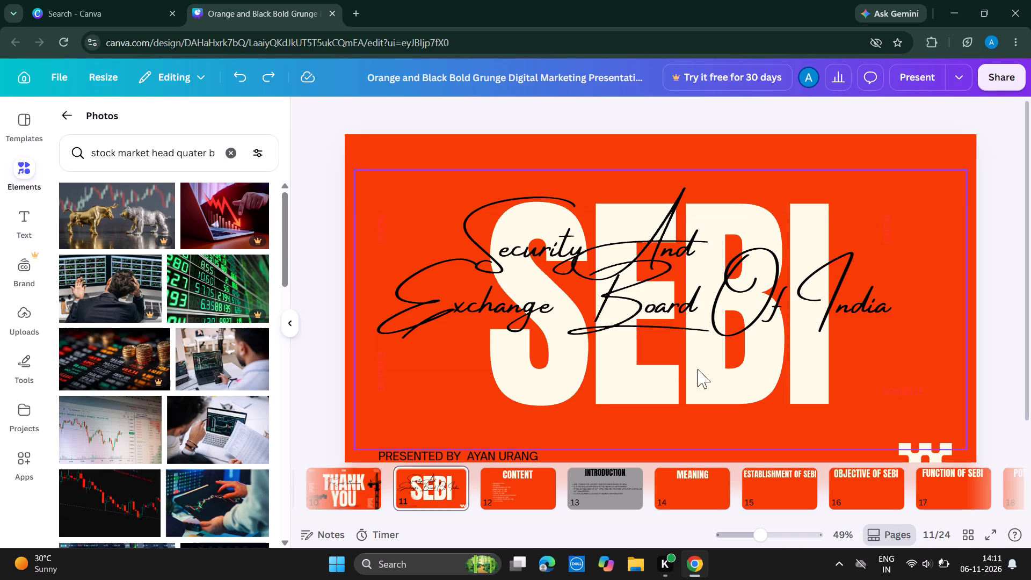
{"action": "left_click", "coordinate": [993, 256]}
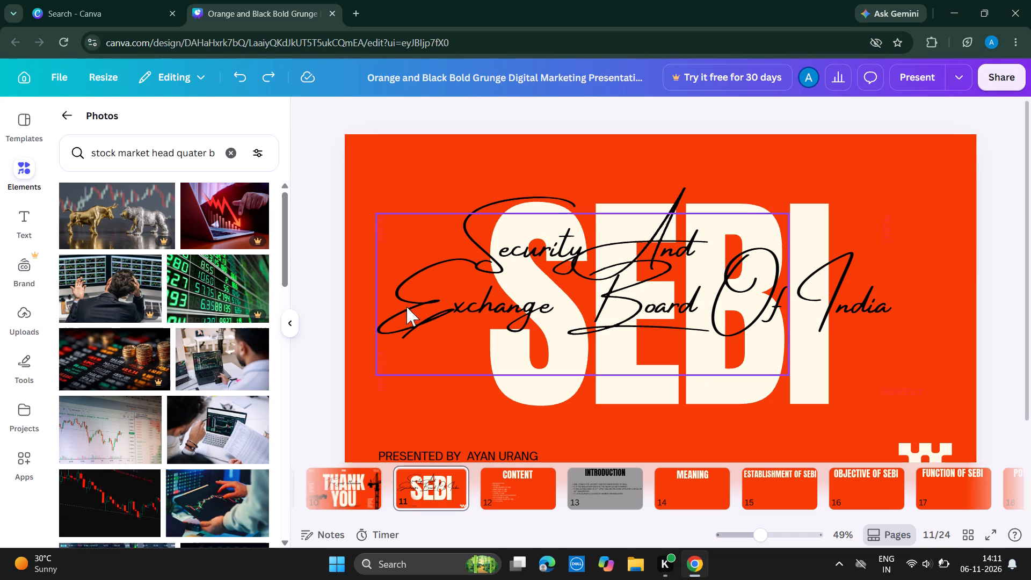
Search the photo elements for black spot and look through the results for a suitable graphic.
{"action": "left_click", "coordinate": [215, 163]}
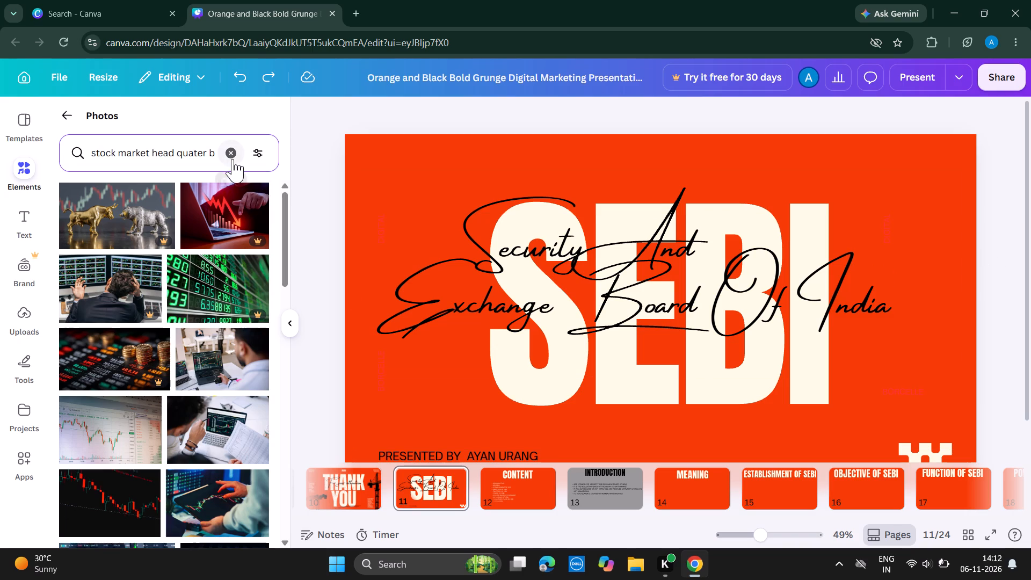
{"action": "left_click", "coordinate": [233, 159]}
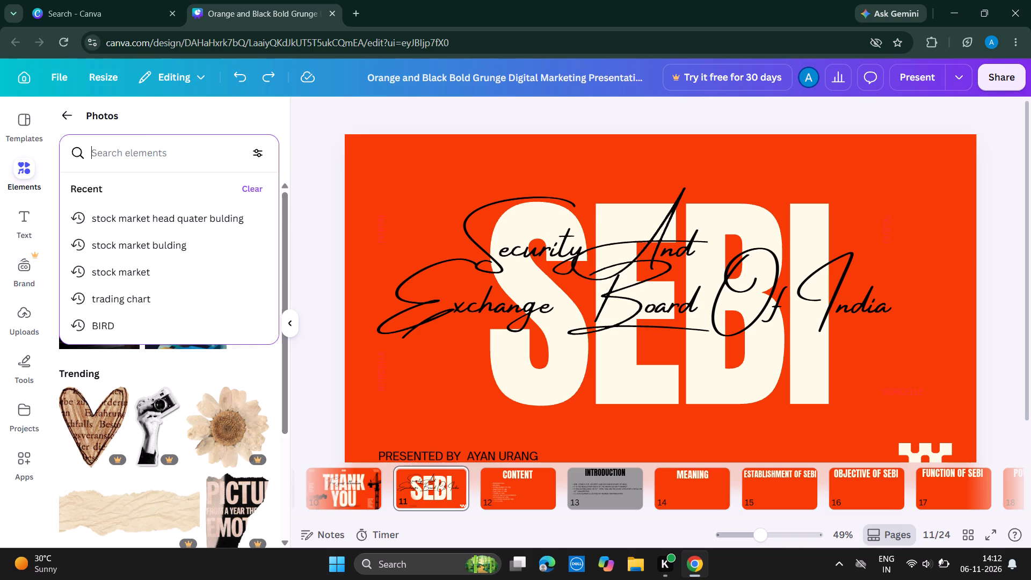
{"action": "left_click", "coordinate": [125, 149]}
{"action": "type", "text": "blac"}
{"action": "type", "text": "k"}
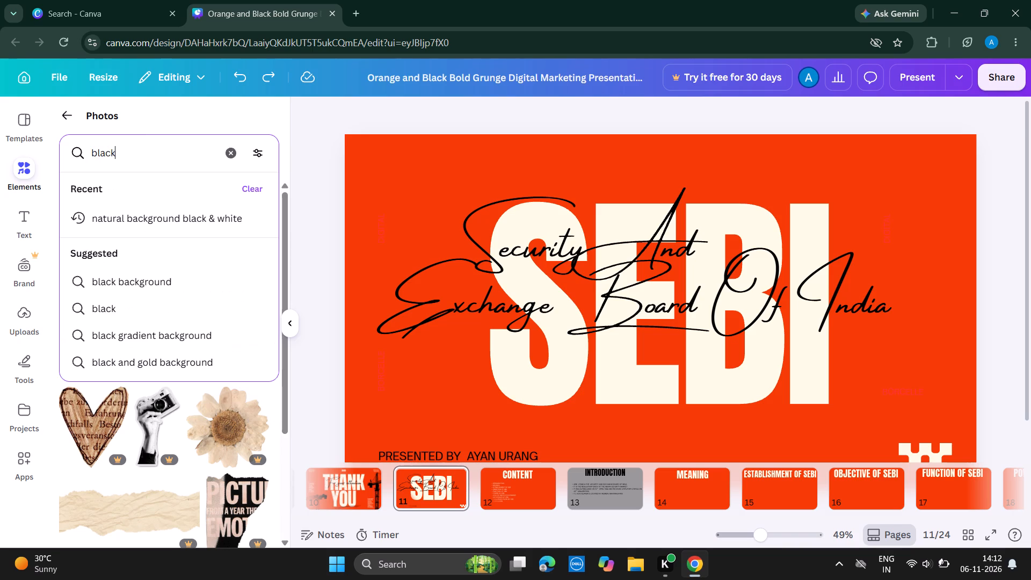
{"action": "key", "text": "space"}
{"action": "type", "text": "spo"}
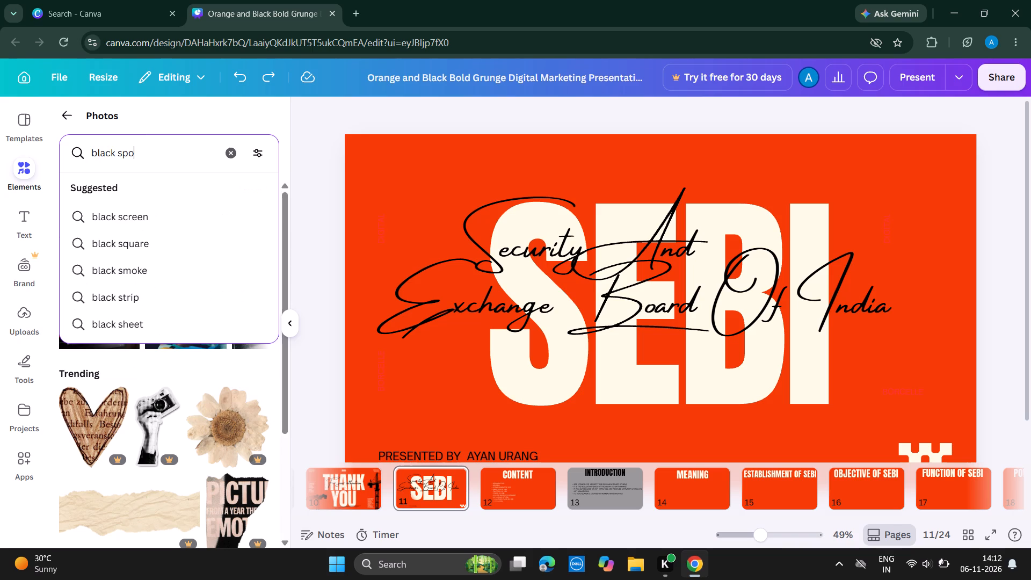
{"action": "key", "text": "t"}
{"action": "key", "text": "Return"}
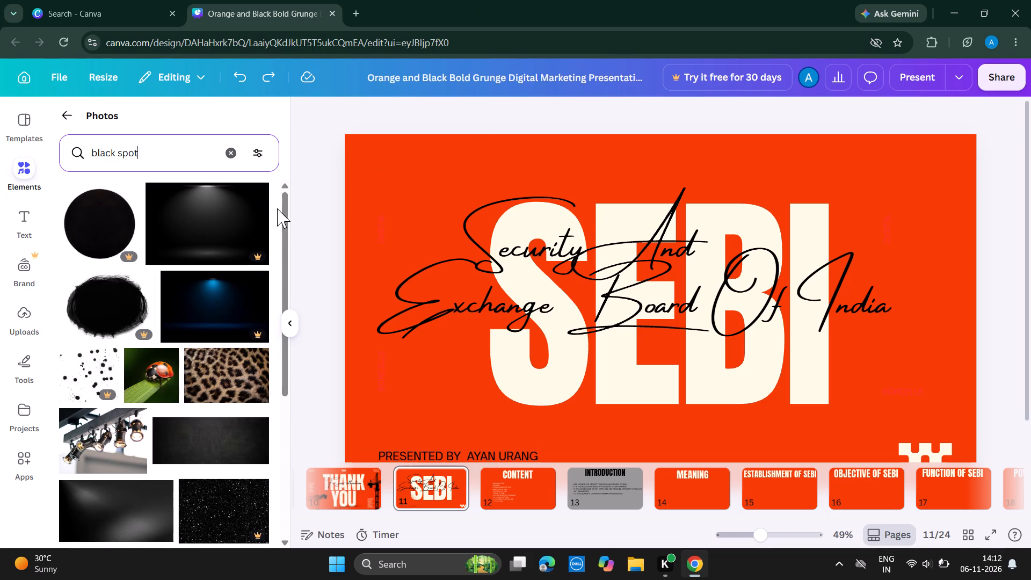
{"action": "left_click_drag", "start_coordinate": [286, 220], "coordinate": [289, 303]}
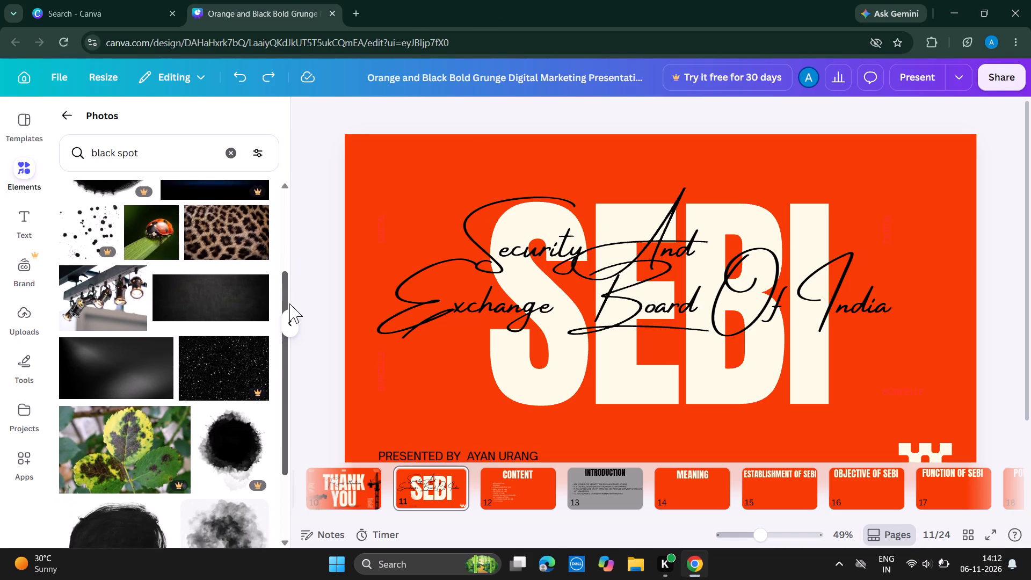
{"action": "left_click_drag", "start_coordinate": [289, 303], "coordinate": [287, 371]}
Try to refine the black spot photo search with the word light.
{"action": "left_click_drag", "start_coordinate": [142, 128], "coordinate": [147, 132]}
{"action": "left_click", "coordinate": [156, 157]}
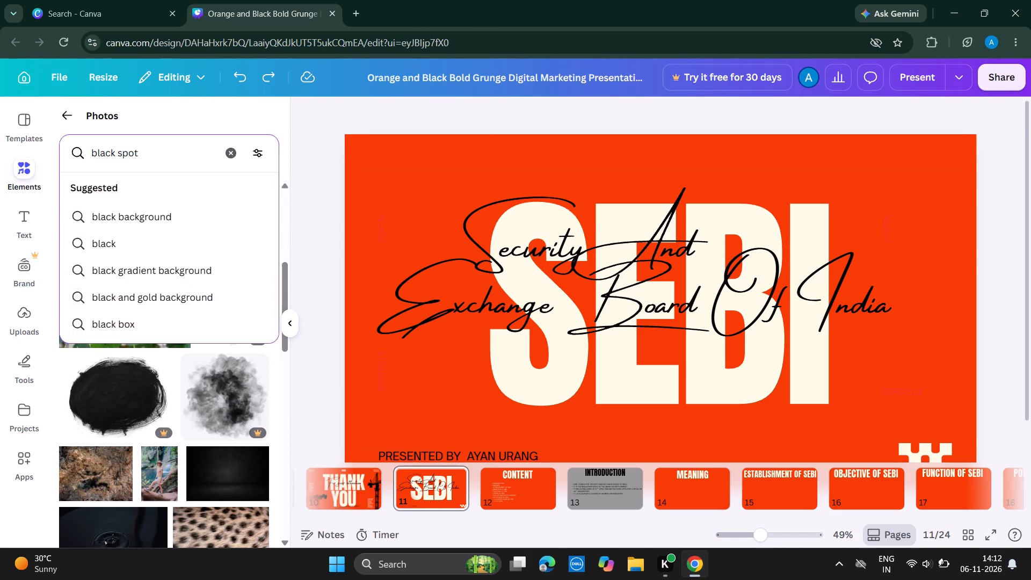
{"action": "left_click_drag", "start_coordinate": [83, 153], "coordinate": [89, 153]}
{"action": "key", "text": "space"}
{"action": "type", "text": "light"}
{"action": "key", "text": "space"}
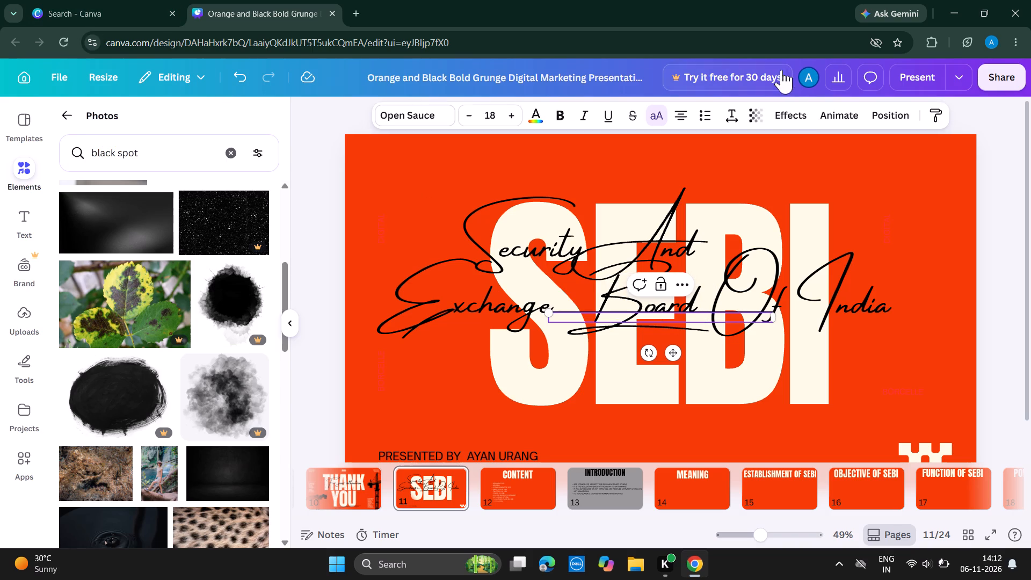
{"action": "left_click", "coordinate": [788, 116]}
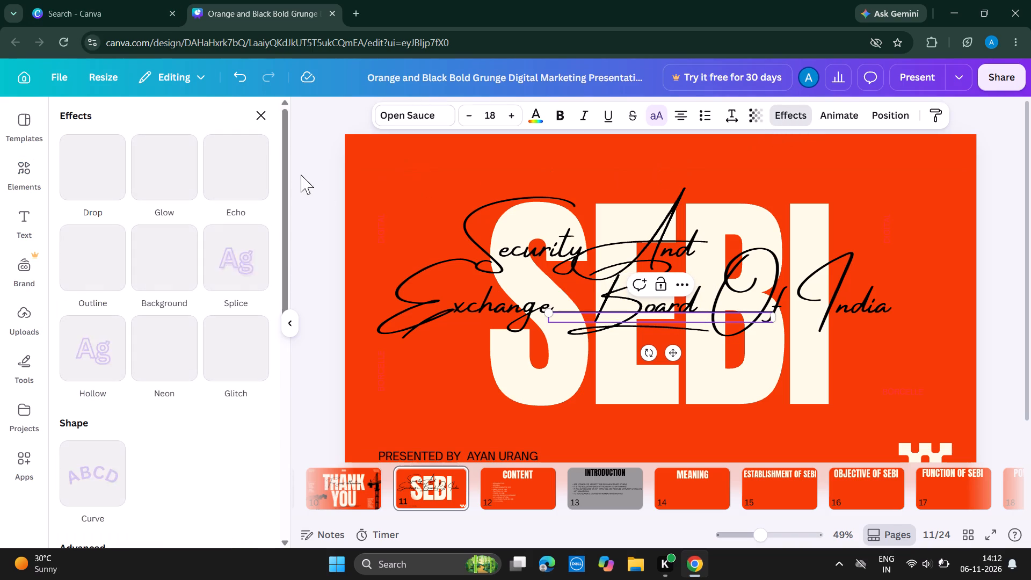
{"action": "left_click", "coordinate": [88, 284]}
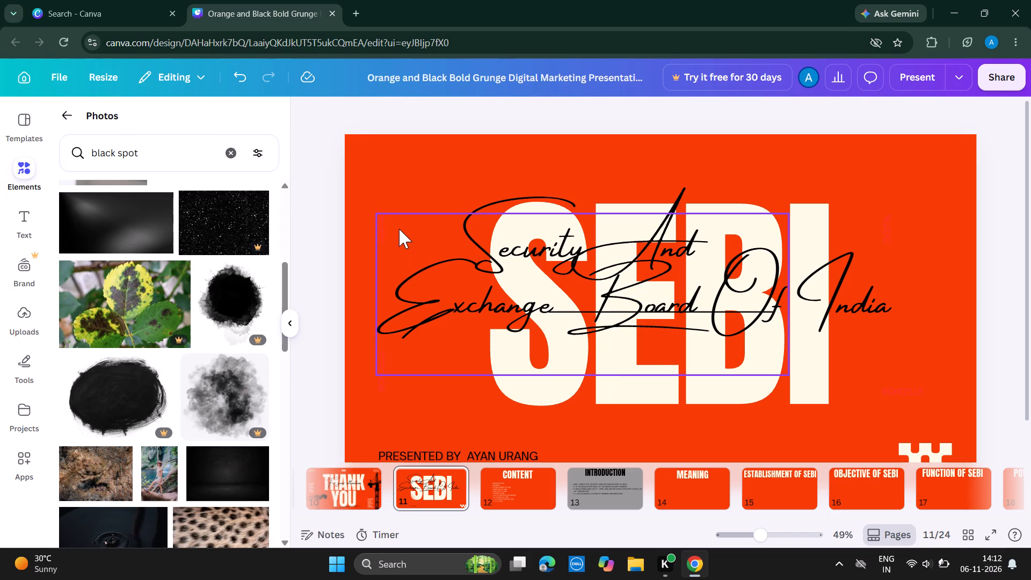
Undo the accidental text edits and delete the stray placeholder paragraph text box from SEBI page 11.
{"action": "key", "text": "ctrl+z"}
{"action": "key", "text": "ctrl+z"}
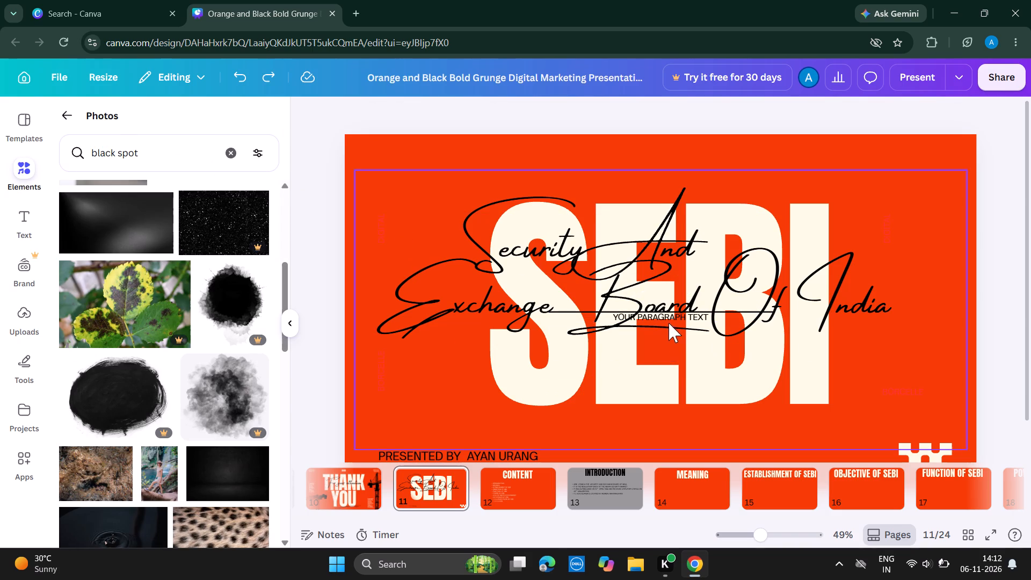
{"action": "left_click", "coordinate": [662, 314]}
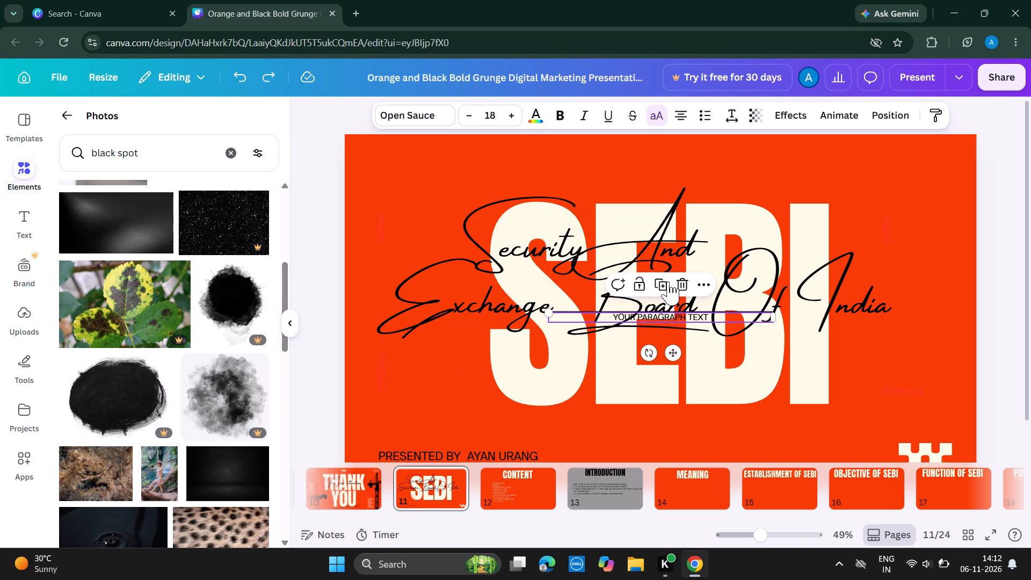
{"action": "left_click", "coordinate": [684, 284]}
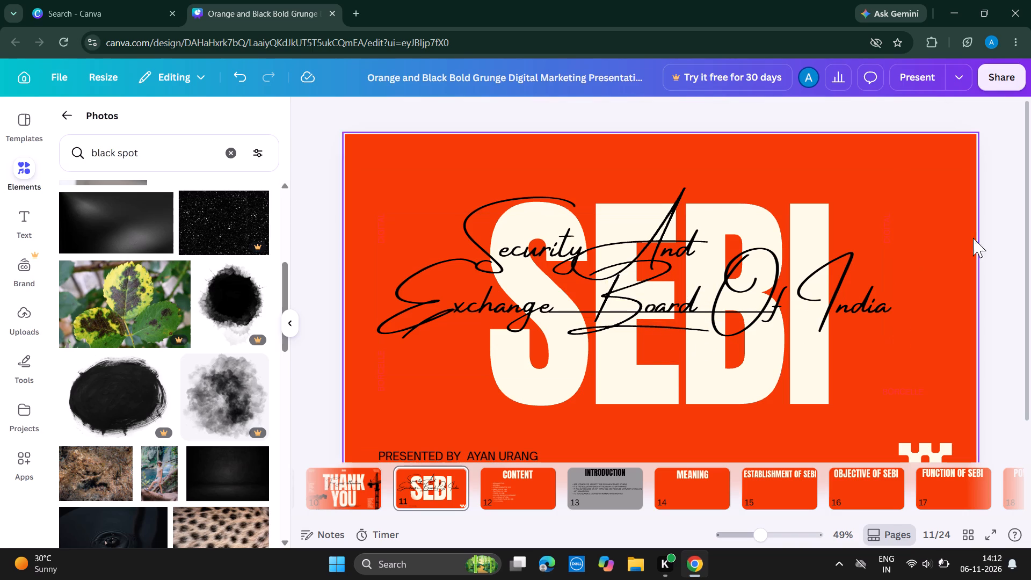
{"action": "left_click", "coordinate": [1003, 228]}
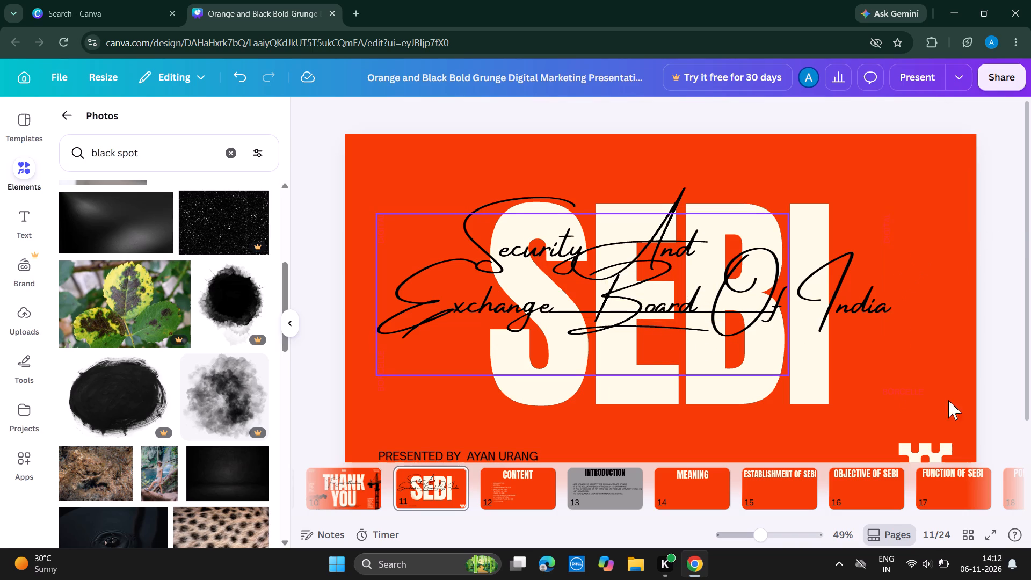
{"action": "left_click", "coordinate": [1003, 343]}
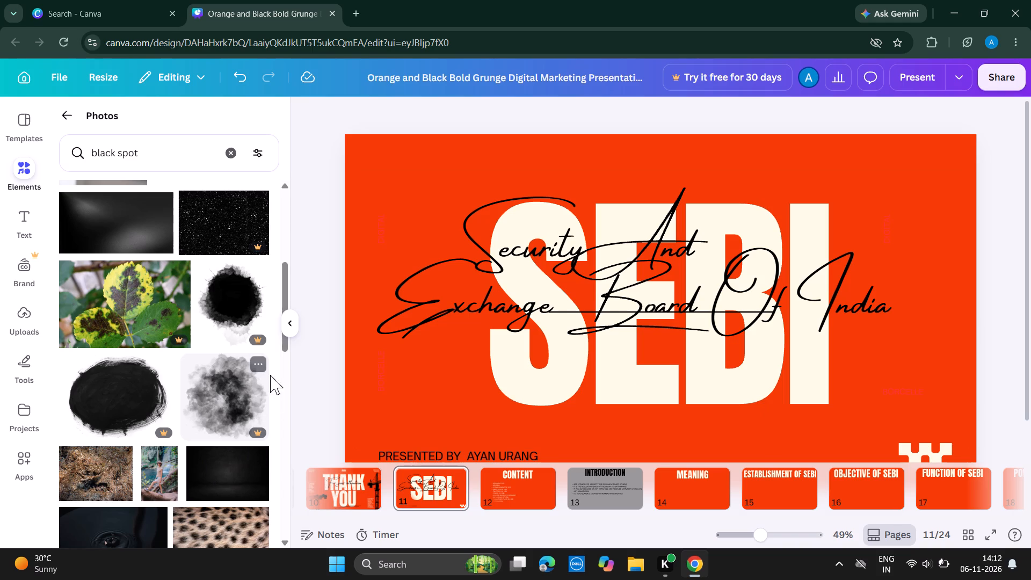
Look through the remaining black spot photo results for a suitable graphic and clear the search.
{"action": "left_click_drag", "start_coordinate": [285, 347], "coordinate": [275, 398]}
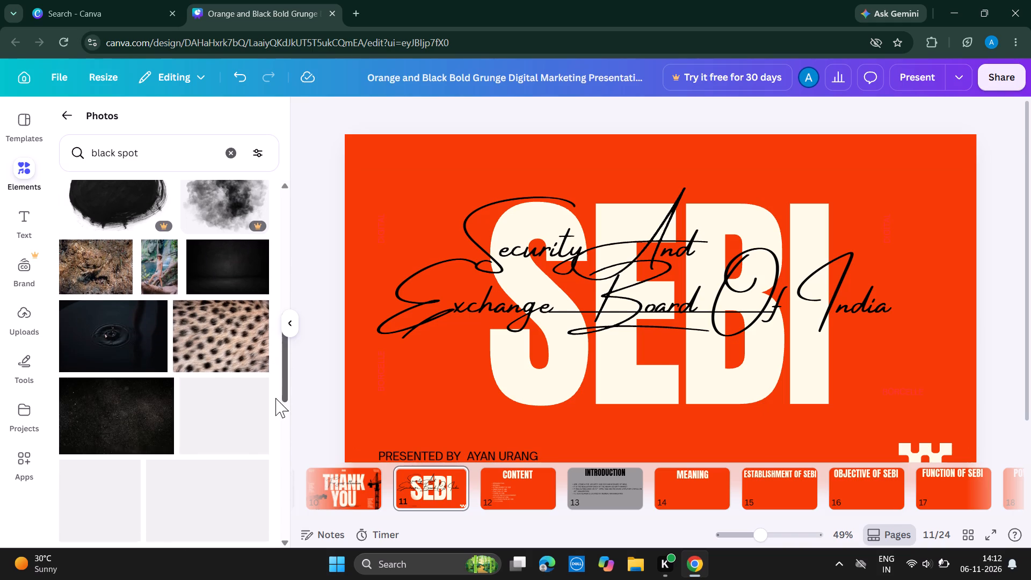
{"action": "left_click_drag", "start_coordinate": [275, 398], "coordinate": [280, 453]}
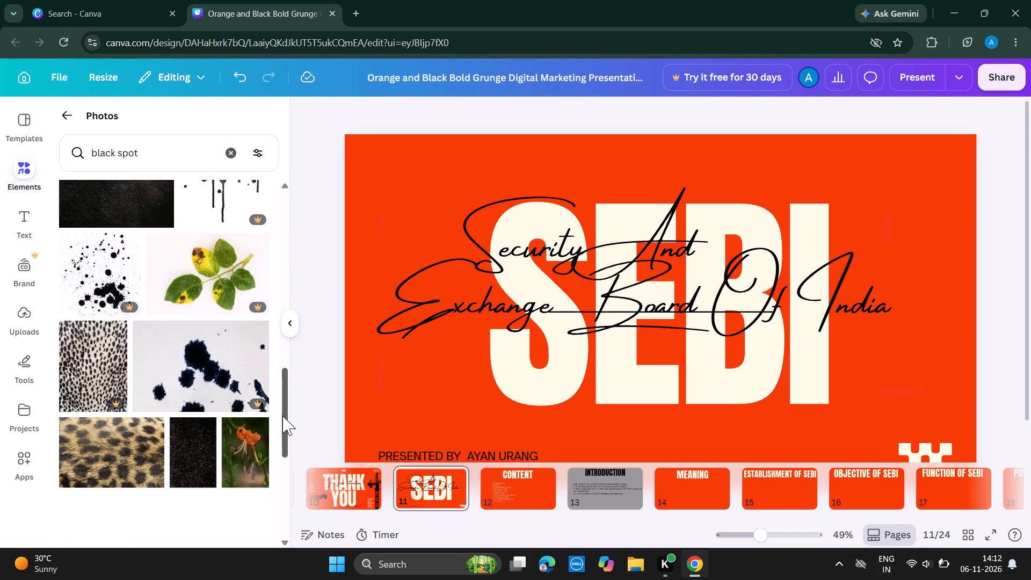
{"action": "left_click_drag", "start_coordinate": [282, 416], "coordinate": [279, 455]}
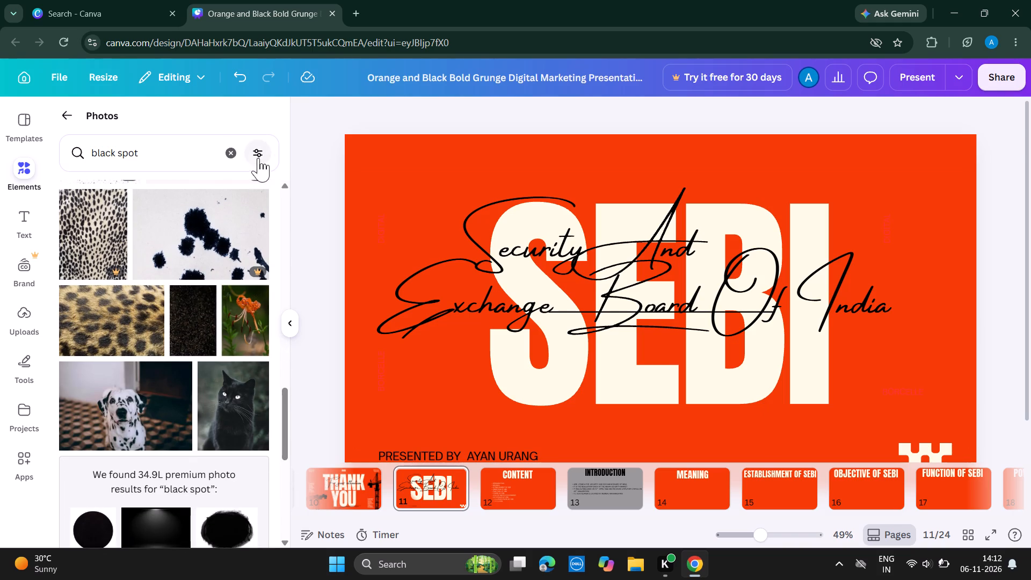
{"action": "left_click", "coordinate": [236, 157]}
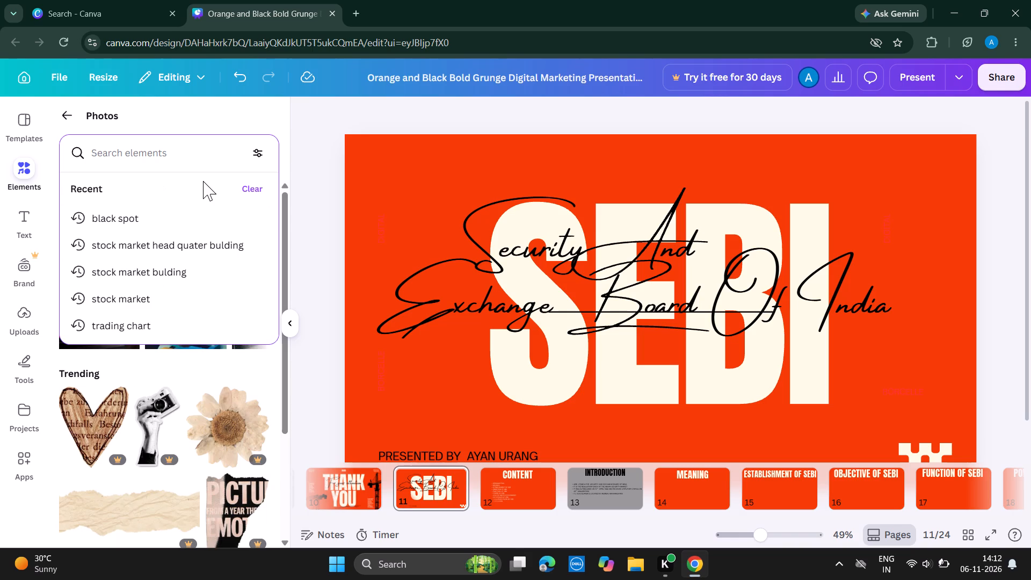
Reduce the MEANING heading on page 14 to font size 146 and narrow its text box to about 700 wide.
{"action": "left_click", "coordinate": [672, 484]}
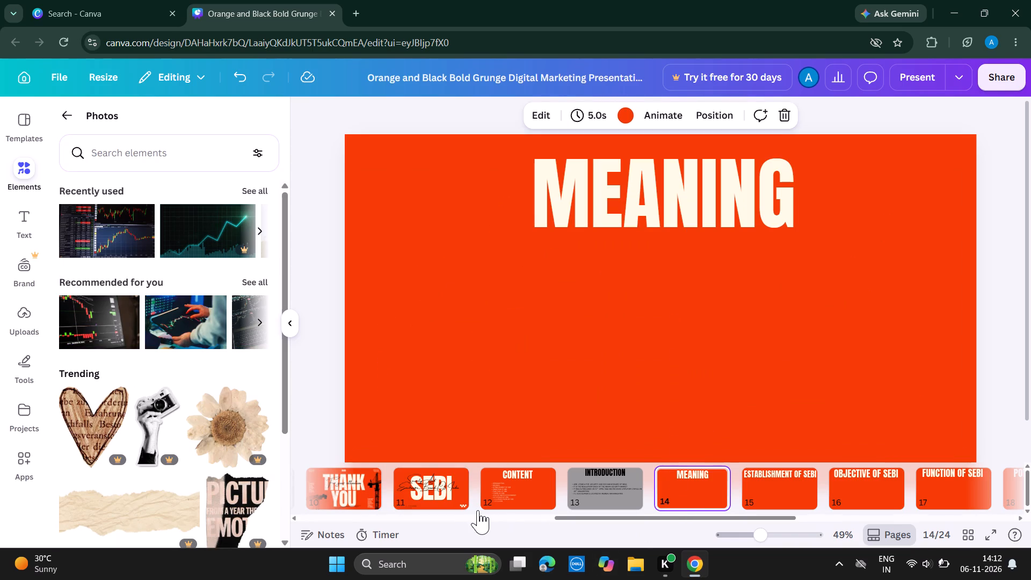
{"action": "left_click", "coordinate": [716, 220]}
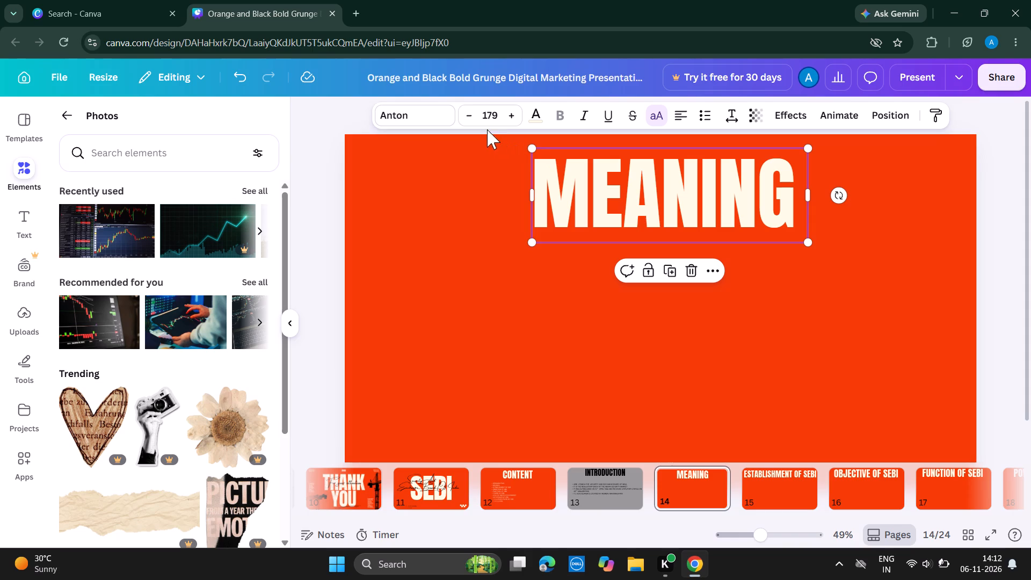
{"action": "triple_click", "coordinate": [469, 116]}
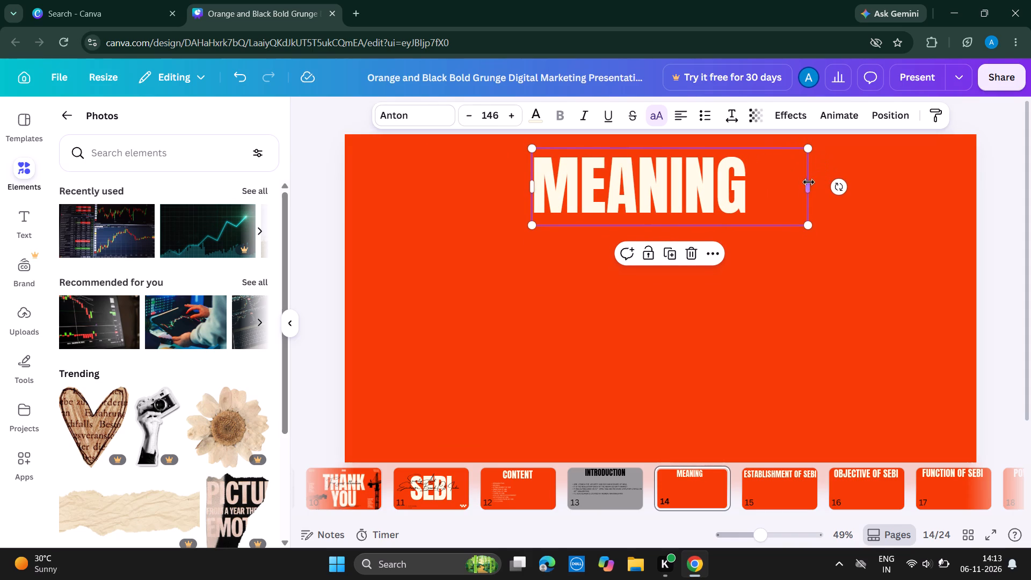
{"action": "left_click_drag", "start_coordinate": [808, 182], "coordinate": [762, 175]}
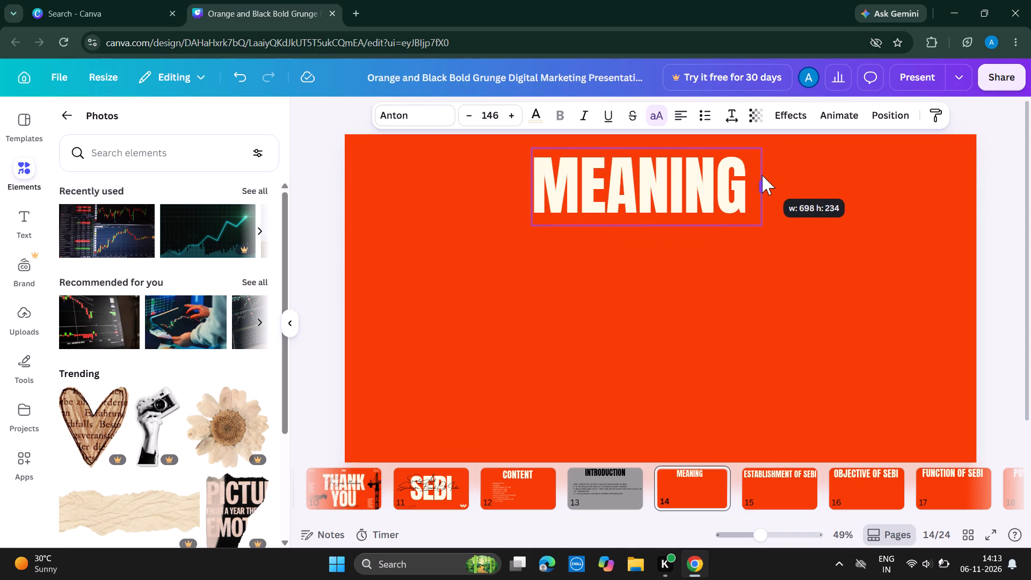
{"action": "left_click_drag", "start_coordinate": [762, 175], "coordinate": [761, 174]}
Move the MEANING heading up to the top edge of page 14.
{"action": "left_click_drag", "start_coordinate": [662, 204], "coordinate": [661, 180]}
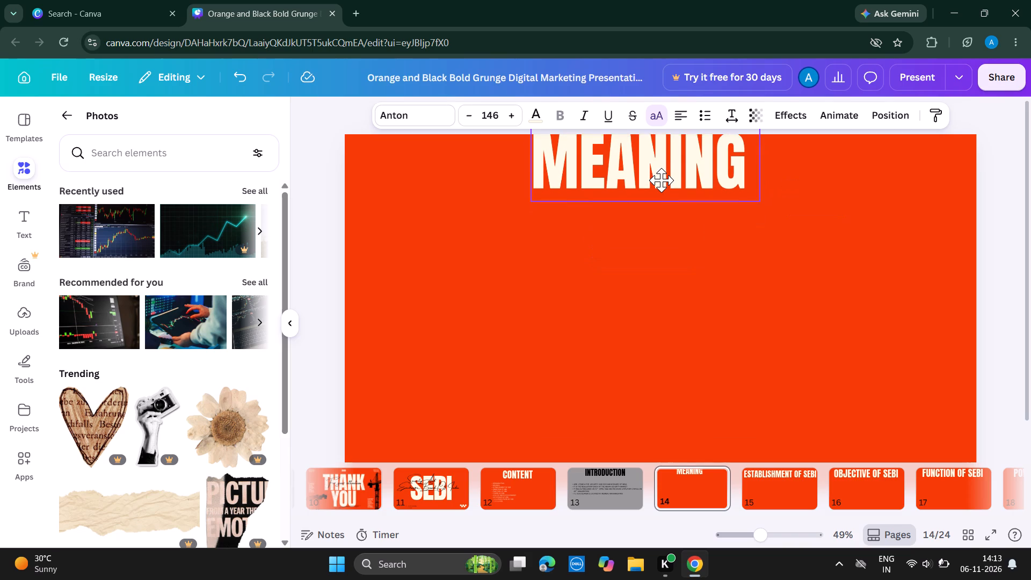
{"action": "left_click_drag", "start_coordinate": [661, 180], "coordinate": [661, 189]}
{"action": "left_click", "coordinate": [729, 237]}
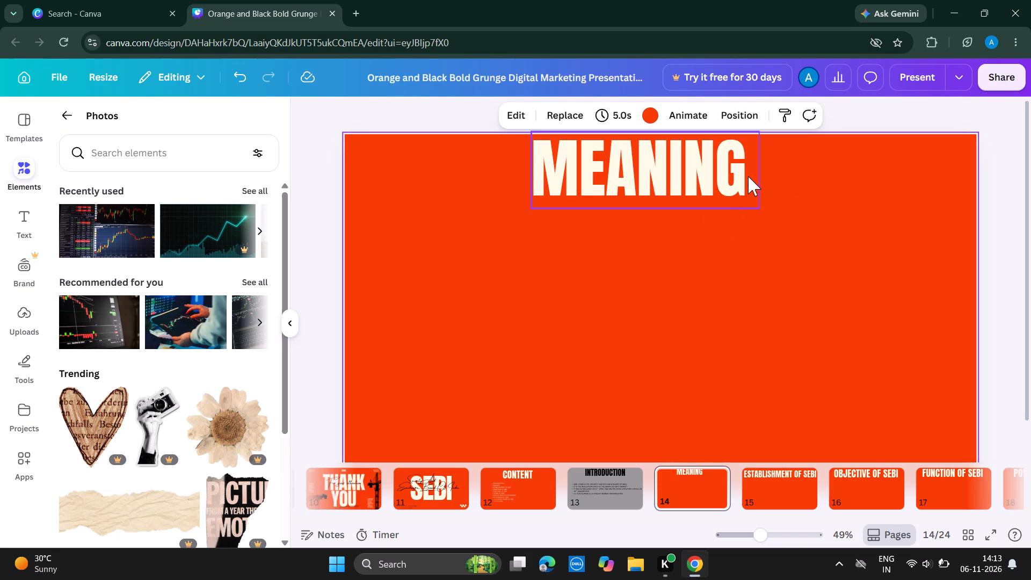
Set the MEANING heading's font size to 142 and tighten its text box around the word.
{"action": "left_click", "coordinate": [633, 165]}
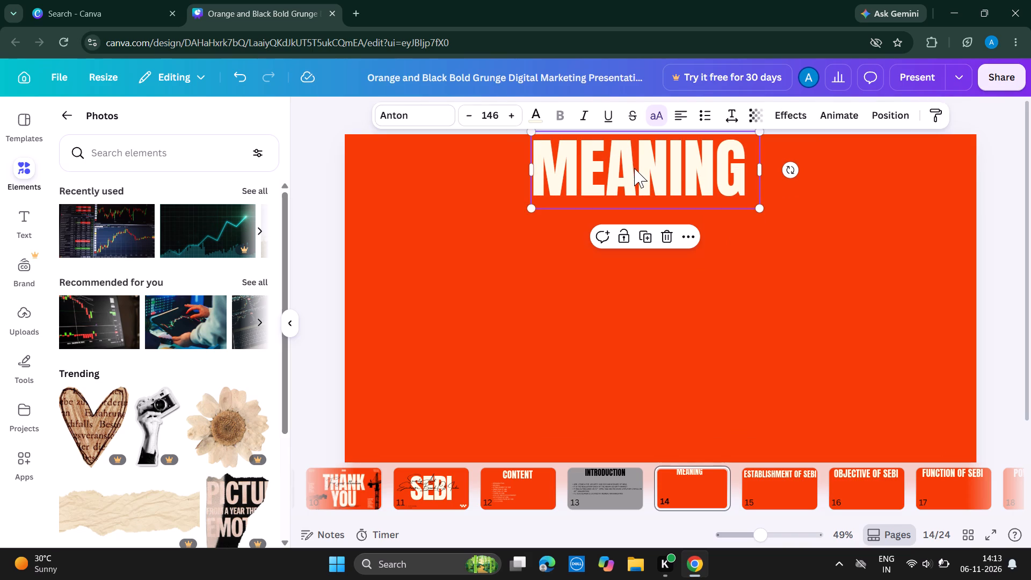
{"action": "left_click", "coordinate": [473, 119]}
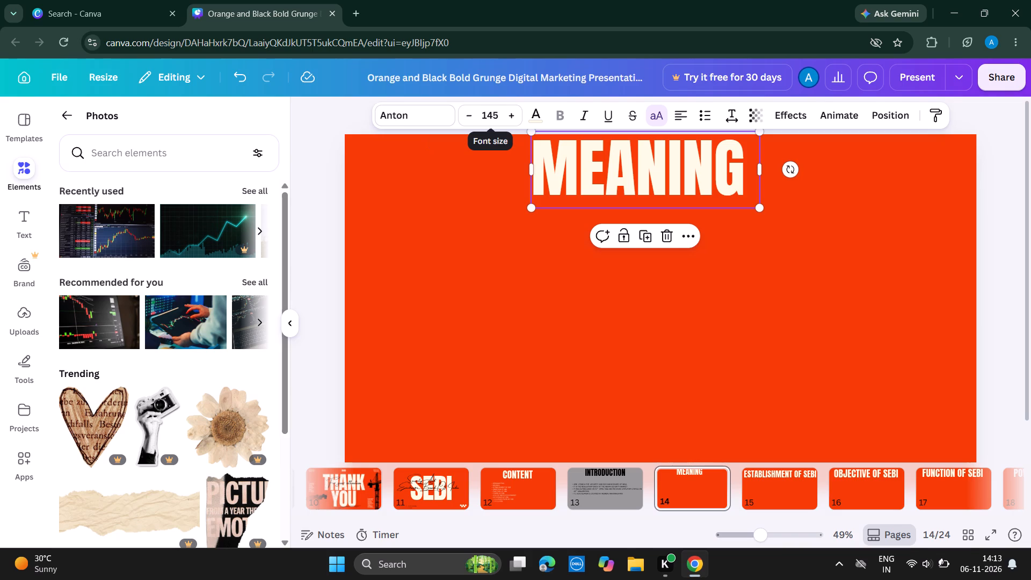
{"action": "left_click", "coordinate": [482, 126]}
{"action": "left_click", "coordinate": [465, 118]}
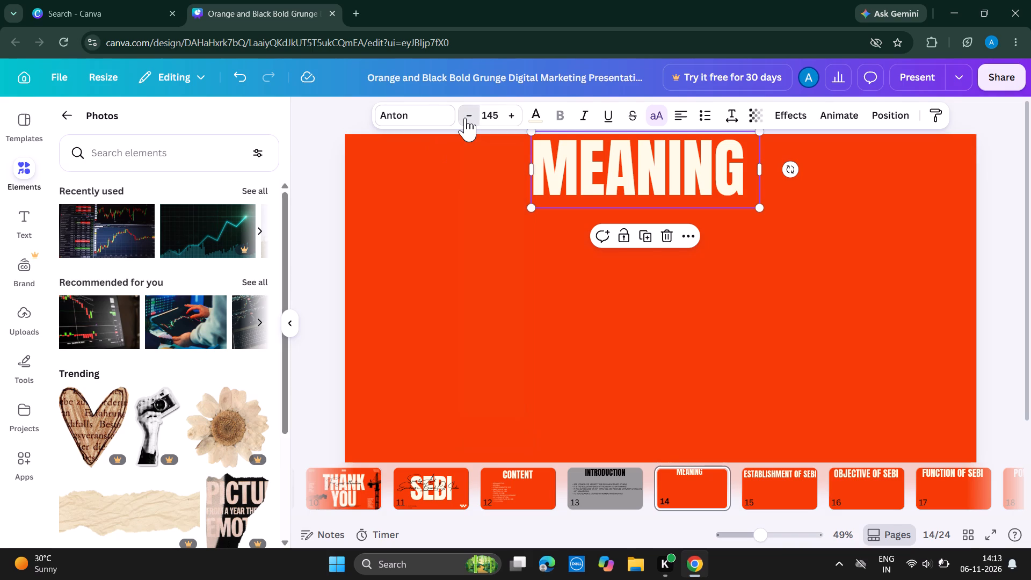
{"action": "left_click", "coordinate": [465, 118]}
{"action": "left_click", "coordinate": [465, 117]}
{"action": "left_click", "coordinate": [849, 227]}
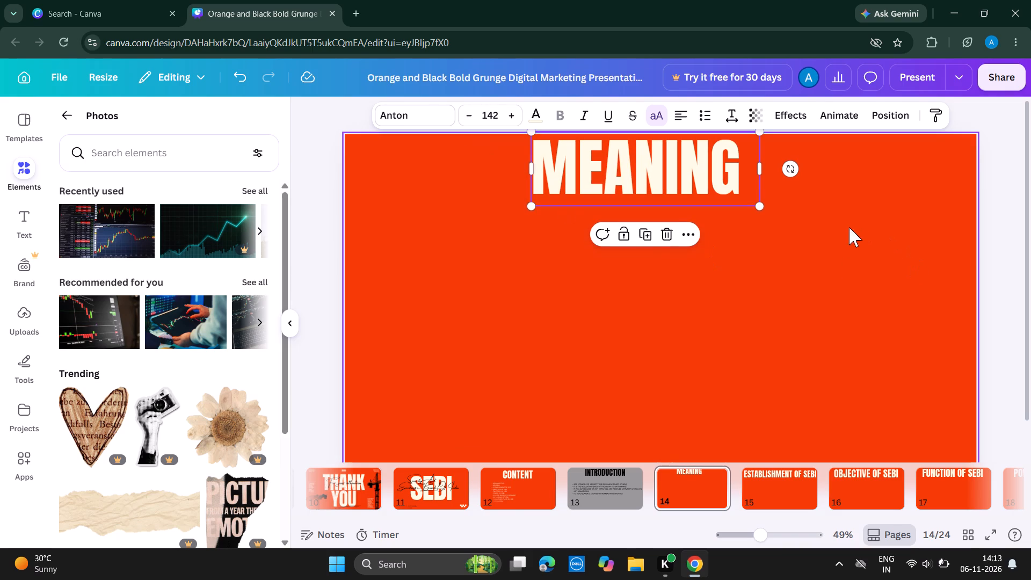
{"action": "left_click", "coordinate": [722, 177]}
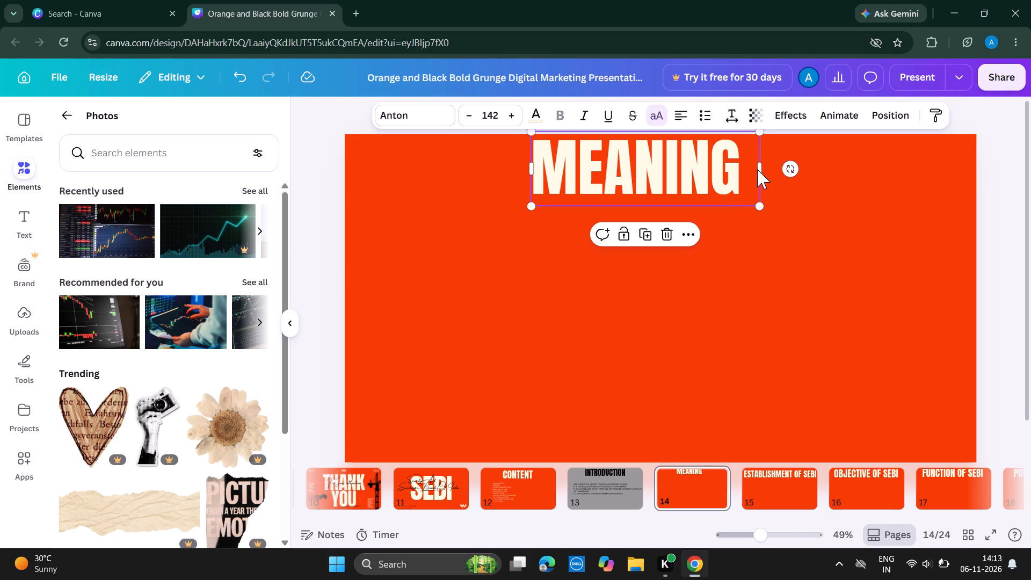
{"action": "left_click_drag", "start_coordinate": [761, 169], "coordinate": [752, 169]}
{"action": "left_click", "coordinate": [880, 250]}
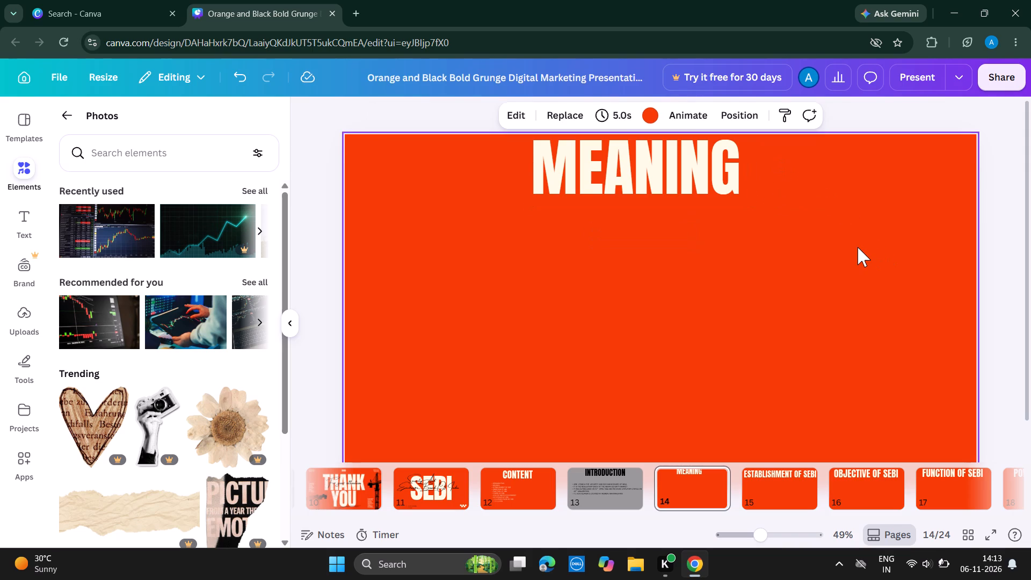
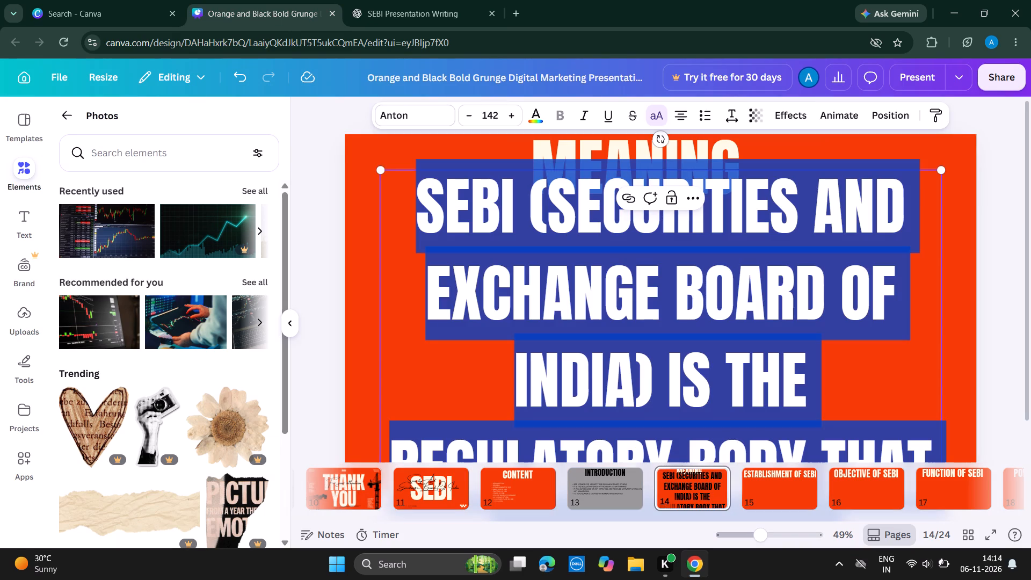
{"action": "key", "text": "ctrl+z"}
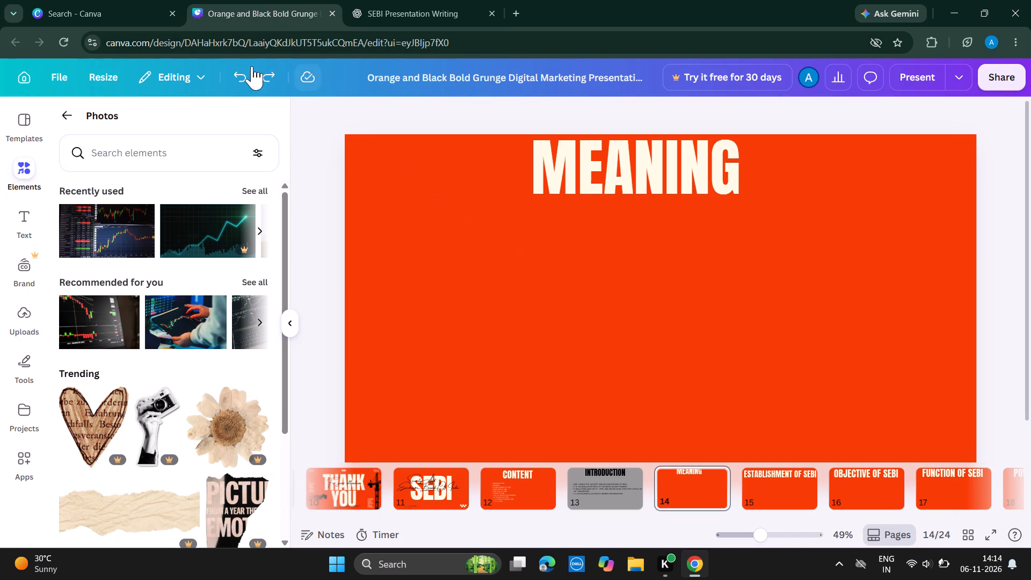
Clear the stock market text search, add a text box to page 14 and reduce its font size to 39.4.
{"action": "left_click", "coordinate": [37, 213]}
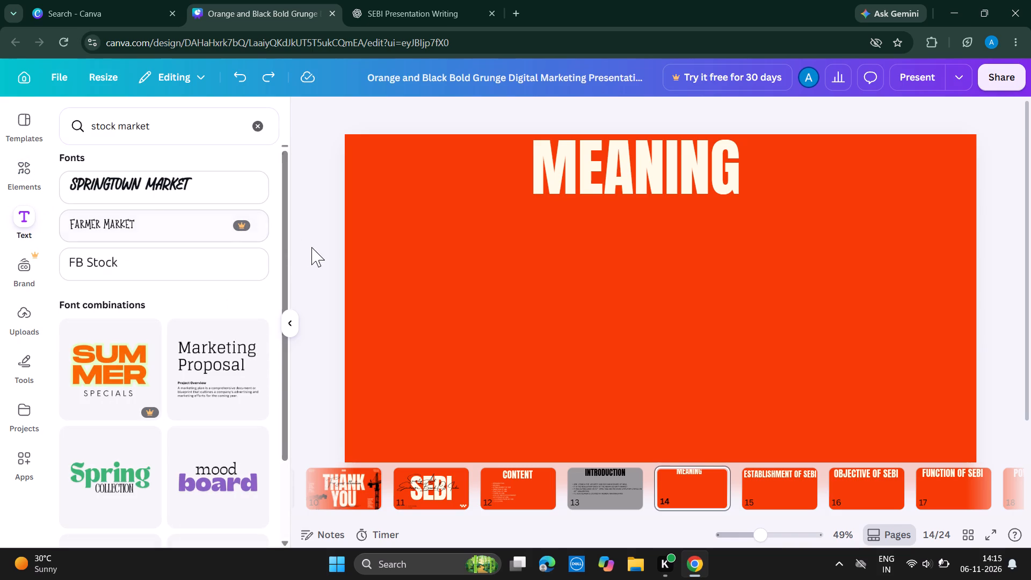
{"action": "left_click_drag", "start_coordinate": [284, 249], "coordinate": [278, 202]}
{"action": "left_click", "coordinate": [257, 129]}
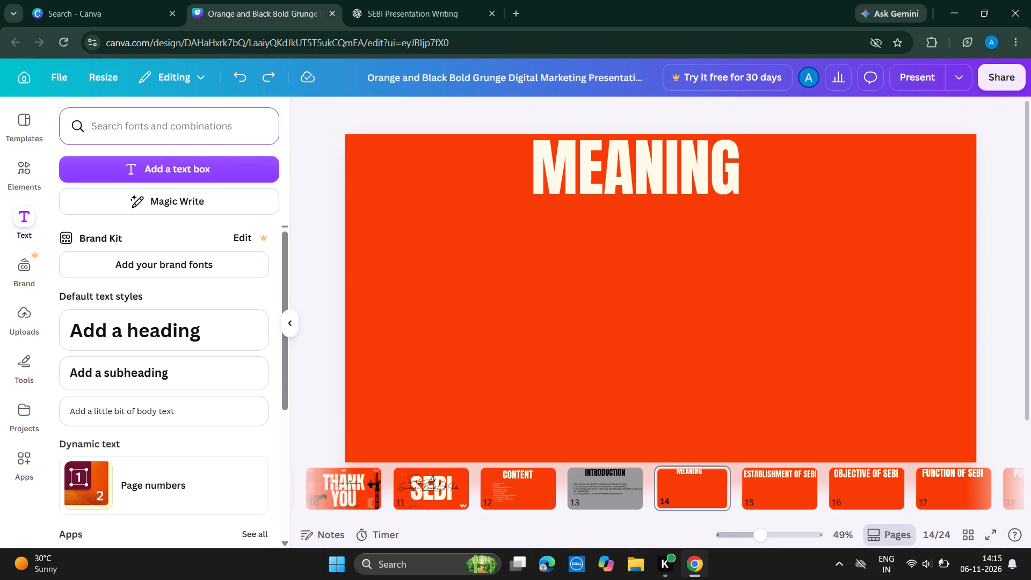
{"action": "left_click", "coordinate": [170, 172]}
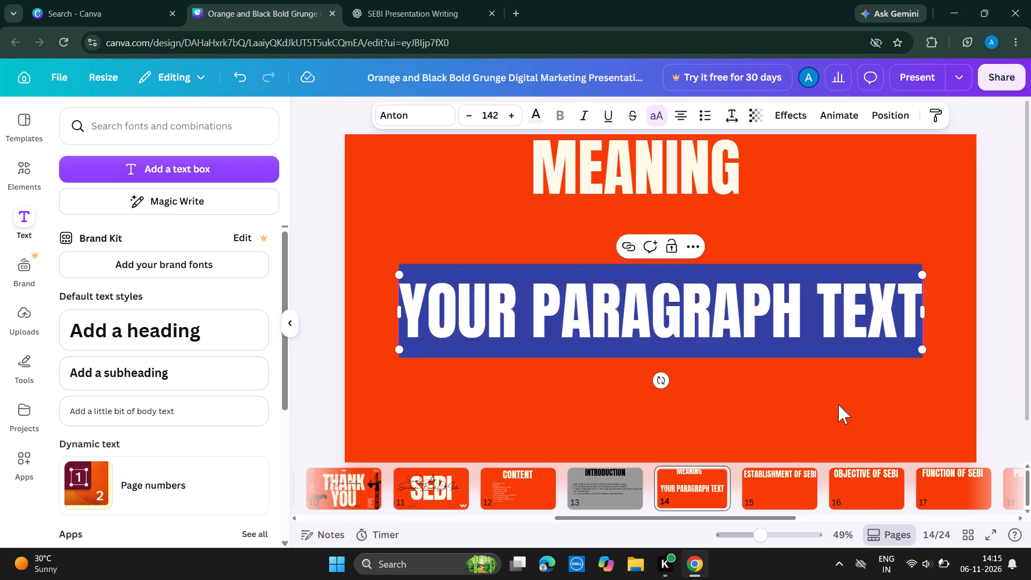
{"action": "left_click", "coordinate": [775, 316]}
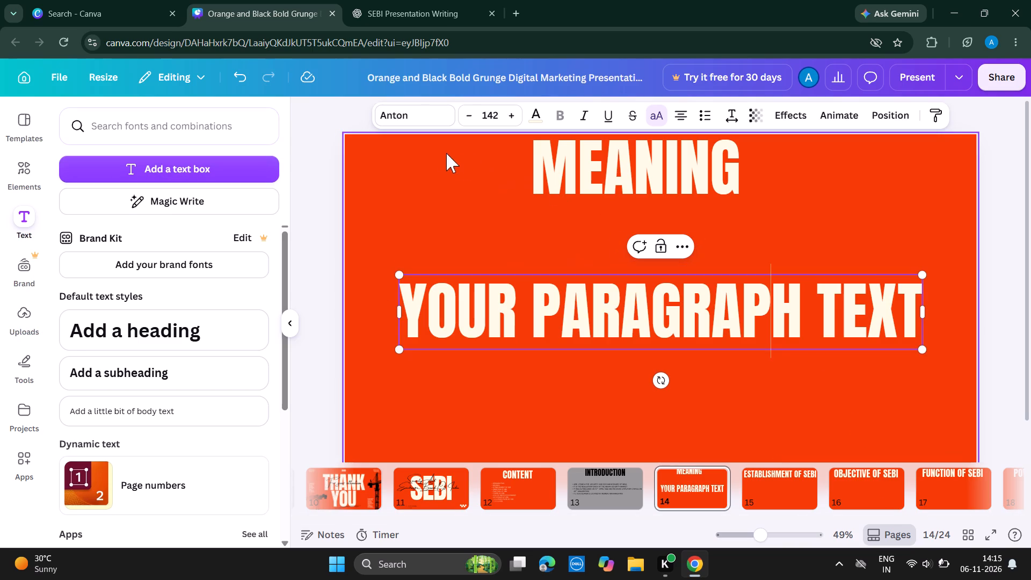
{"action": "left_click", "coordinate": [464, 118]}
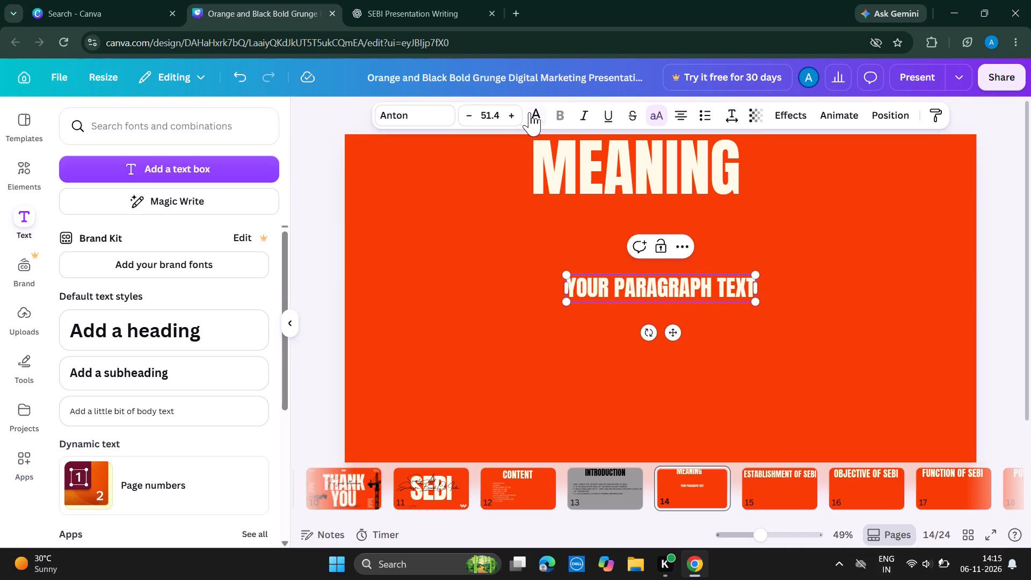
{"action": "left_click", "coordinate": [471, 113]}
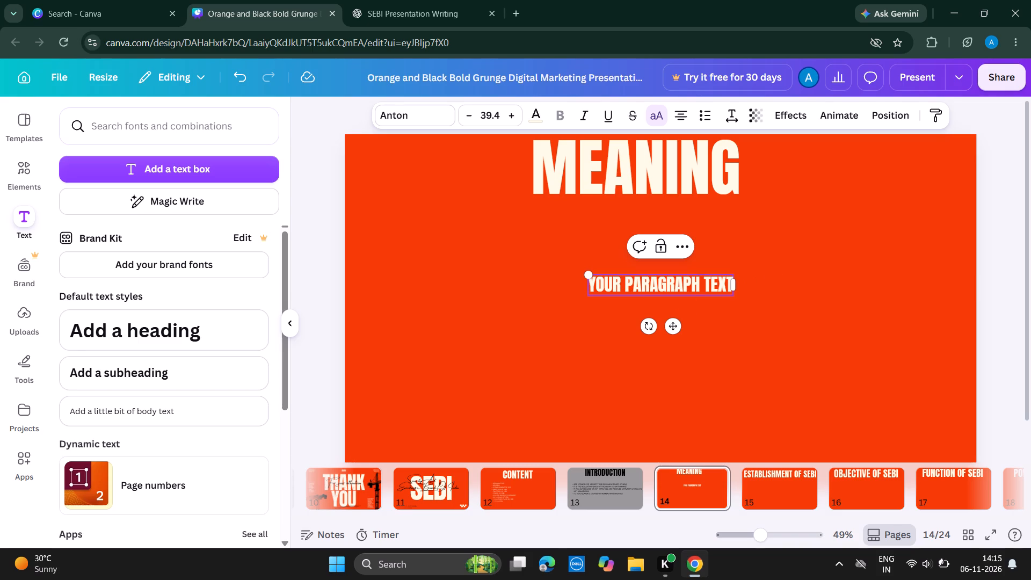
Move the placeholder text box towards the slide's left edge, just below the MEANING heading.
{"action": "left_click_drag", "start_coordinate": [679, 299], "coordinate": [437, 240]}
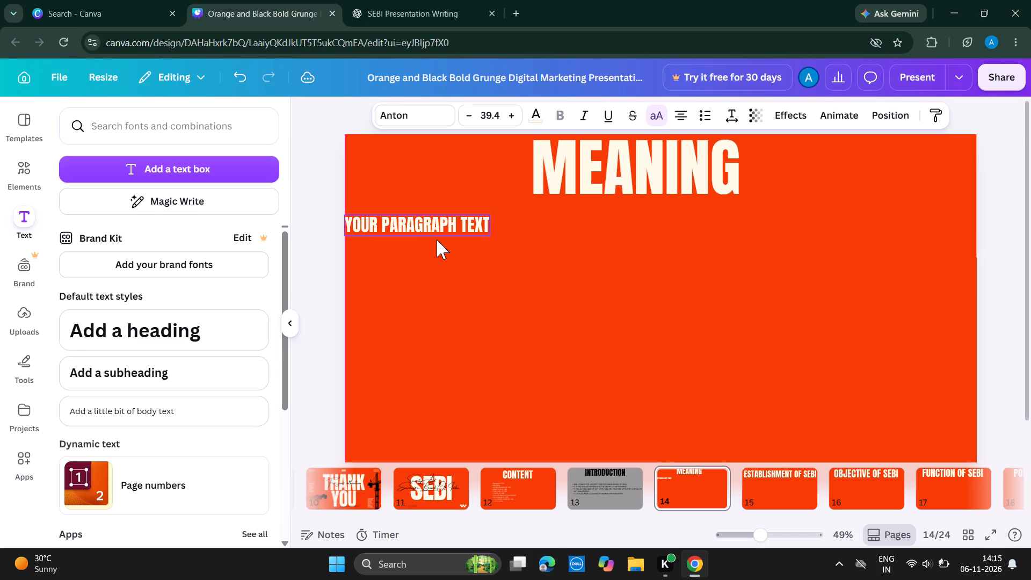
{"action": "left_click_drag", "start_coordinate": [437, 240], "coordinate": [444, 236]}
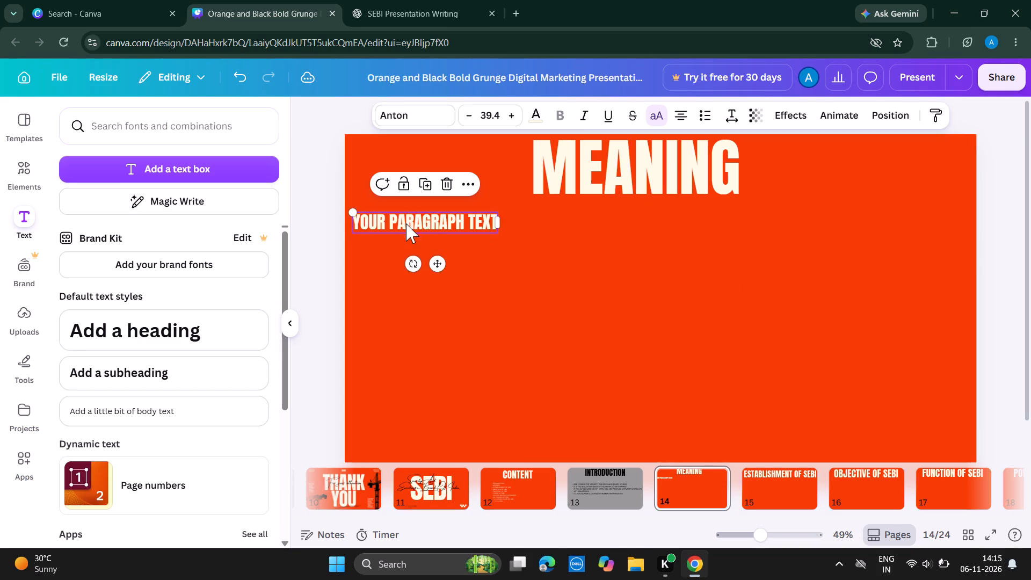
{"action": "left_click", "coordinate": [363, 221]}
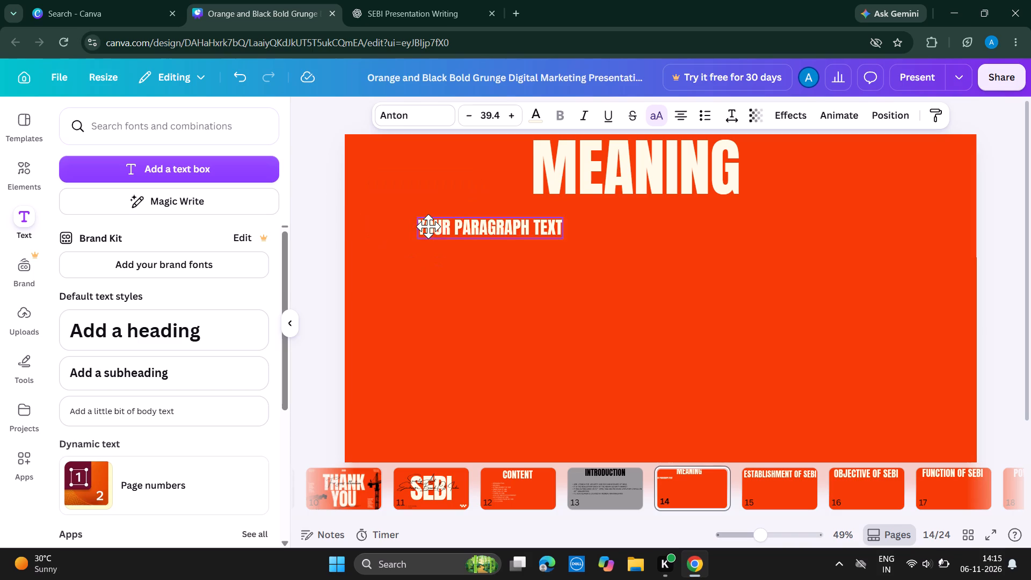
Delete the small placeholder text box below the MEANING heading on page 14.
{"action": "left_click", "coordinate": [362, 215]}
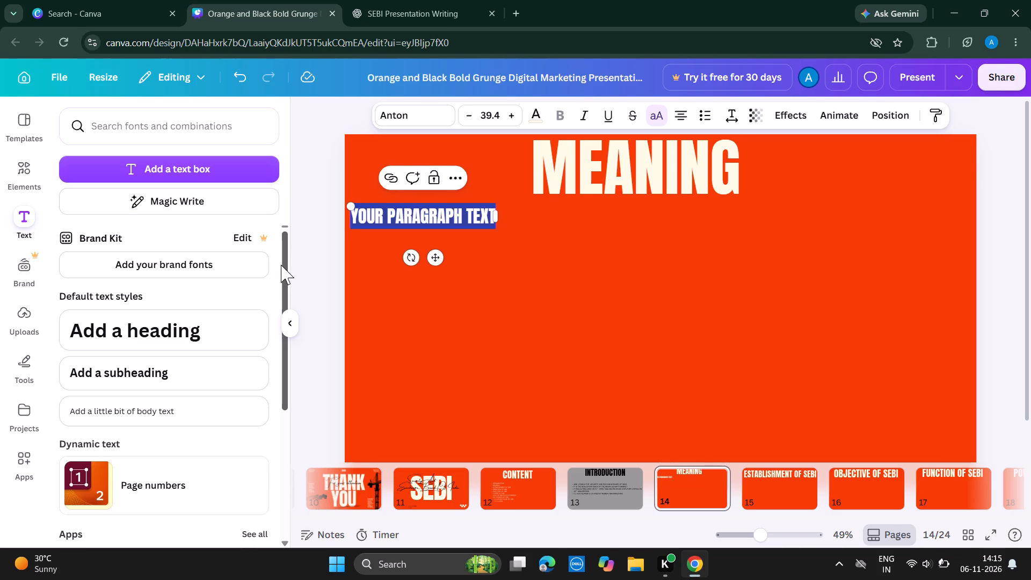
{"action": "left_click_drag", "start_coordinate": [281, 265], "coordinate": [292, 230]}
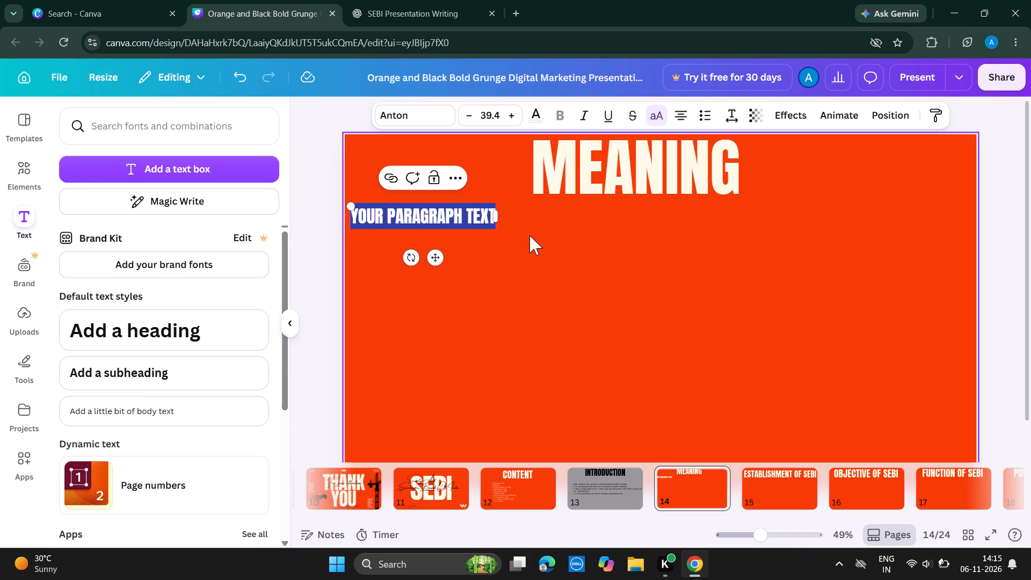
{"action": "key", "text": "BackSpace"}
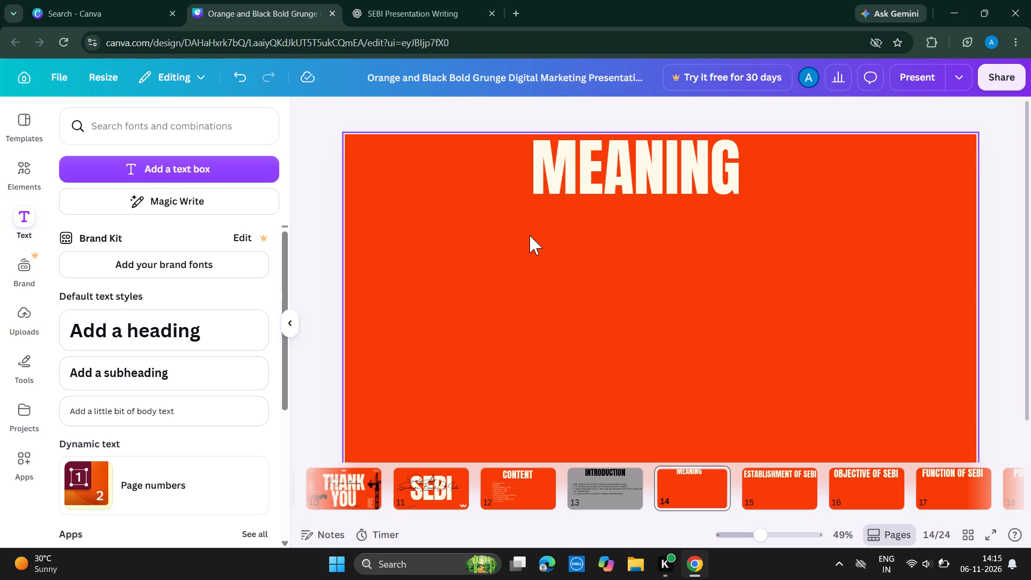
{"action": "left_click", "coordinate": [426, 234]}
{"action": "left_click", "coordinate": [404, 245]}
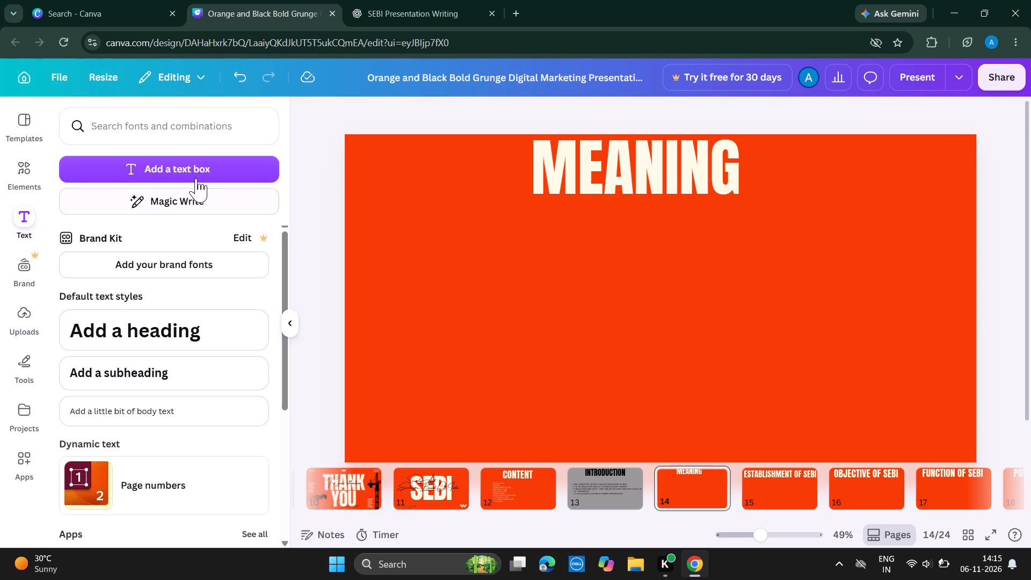
Add a new text box below the MEANING heading on page 14.
{"action": "left_click", "coordinate": [196, 164]}
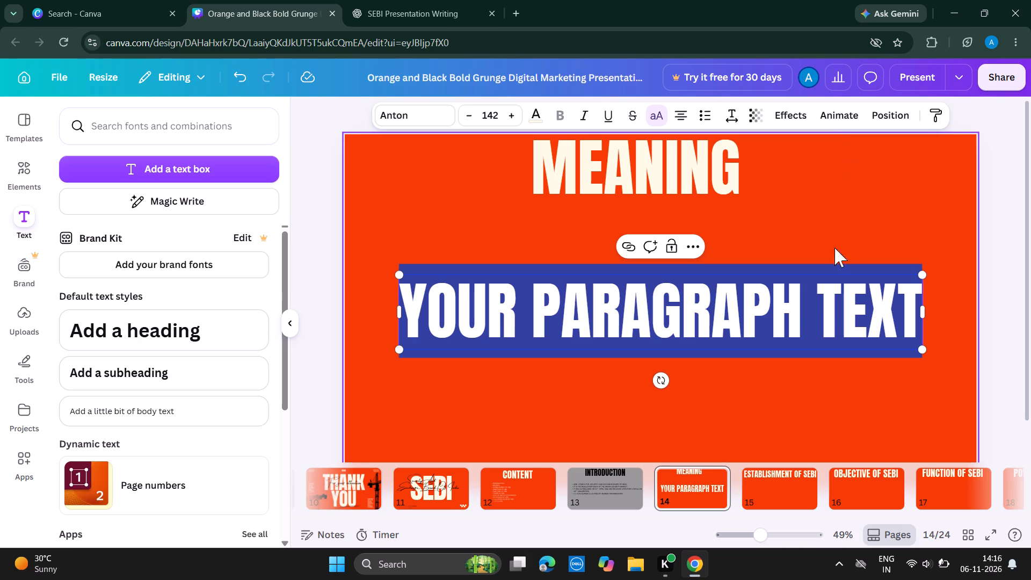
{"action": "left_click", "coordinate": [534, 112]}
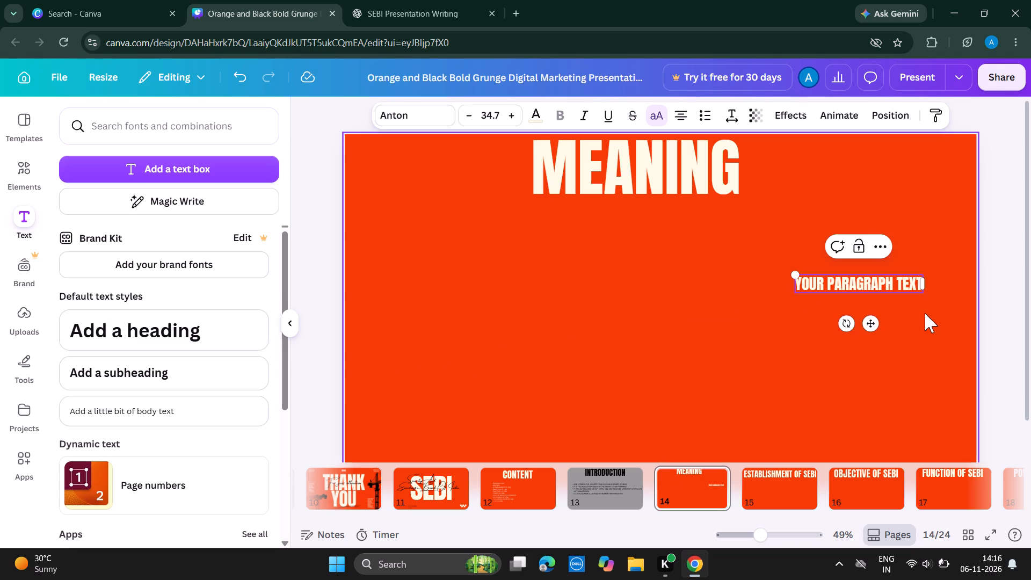
{"action": "left_click_drag", "start_coordinate": [862, 288], "coordinate": [389, 259]}
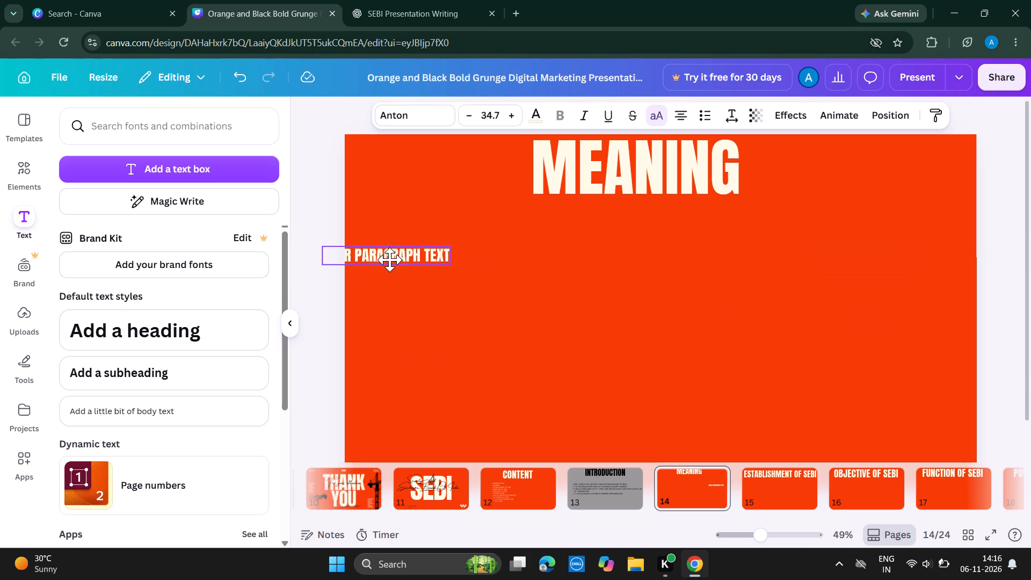
{"action": "left_click_drag", "start_coordinate": [389, 259], "coordinate": [424, 221]}
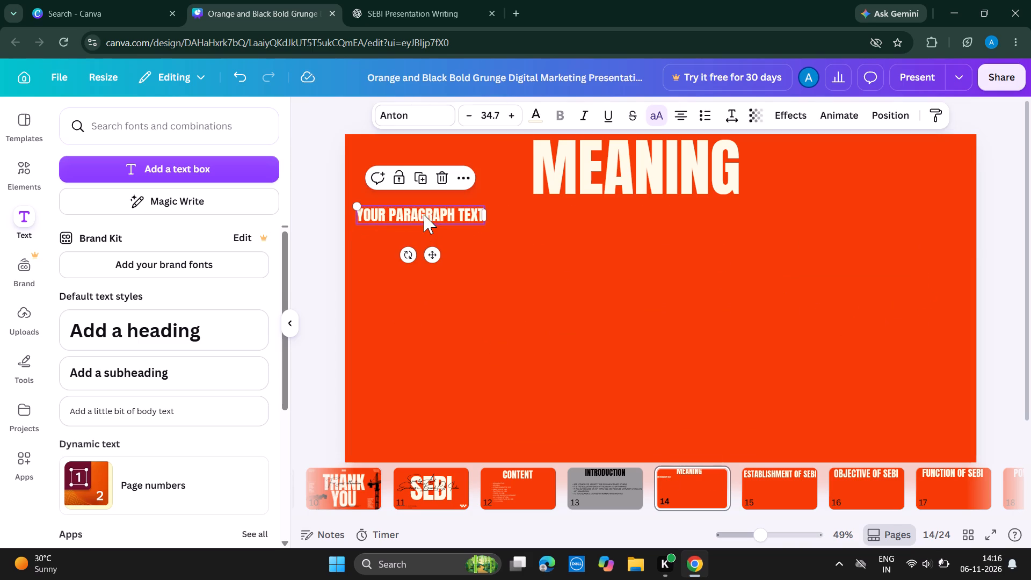
Replace the placeholder with the copied SEBI meaning paragraph and widen its box to about 1,832, across most of the slide.
{"action": "left_click", "coordinate": [425, 214]}
{"action": "key", "text": "BackSpace"}
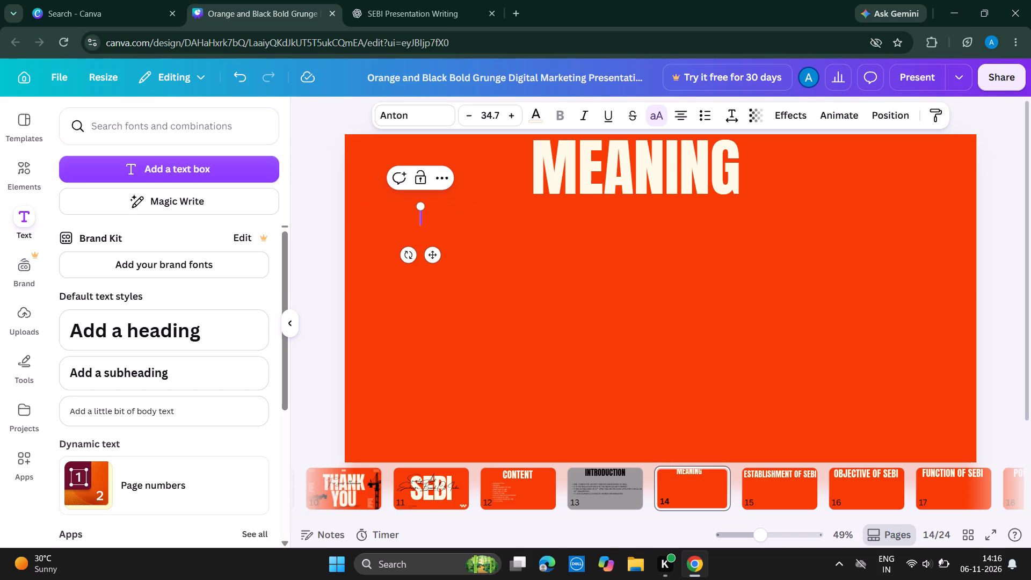
{"action": "key", "text": "ctrl+v"}
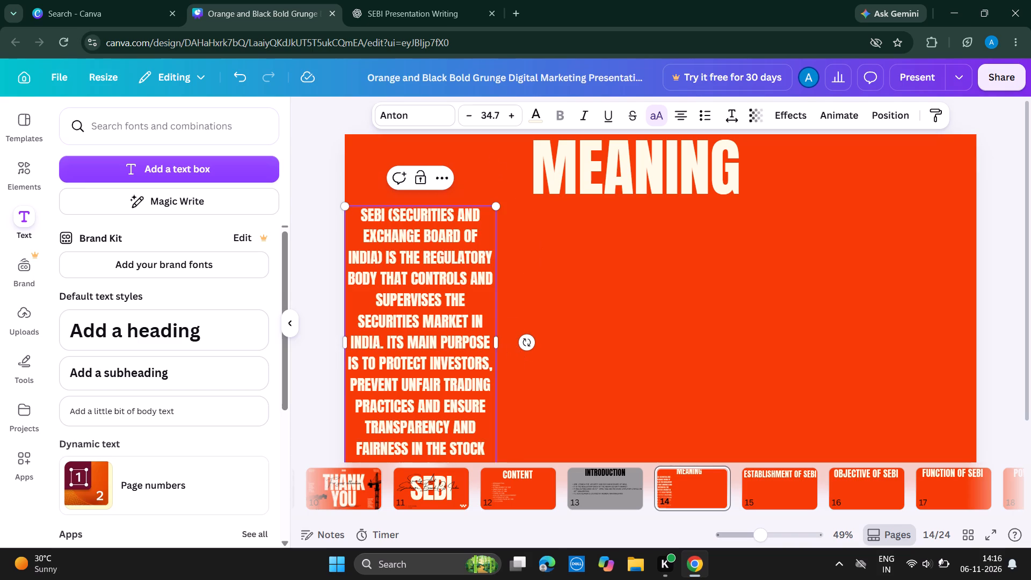
{"action": "left_click_drag", "start_coordinate": [498, 343], "coordinate": [755, 311]}
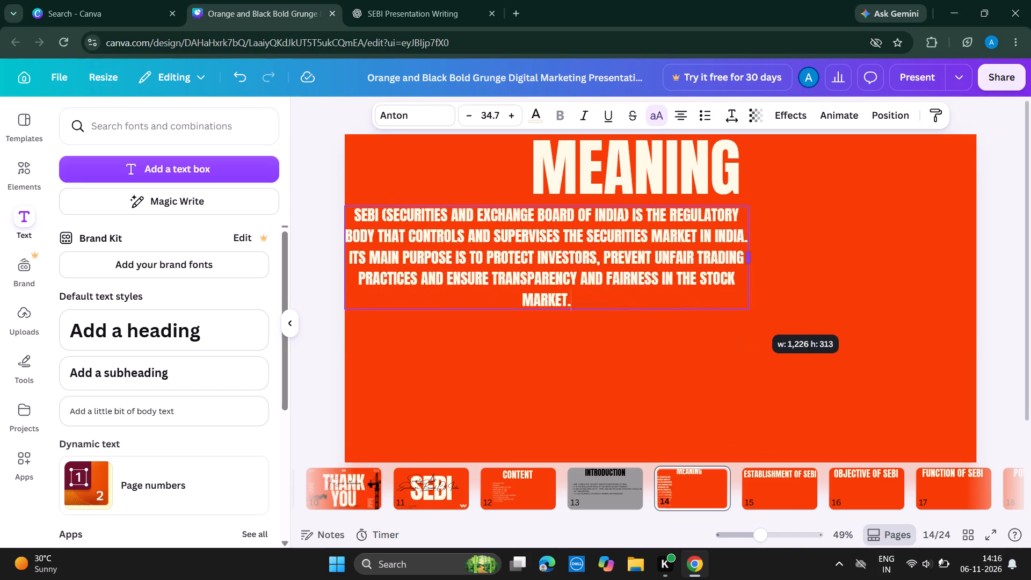
{"action": "left_click_drag", "start_coordinate": [755, 311], "coordinate": [938, 315]}
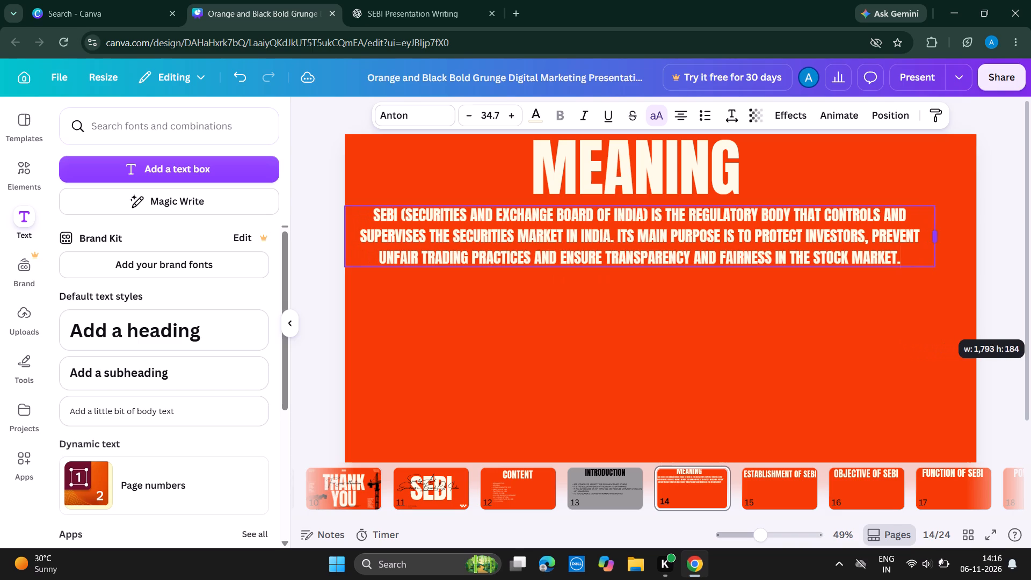
{"action": "left_click_drag", "start_coordinate": [938, 315], "coordinate": [950, 313]}
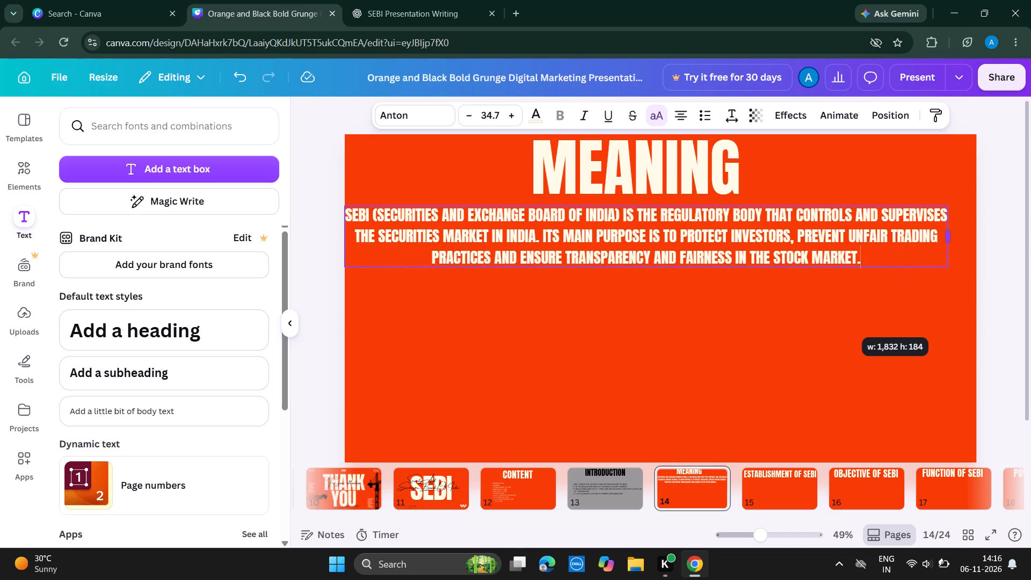
{"action": "left_click_drag", "start_coordinate": [950, 313], "coordinate": [950, 311]}
Move the SEBI meaning paragraph down and roughly centre it across the slide, leaving a gap under the MEANING heading.
{"action": "left_click_drag", "start_coordinate": [631, 225], "coordinate": [642, 260]}
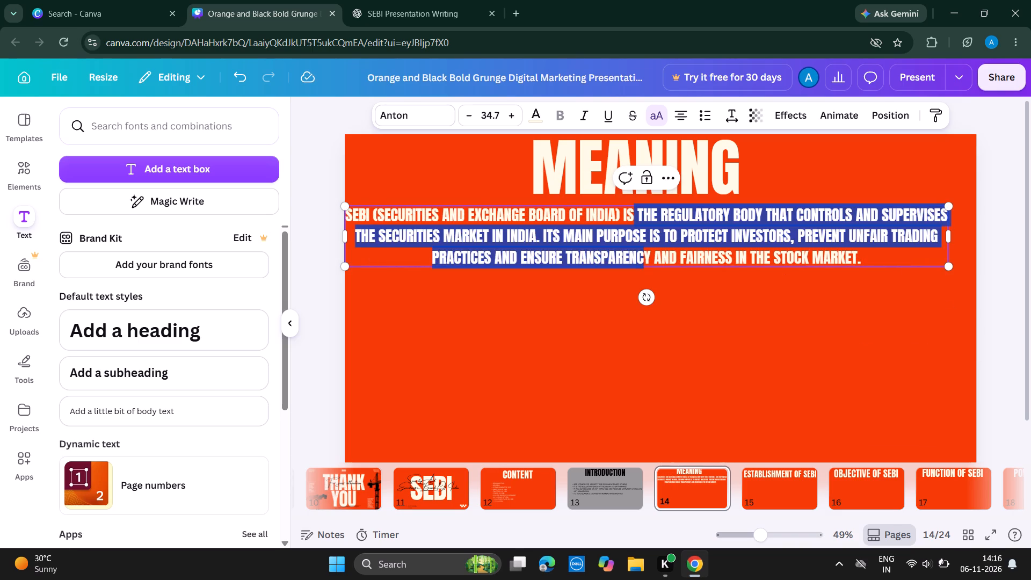
{"action": "left_click_drag", "start_coordinate": [642, 260], "coordinate": [755, 250]}
{"action": "left_click_drag", "start_coordinate": [860, 276], "coordinate": [862, 283]}
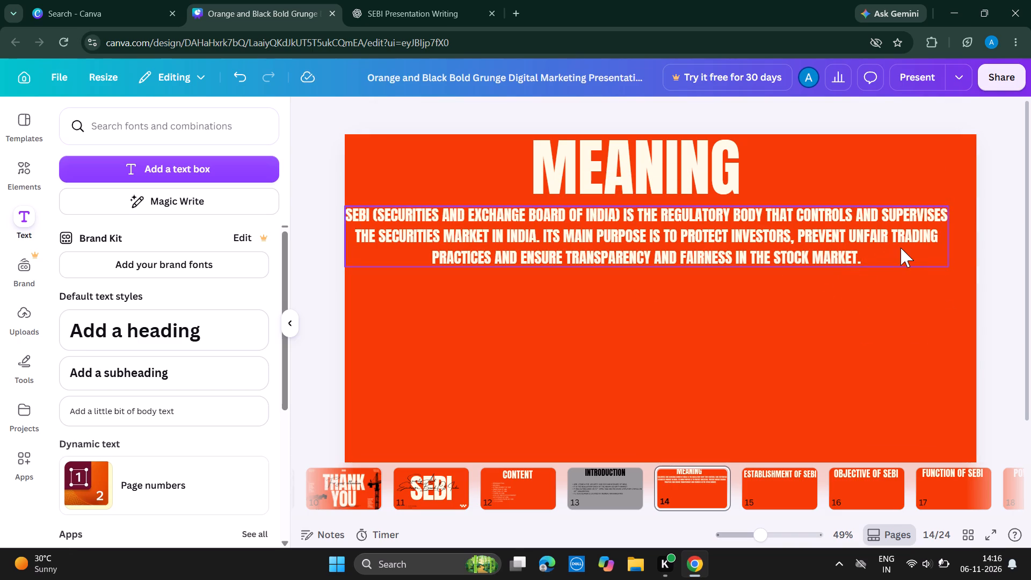
{"action": "left_click_drag", "start_coordinate": [901, 248], "coordinate": [912, 287]}
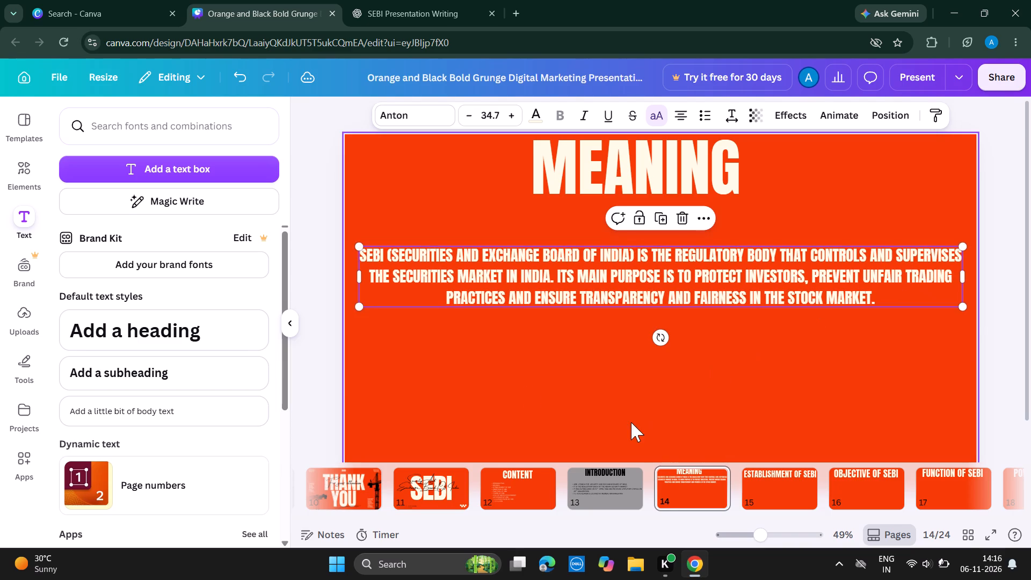
{"action": "left_click", "coordinate": [519, 385]}
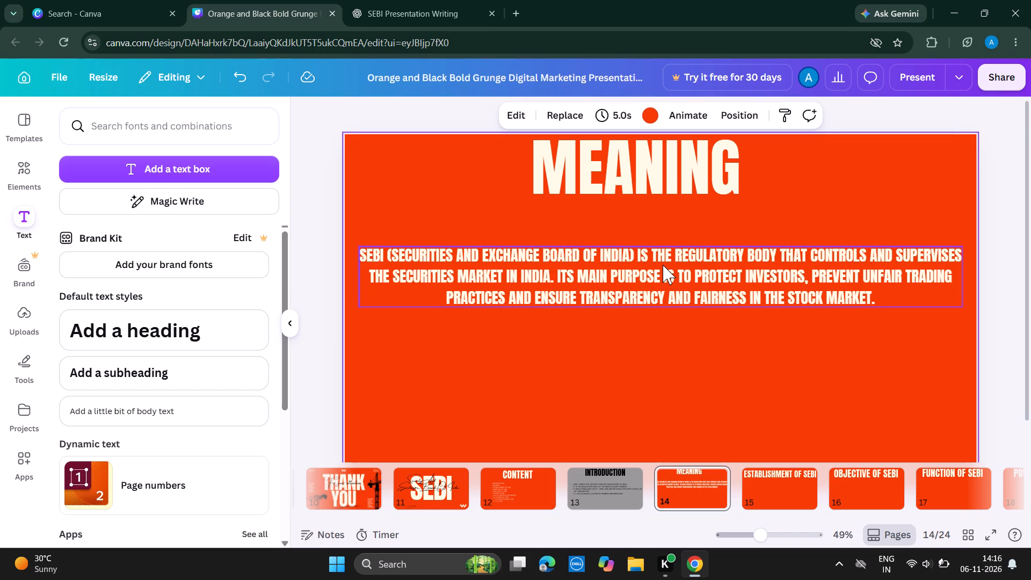
{"action": "left_click", "coordinate": [818, 358]}
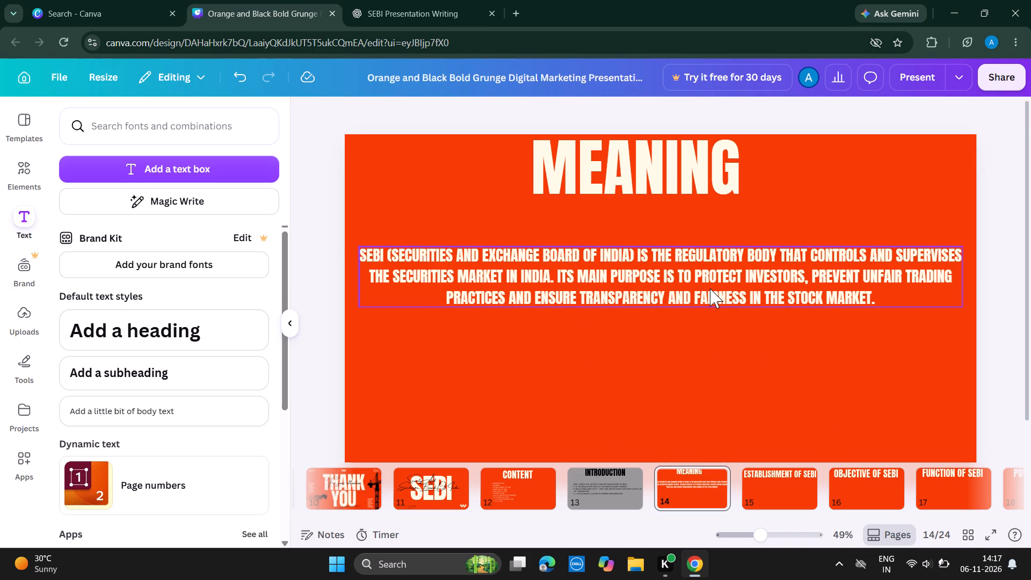
{"action": "left_click_drag", "start_coordinate": [710, 288], "coordinate": [715, 299]}
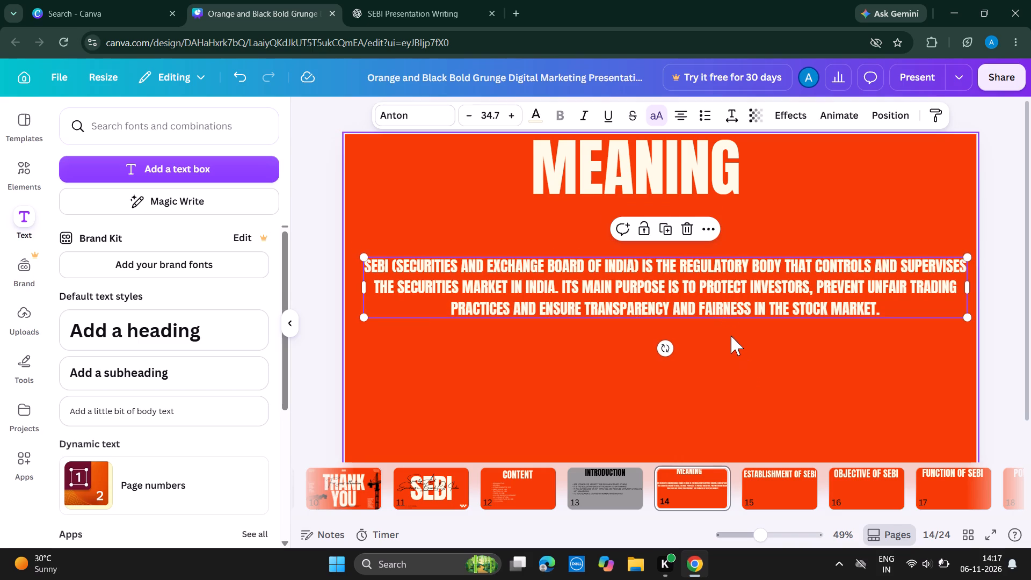
{"action": "left_click_drag", "start_coordinate": [717, 294], "coordinate": [717, 281]}
{"action": "left_click", "coordinate": [717, 279]}
{"action": "left_click", "coordinate": [885, 331]}
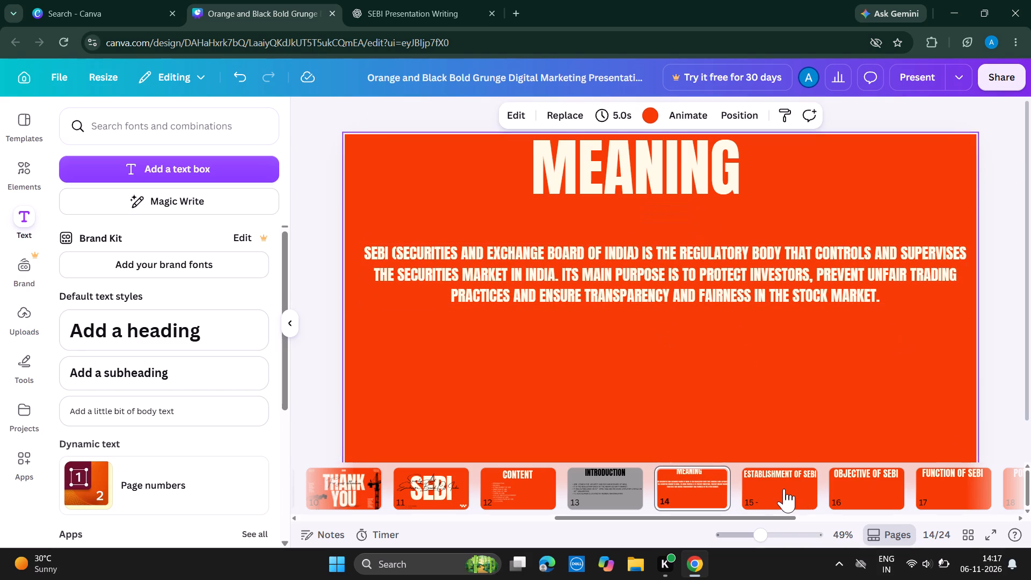
Reduce the ESTABLISHMENT OF SEBI heading on page 15 to font size 108.
{"action": "left_click", "coordinate": [784, 489]}
{"action": "left_click", "coordinate": [647, 194]}
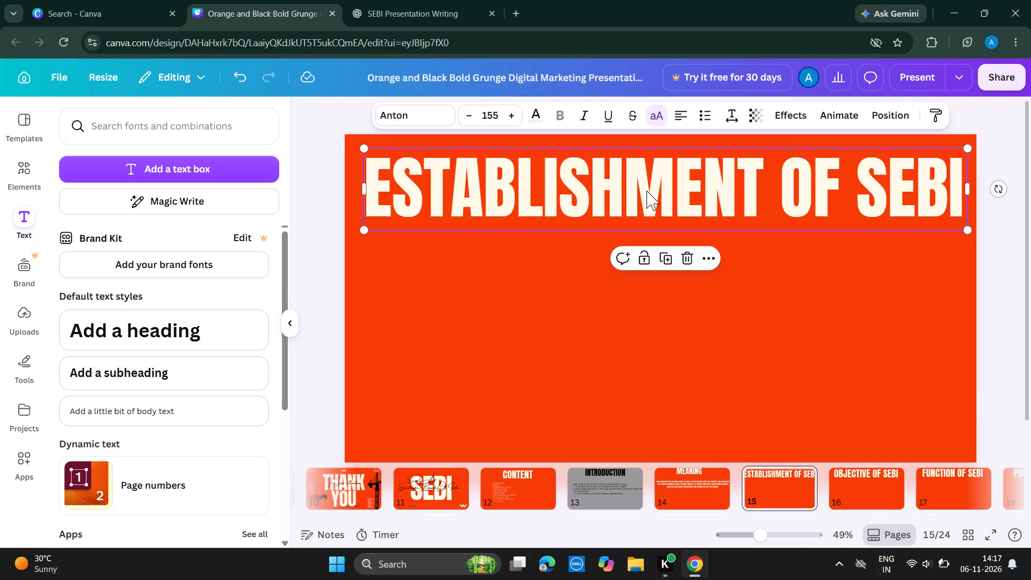
{"action": "left_click", "coordinate": [467, 110]}
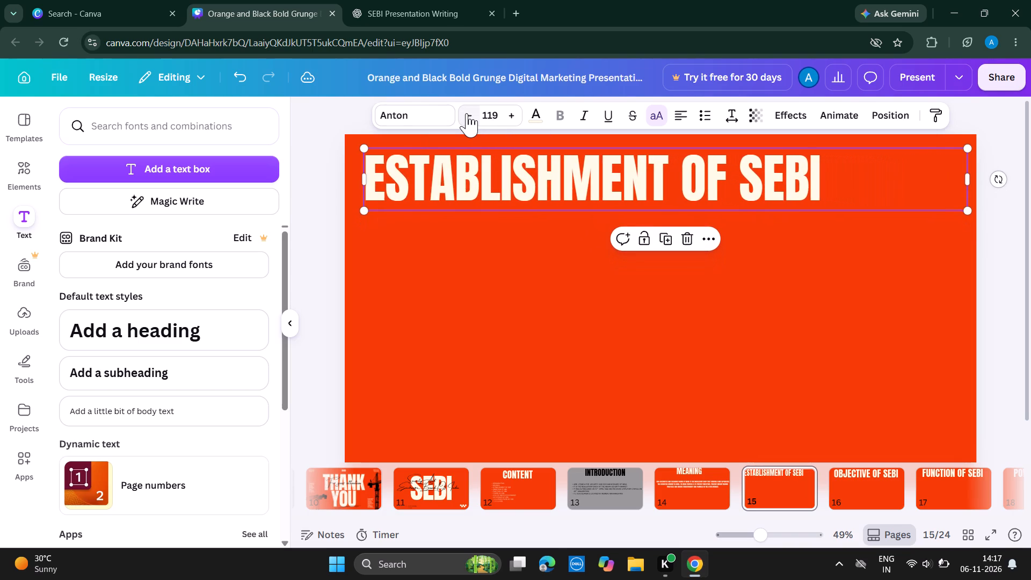
{"action": "triple_click", "coordinate": [467, 113]}
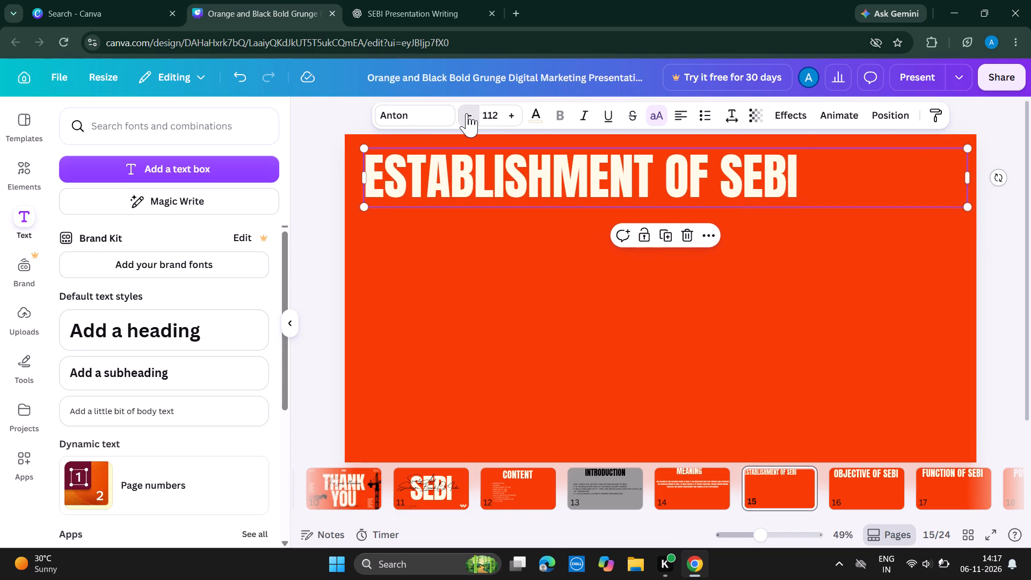
{"action": "triple_click", "coordinate": [467, 113]}
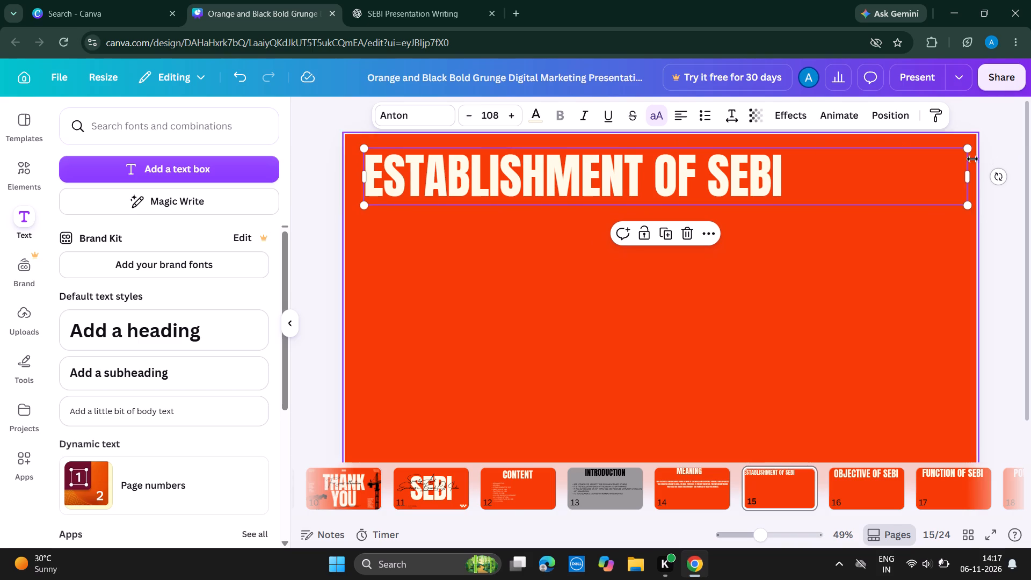
Narrow the ESTABLISHMENT OF SEBI heading box to fit its text and move it to the middle of the slide's top edge.
{"action": "left_click_drag", "start_coordinate": [968, 175], "coordinate": [804, 192]}
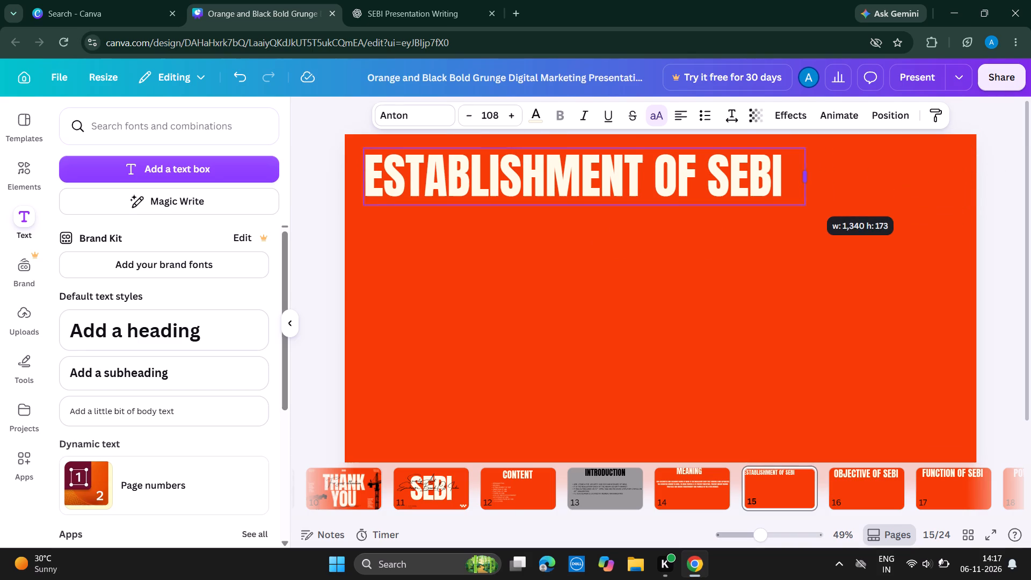
{"action": "left_click_drag", "start_coordinate": [804, 192], "coordinate": [796, 192]}
{"action": "left_click_drag", "start_coordinate": [573, 184], "coordinate": [664, 184]}
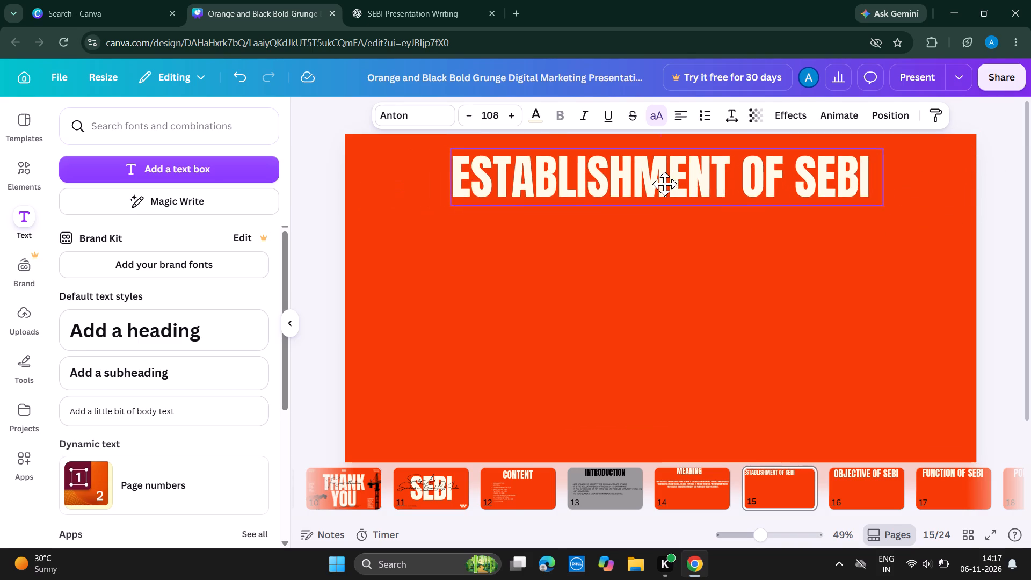
{"action": "left_click_drag", "start_coordinate": [664, 184], "coordinate": [674, 179]}
Add a text box to page 15 and shrink its placeholder text to size 34.
{"action": "left_click", "coordinate": [184, 177]}
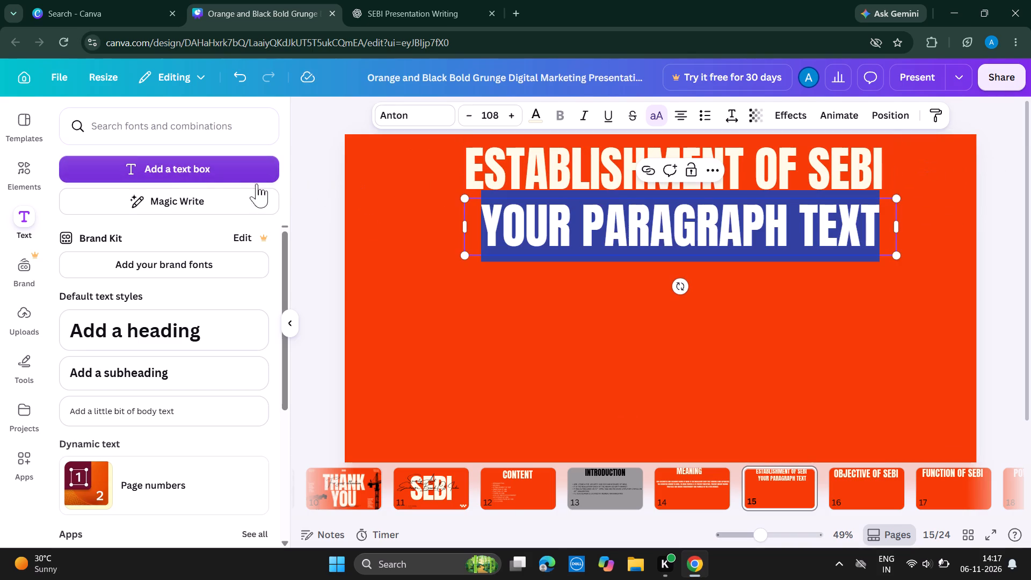
{"action": "left_click_drag", "start_coordinate": [608, 234], "coordinate": [602, 263]}
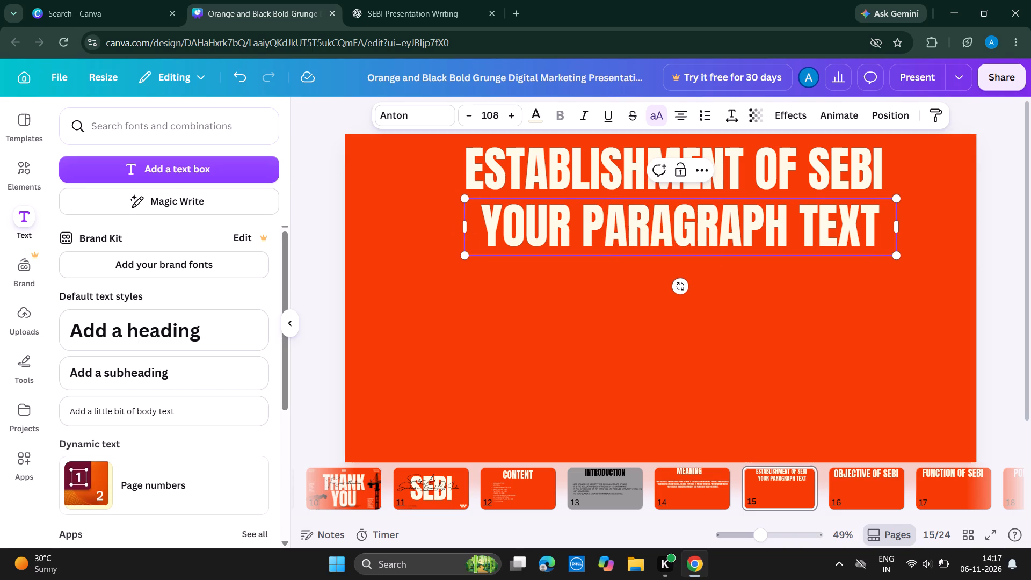
{"action": "left_click_drag", "start_coordinate": [460, 257], "coordinate": [683, 223]}
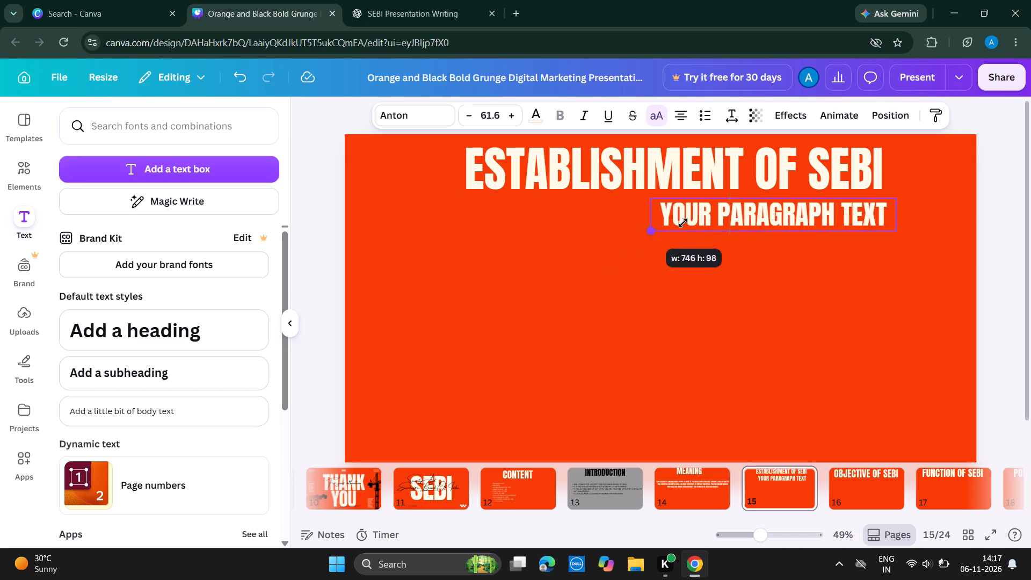
{"action": "left_click_drag", "start_coordinate": [683, 223], "coordinate": [756, 216]}
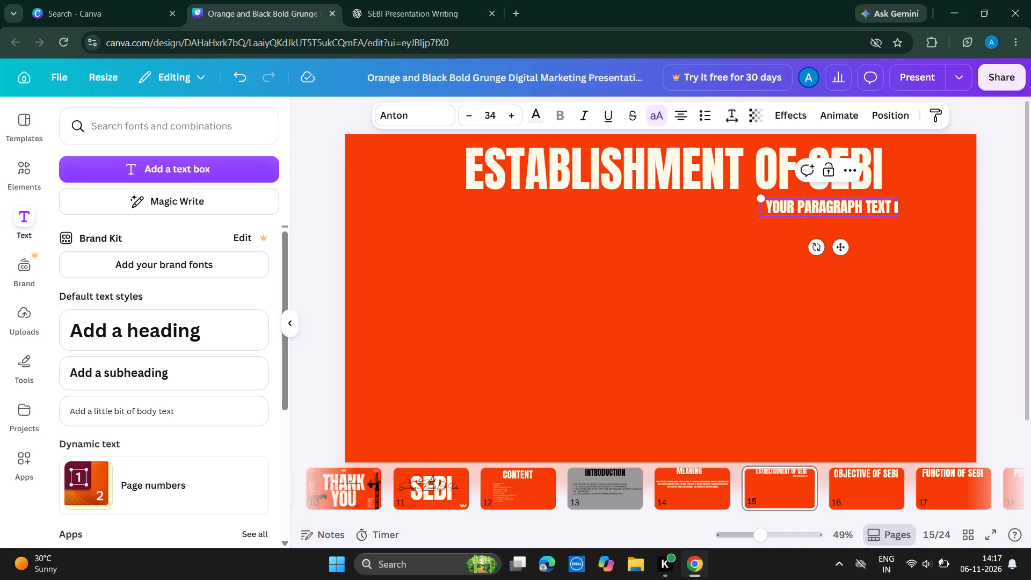
{"action": "left_click_drag", "start_coordinate": [825, 218], "coordinate": [583, 221]}
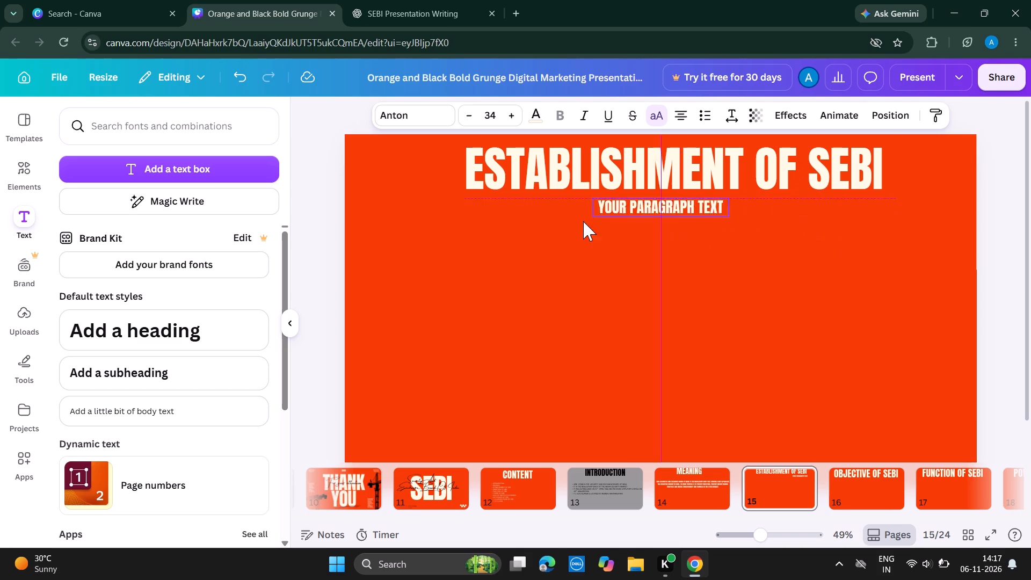
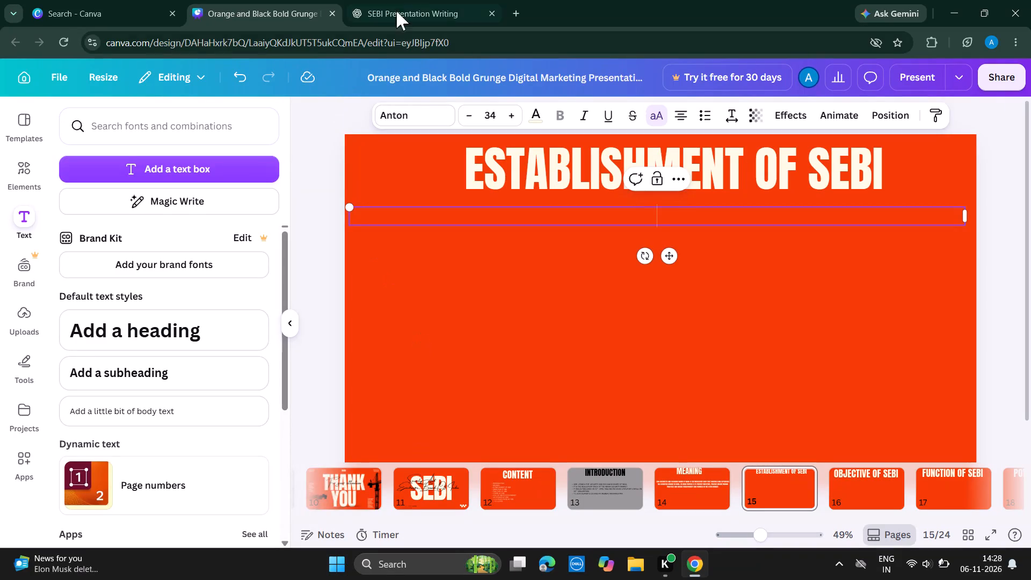
Close the browser window containing the SEBI presentation design.
{"action": "left_click", "coordinate": [1019, 8]}
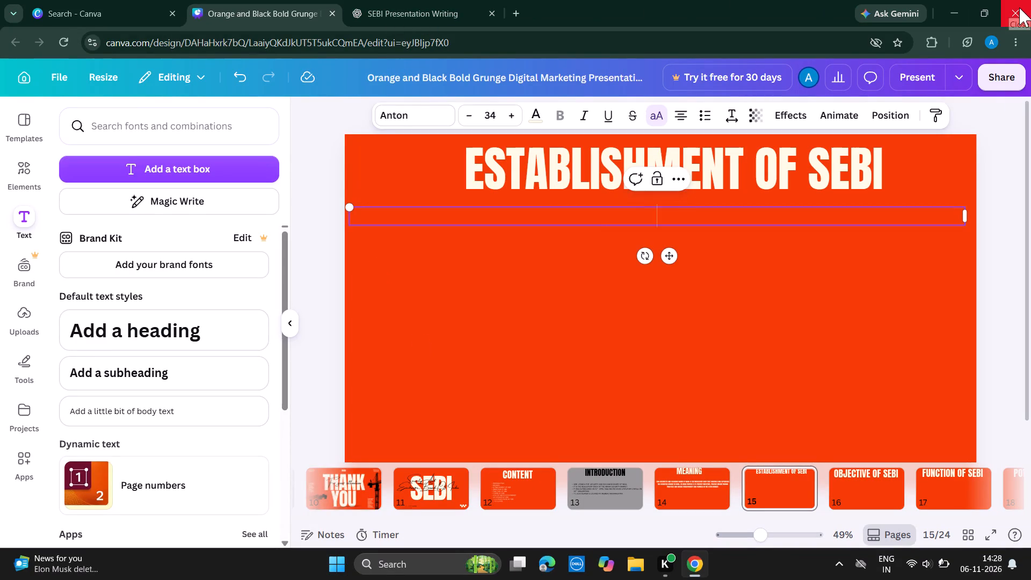